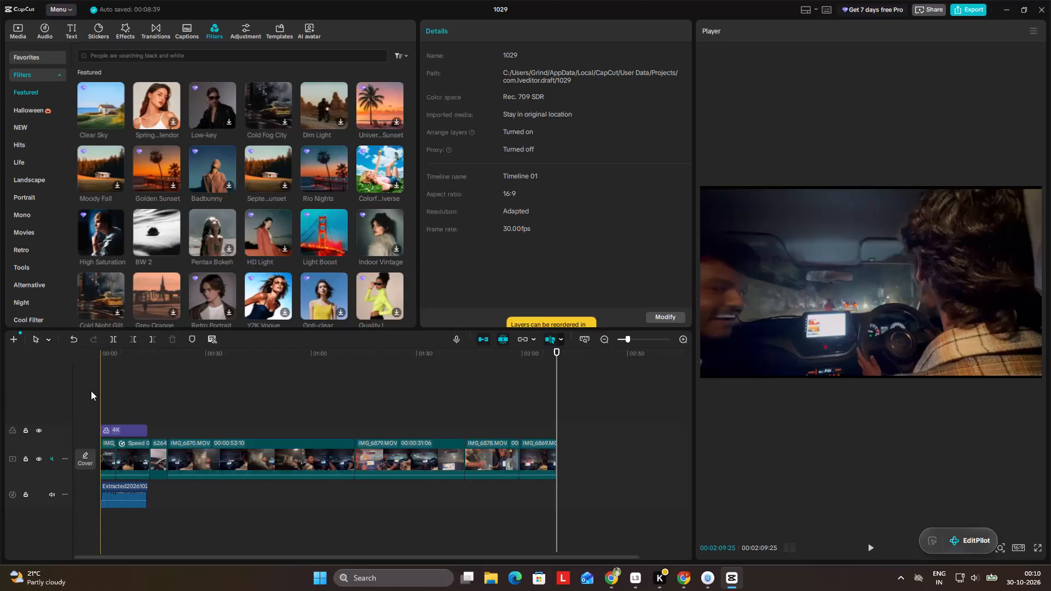
# Turn off AI remix for the first clip on the timeline.
pyautogui.click(99, 390)
pyautogui.doubleClick(105, 391)
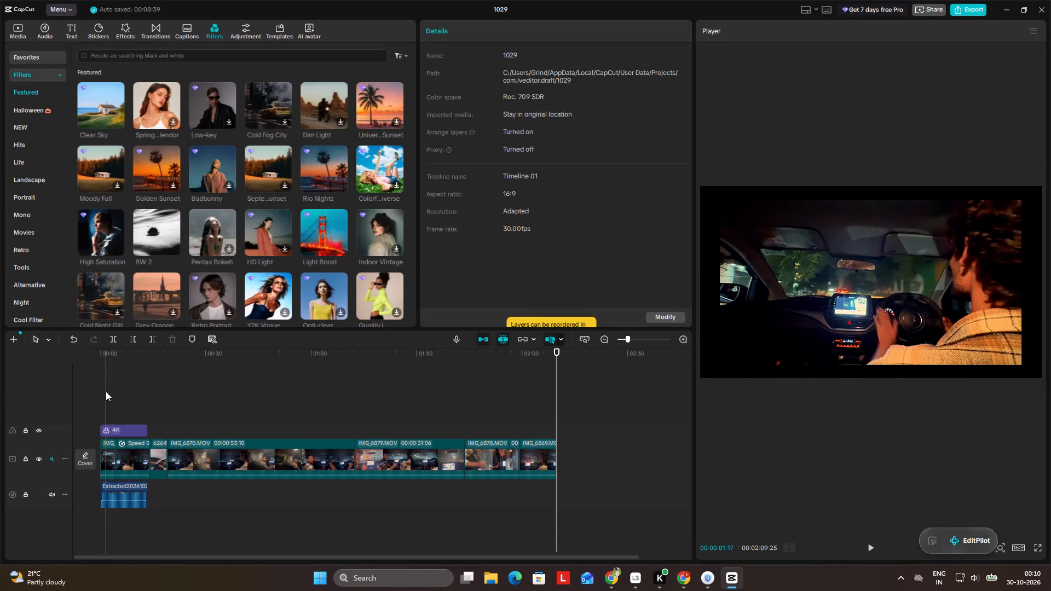
pyautogui.moveTo(106, 391); pyautogui.dragTo(98, 392)
pyautogui.click(107, 453)
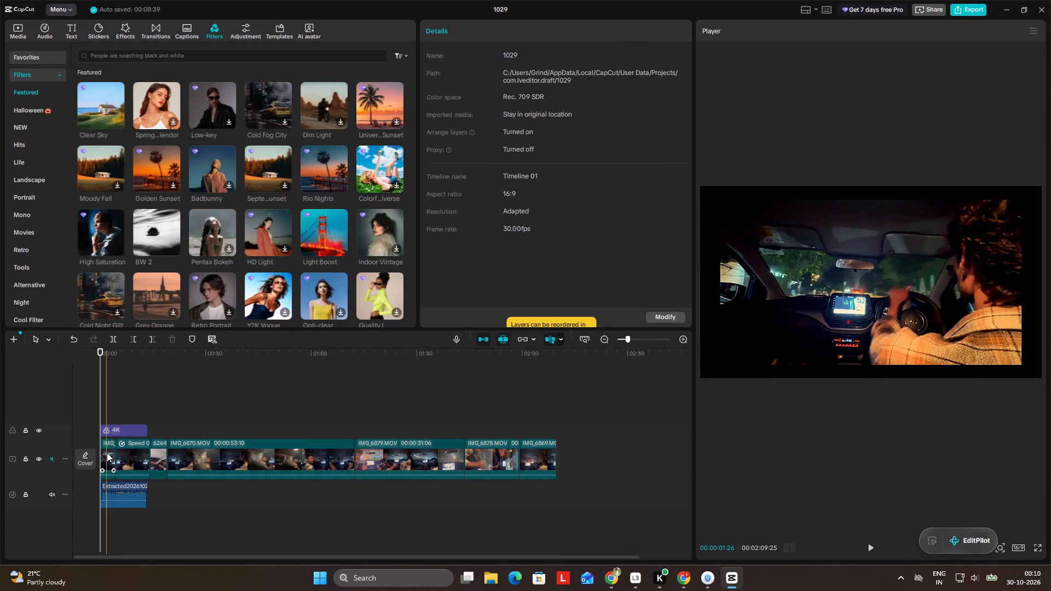
pyautogui.scroll(-4, 477, 204)
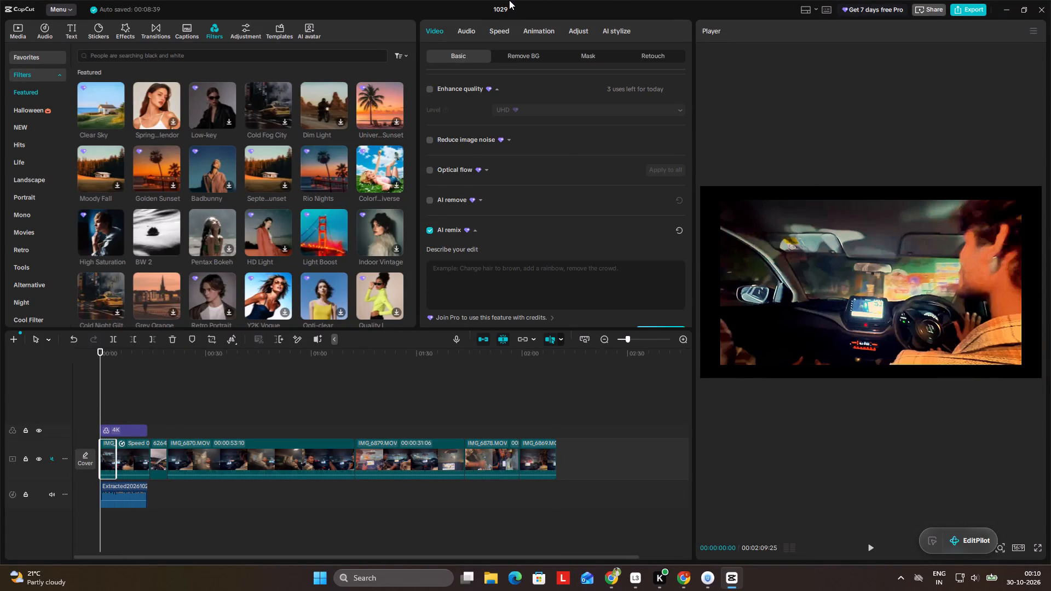
pyautogui.scroll(-2, 534, 200)
pyautogui.click(428, 131)
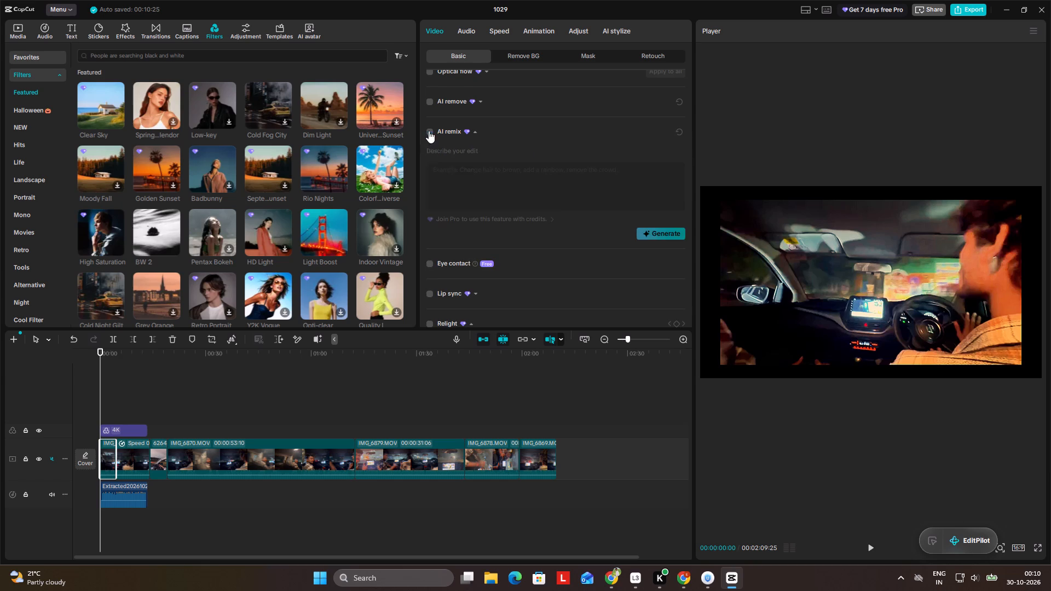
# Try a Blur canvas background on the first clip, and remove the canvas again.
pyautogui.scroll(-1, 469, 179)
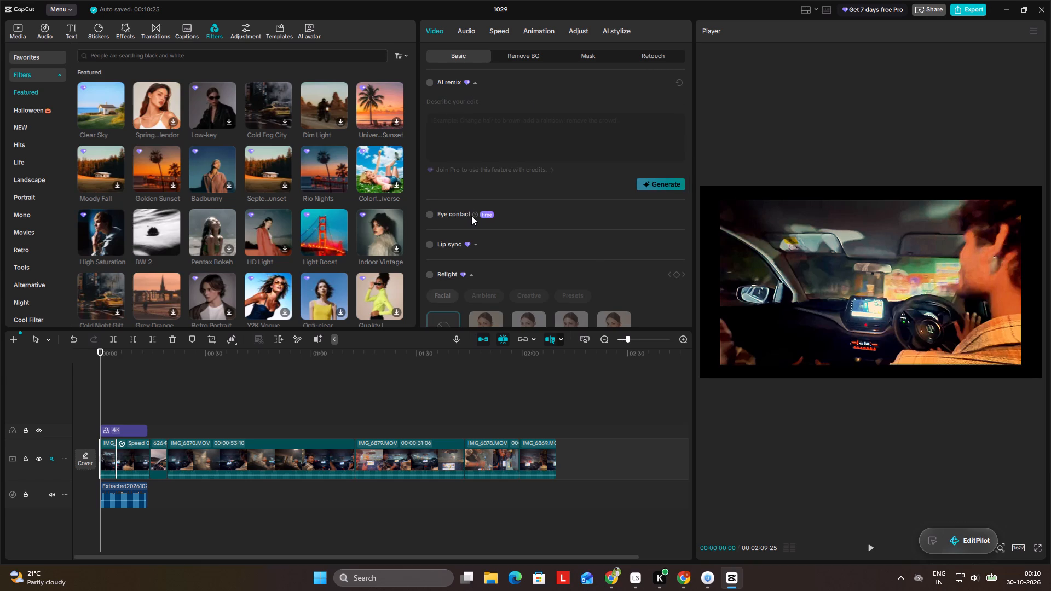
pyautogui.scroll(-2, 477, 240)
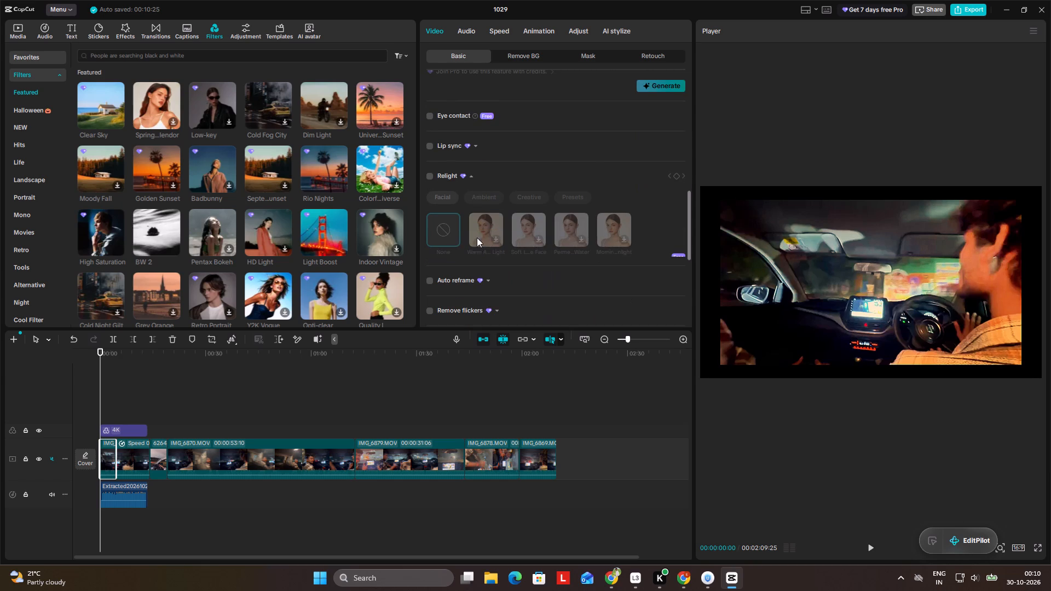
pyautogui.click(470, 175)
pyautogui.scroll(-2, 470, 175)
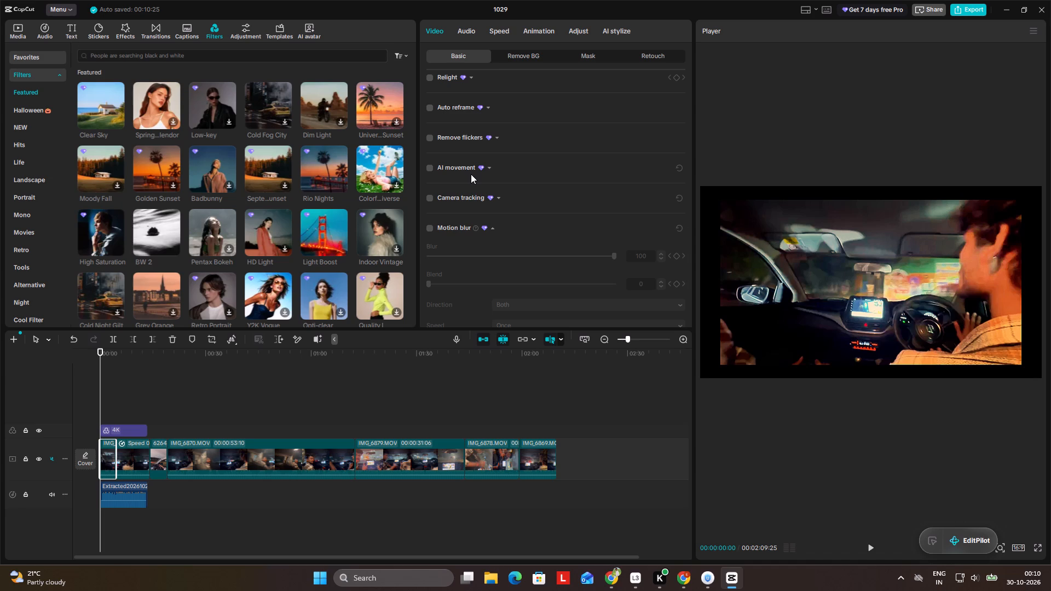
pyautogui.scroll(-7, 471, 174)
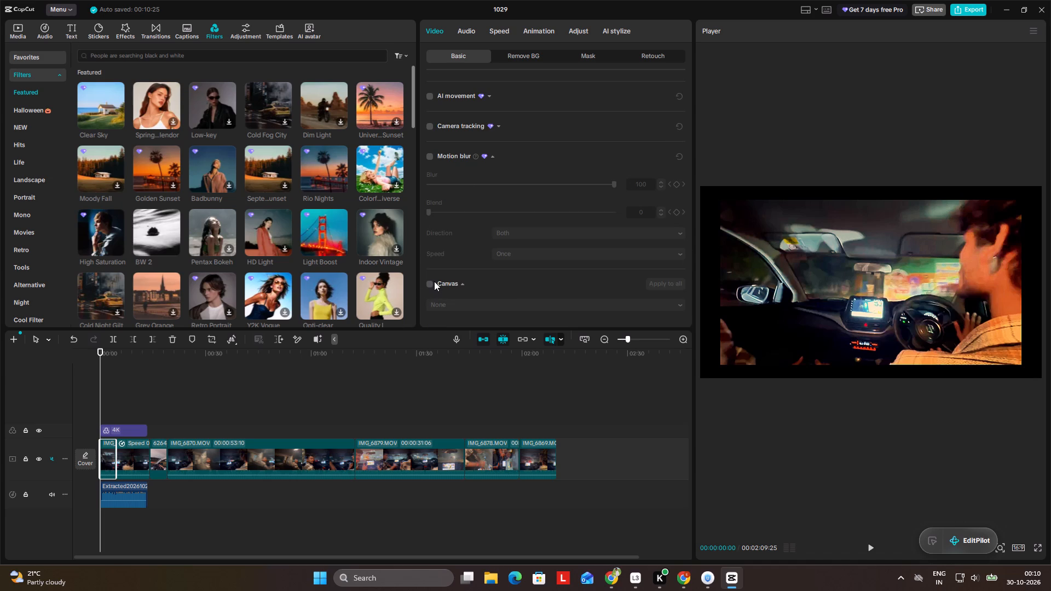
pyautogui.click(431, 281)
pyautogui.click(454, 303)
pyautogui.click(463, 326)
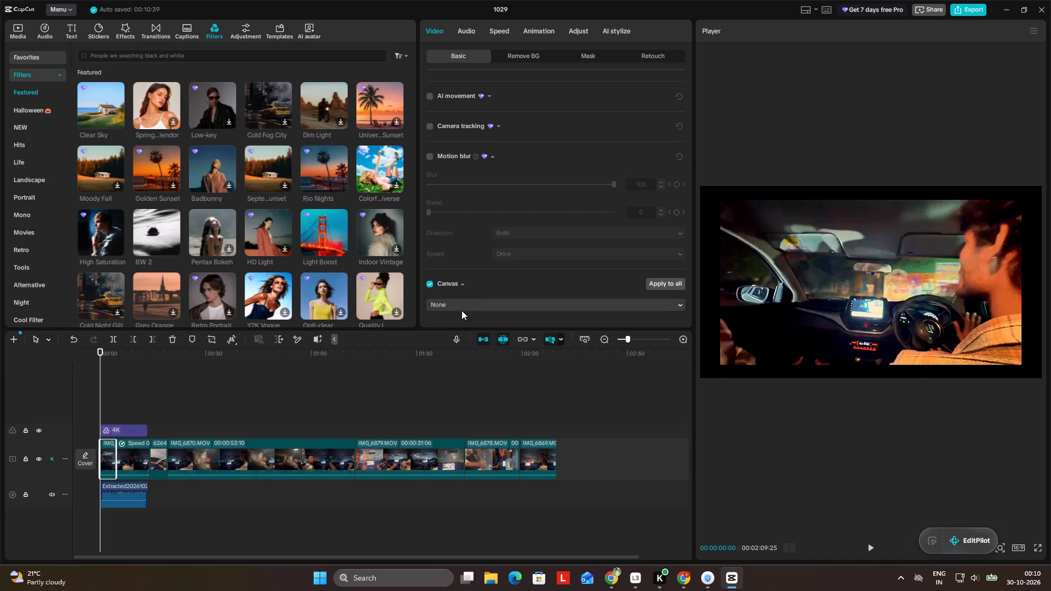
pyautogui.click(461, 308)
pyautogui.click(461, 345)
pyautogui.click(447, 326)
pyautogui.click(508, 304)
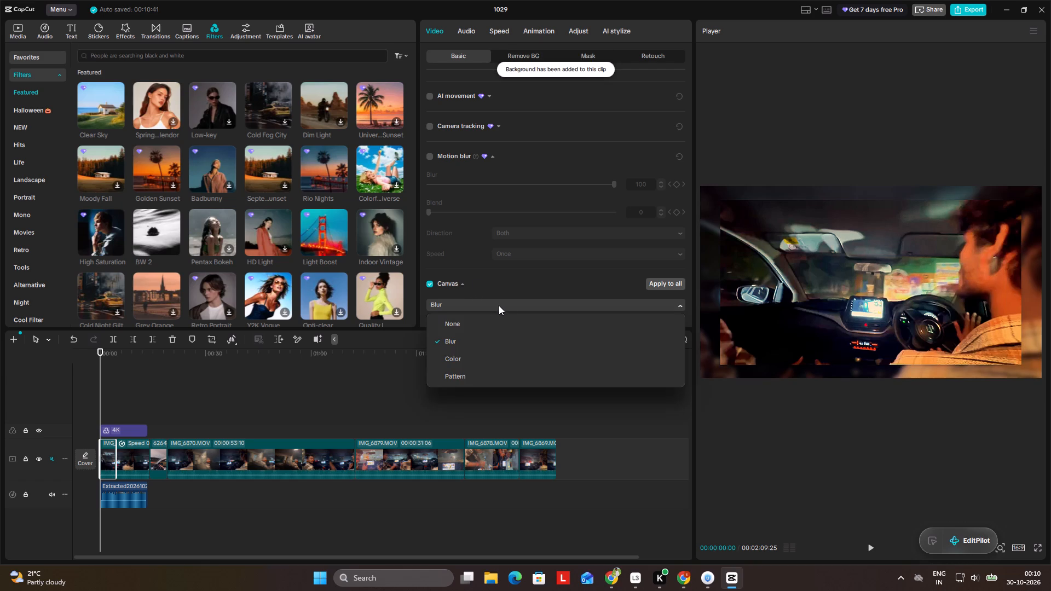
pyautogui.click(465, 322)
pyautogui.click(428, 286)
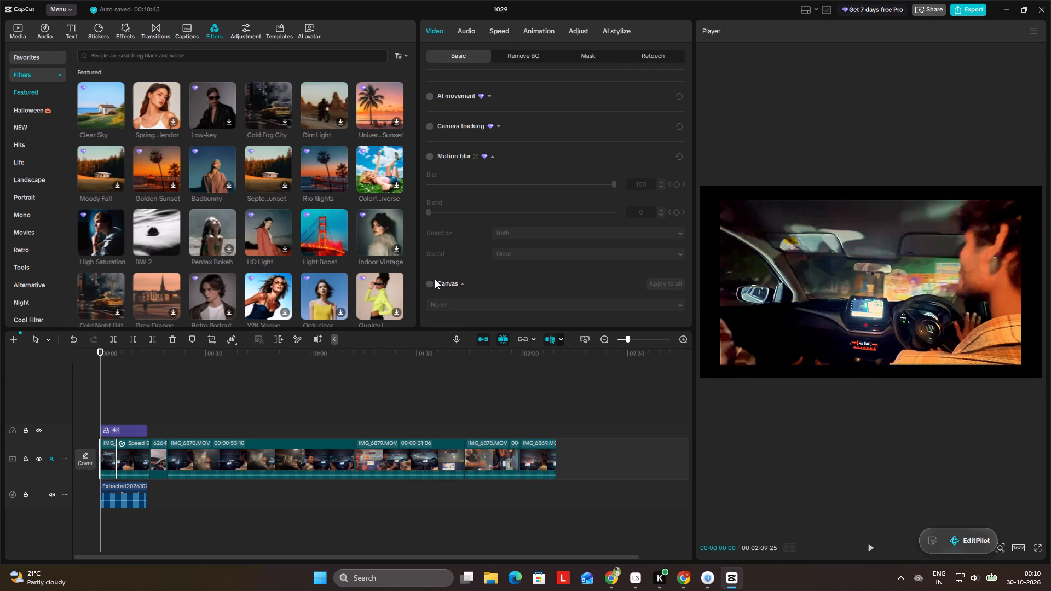
# Set the first clip's scale to 100%.
pyautogui.scroll(3, 435, 279)
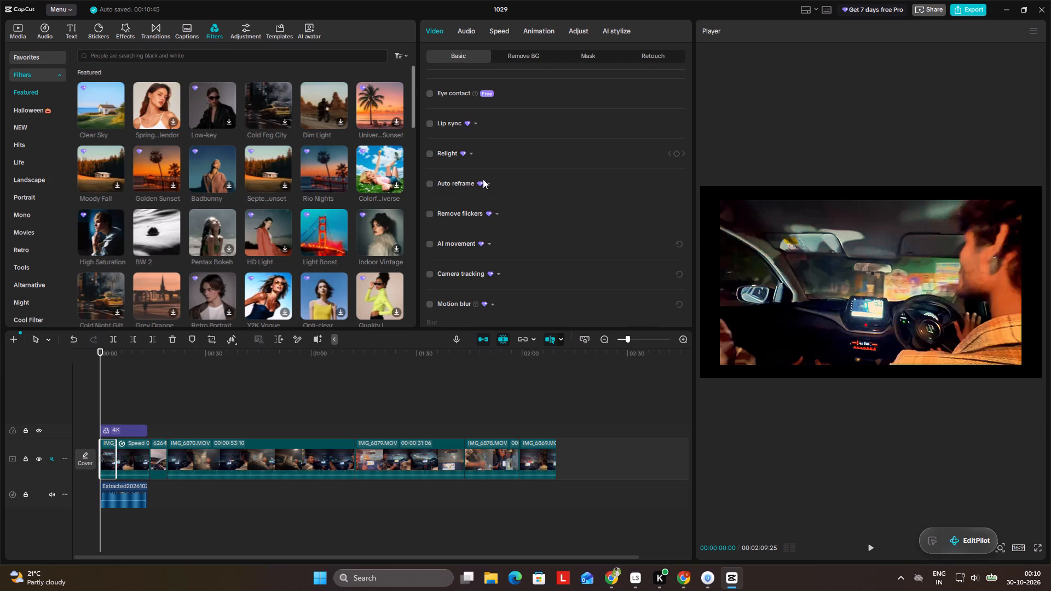
pyautogui.scroll(5, 507, 191)
pyautogui.scroll(3, 546, 112)
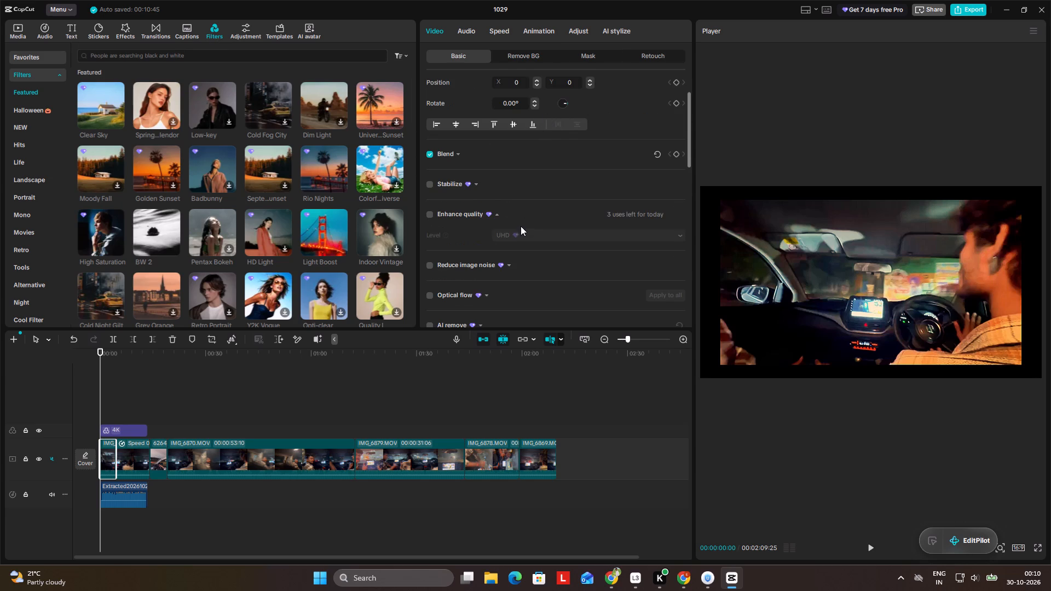
pyautogui.scroll(3, 451, 187)
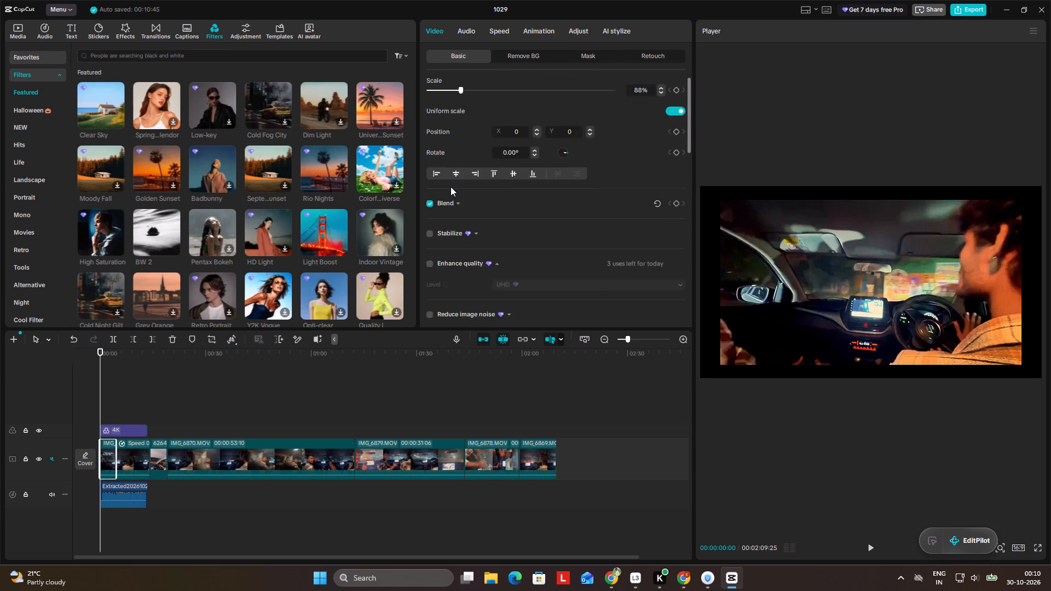
pyautogui.scroll(2, 451, 187)
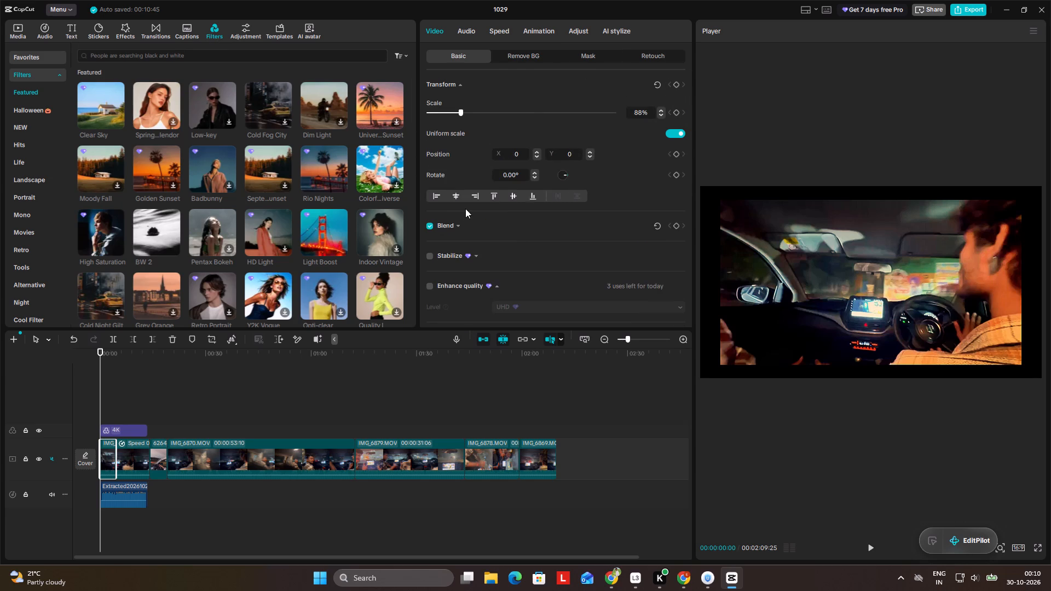
pyautogui.moveTo(643, 113); pyautogui.dragTo(637, 114)
pyautogui.moveTo(637, 114); pyautogui.dragTo(627, 115)
pyautogui.write('100')
pyautogui.press('Return')
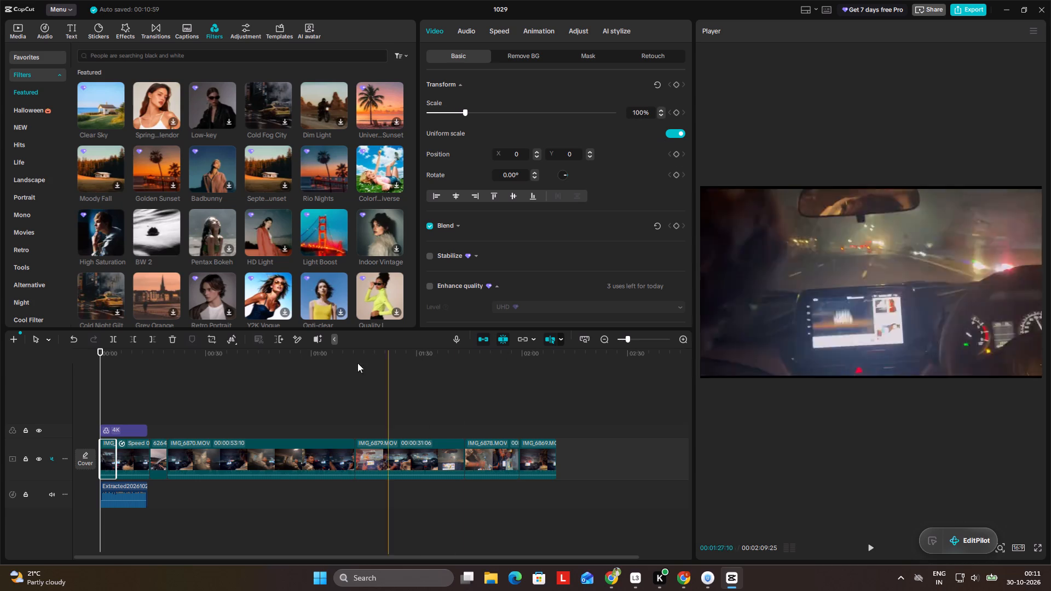
# Set the scale of the second clip, the slowed-down one, to 100%.
pyautogui.click(143, 435)
pyautogui.click(128, 459)
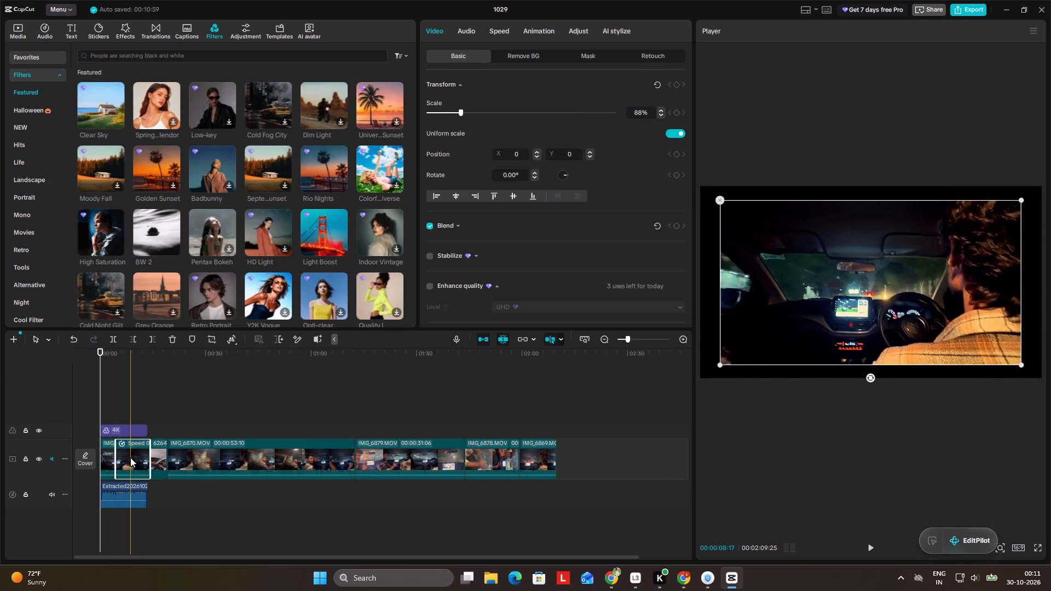
pyautogui.moveTo(642, 115); pyautogui.dragTo(620, 115)
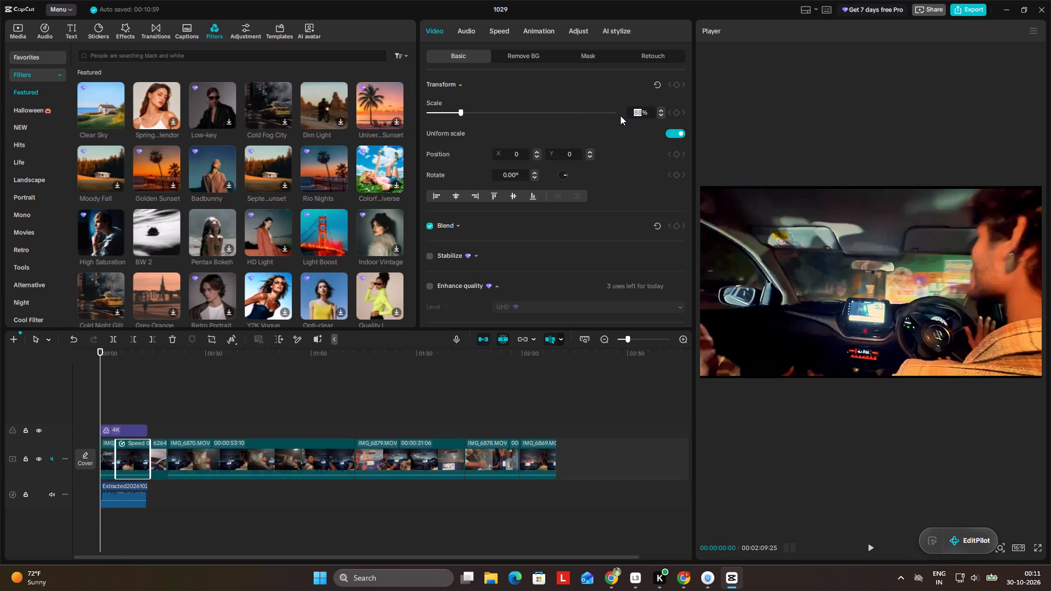
pyautogui.write('102')
pyautogui.press('Return')
pyautogui.click(642, 111)
pyautogui.press('BackSpace')
pyautogui.press('0')
pyautogui.press('Return')
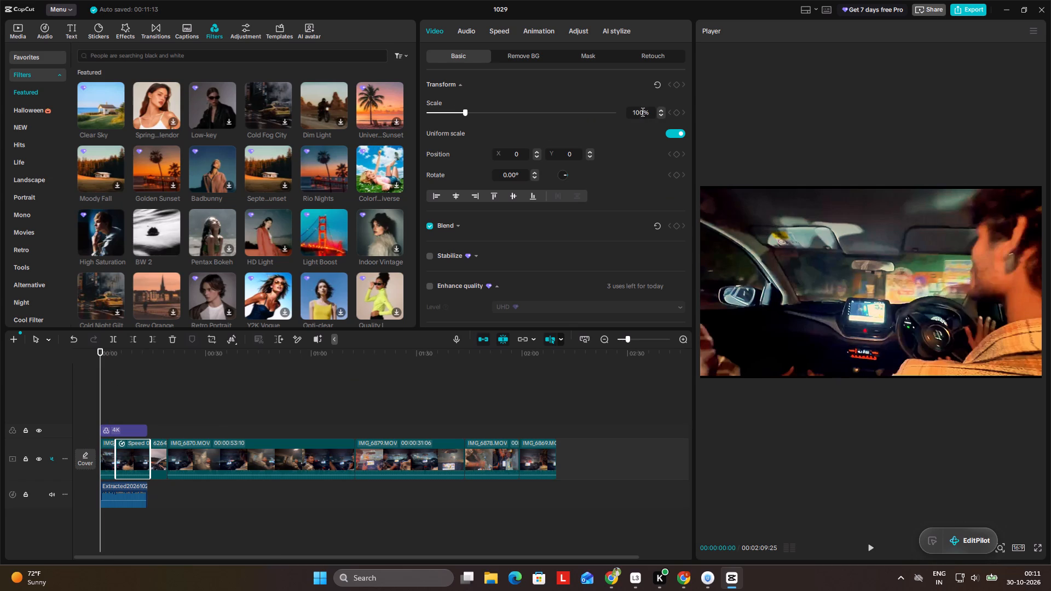
# Check the rescaled clips in the preview and return to the start of the timeline.
pyautogui.click(156, 381)
pyautogui.click(153, 380)
pyautogui.click(122, 391)
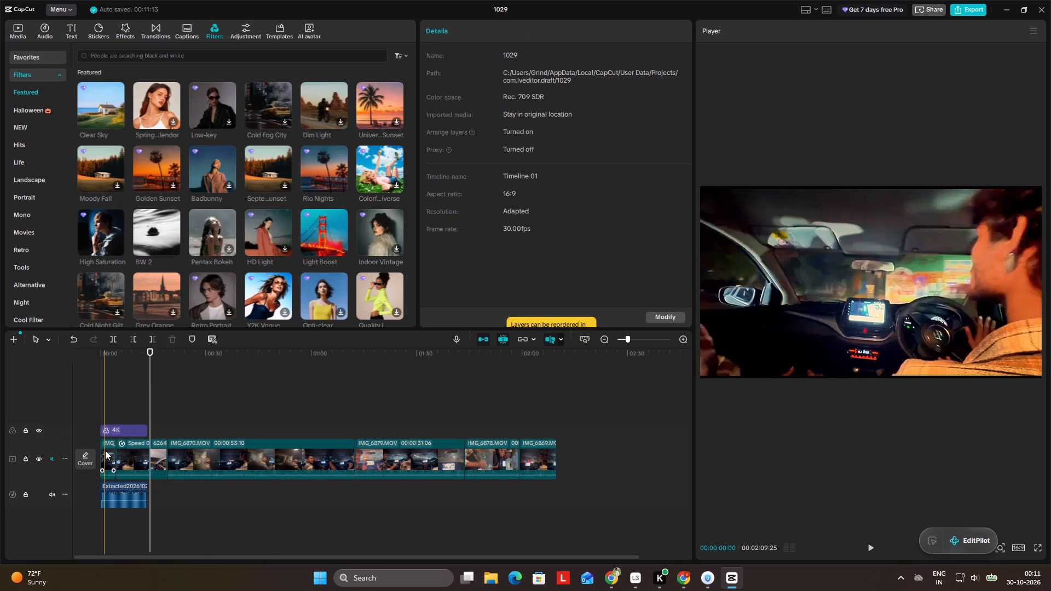
pyautogui.click(106, 450)
pyautogui.tripleClick(124, 407)
pyautogui.moveTo(118, 406); pyautogui.dragTo(84, 408)
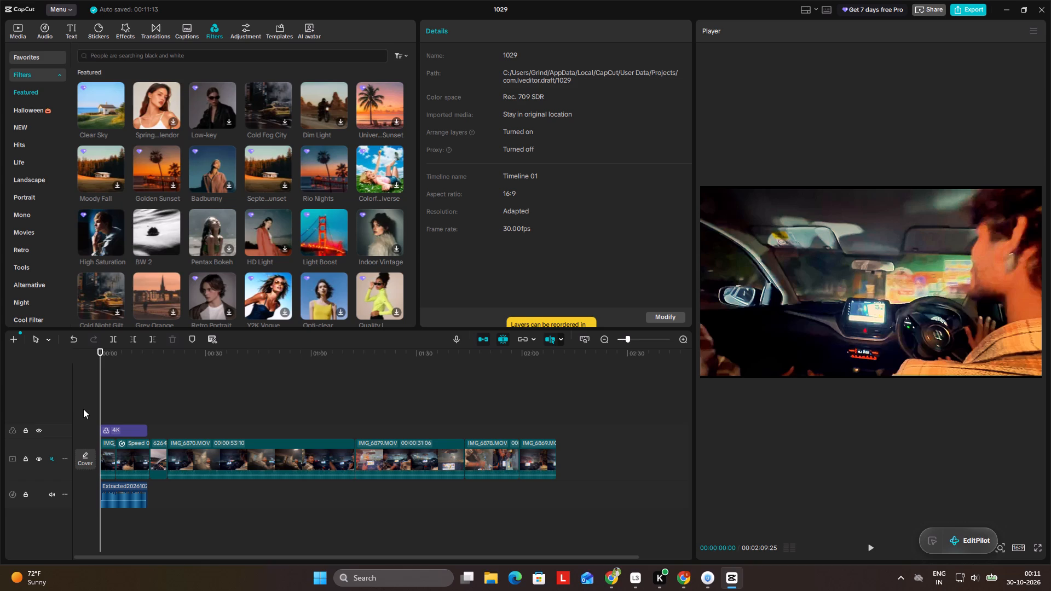
# Delete all clips that follow the slowed-down second clip on the video track.
pyautogui.moveTo(158, 402); pyautogui.dragTo(162, 465)
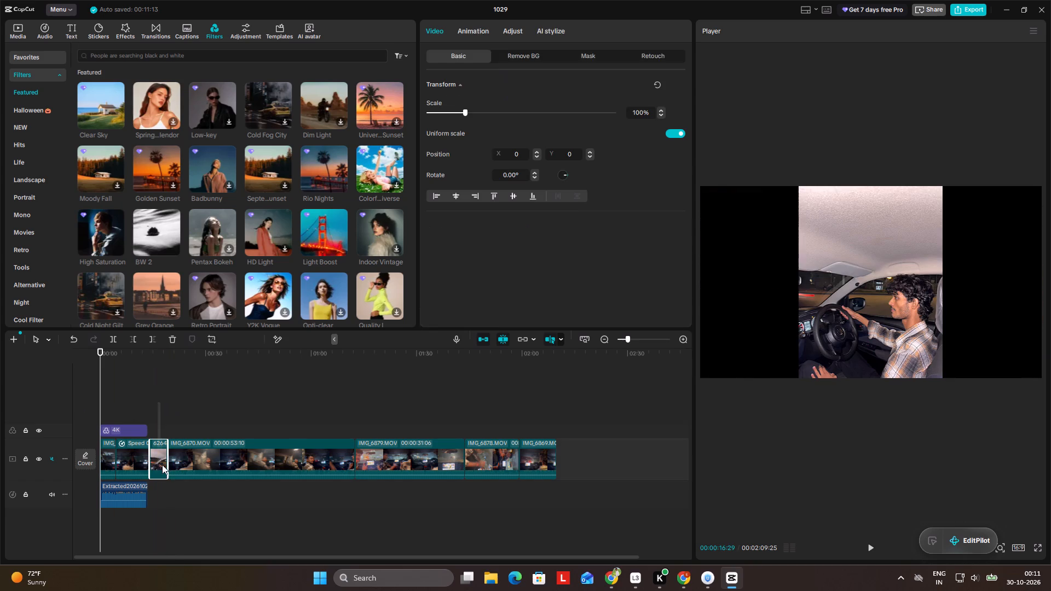
pyautogui.moveTo(162, 465); pyautogui.dragTo(549, 521)
pyautogui.press('Delete')
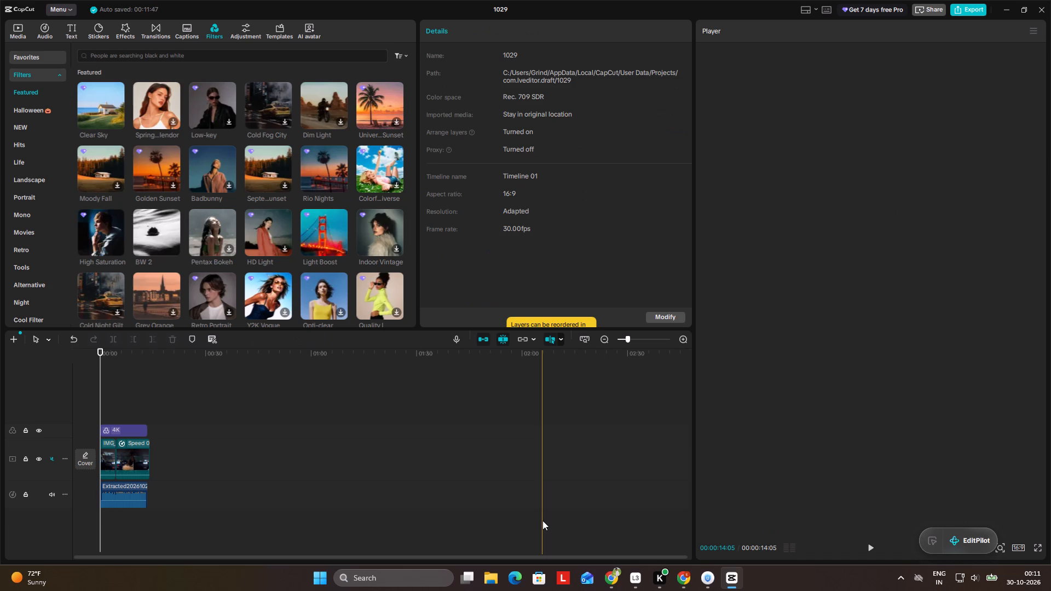
# Examine the two remaining clips and their ending against the filter and audio in an enlarged timeline.
pyautogui.click(164, 427)
pyautogui.doubleClick(146, 410)
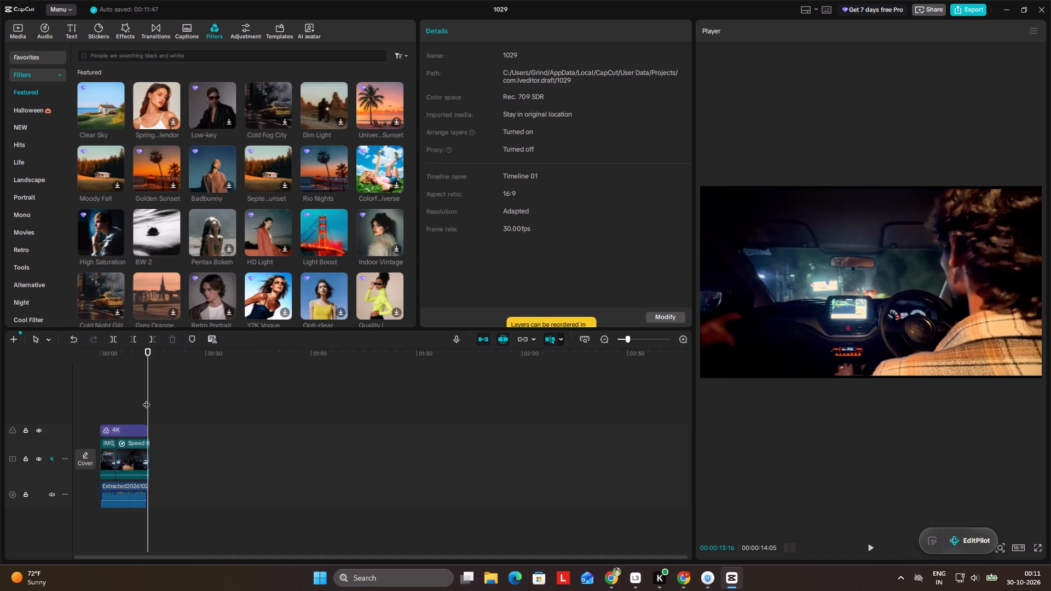
pyautogui.keyDown('ctrl'); pyautogui.scroll(11, 146, 399); pyautogui.keyUp('ctrl')
pyautogui.keyDown('ctrl'); pyautogui.scroll(-10, 146, 399); pyautogui.keyUp('ctrl')
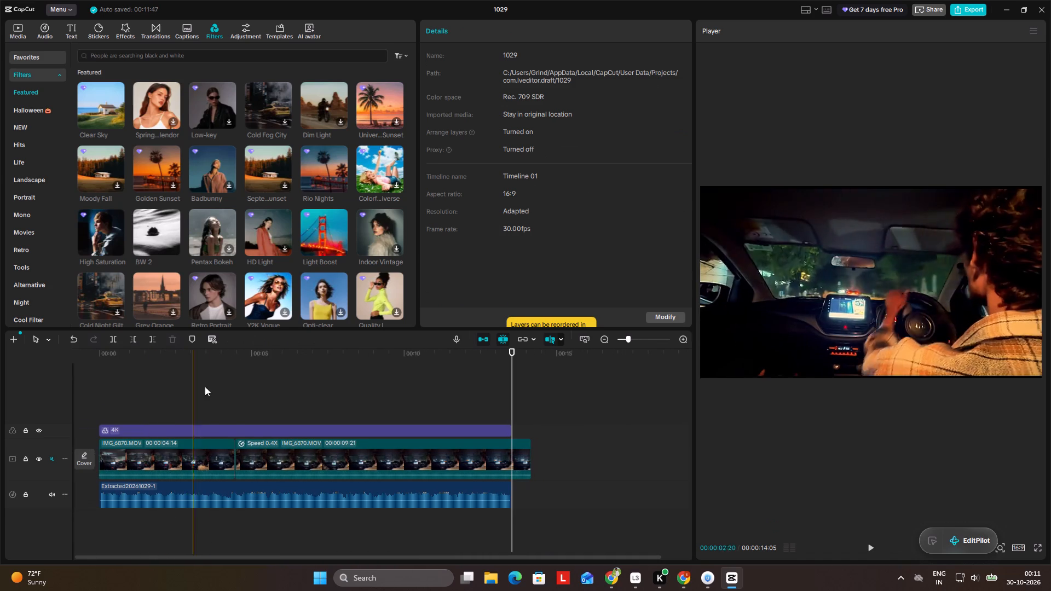
pyautogui.tripleClick(247, 371)
pyautogui.moveTo(246, 370); pyautogui.dragTo(72, 370)
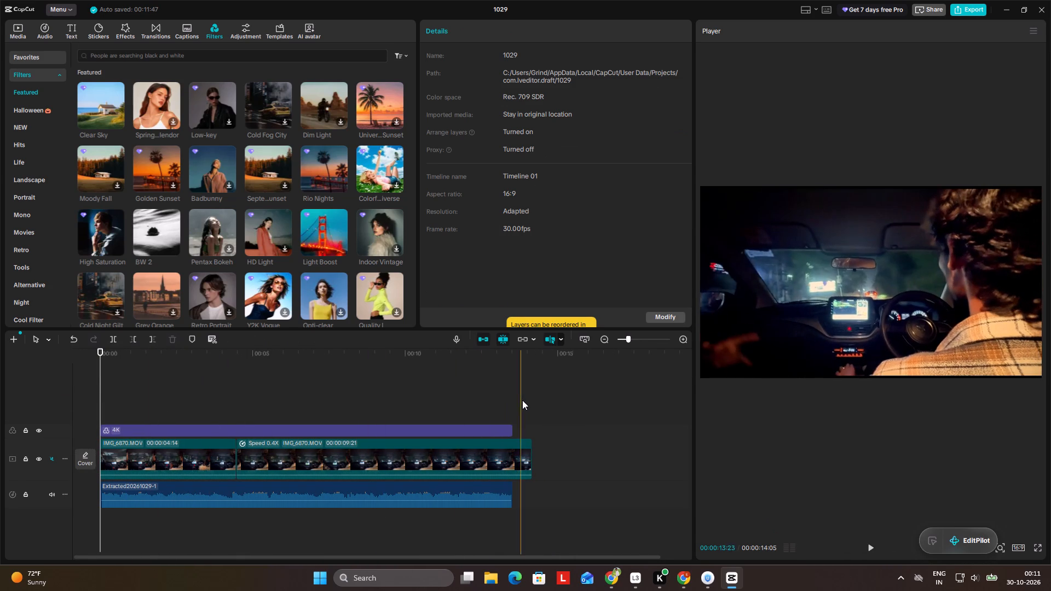
pyautogui.moveTo(493, 396); pyautogui.dragTo(486, 395)
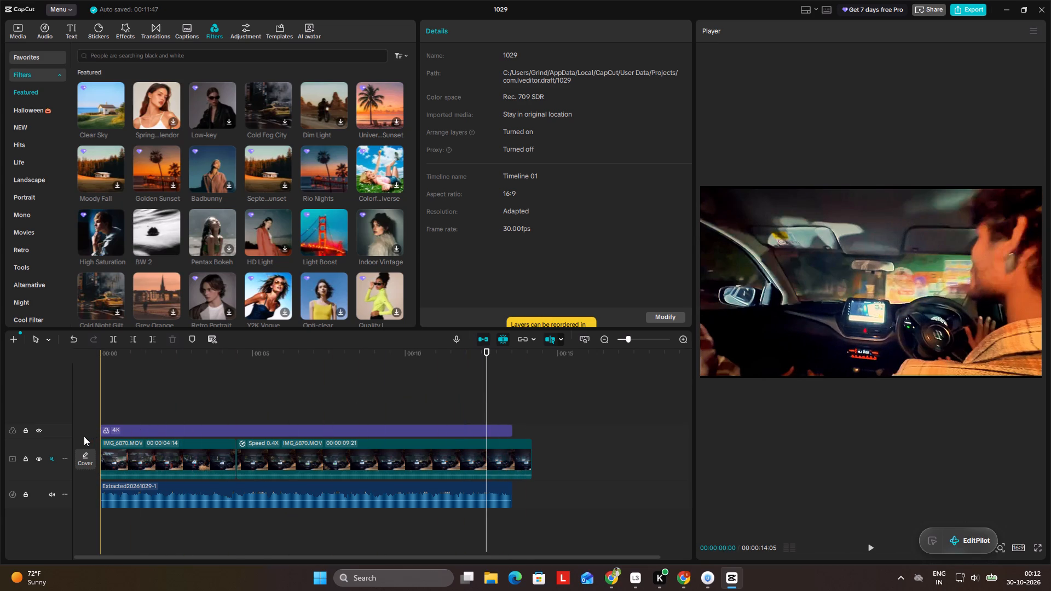
pyautogui.click(99, 401)
pyautogui.click(129, 396)
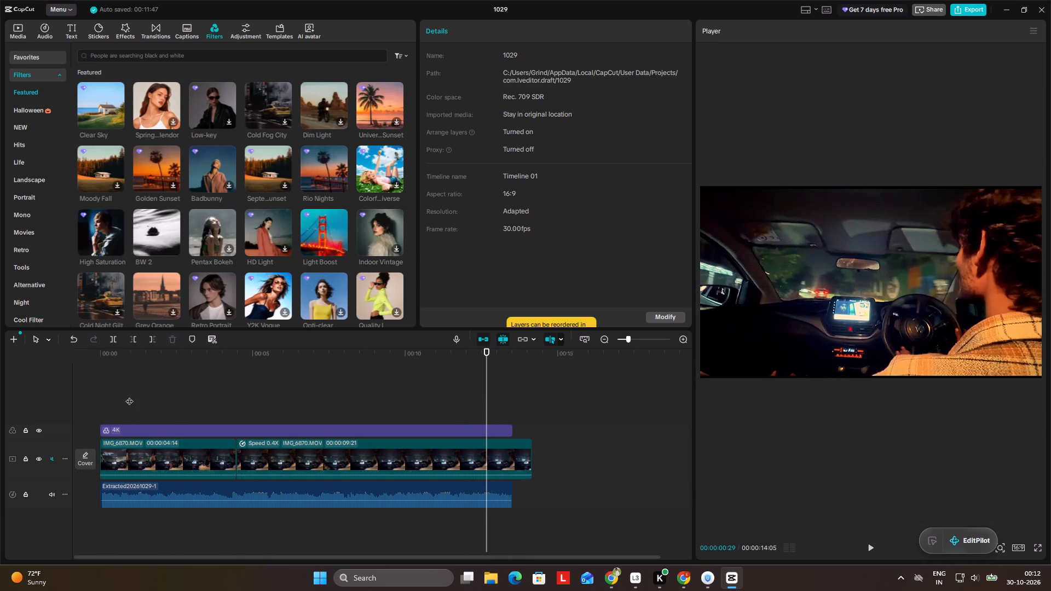
# Browse the video effects, including the Edits and Light categories, and preview Retro Glare, Bling Aura and Desert Sunflare.
pyautogui.click(53, 33)
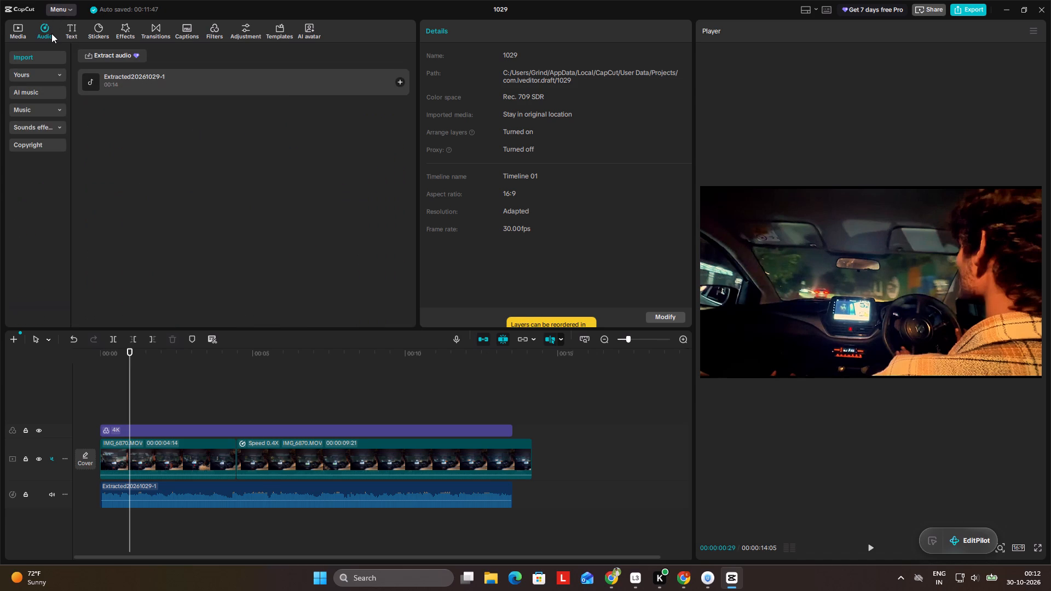
pyautogui.click(71, 30)
pyautogui.click(94, 31)
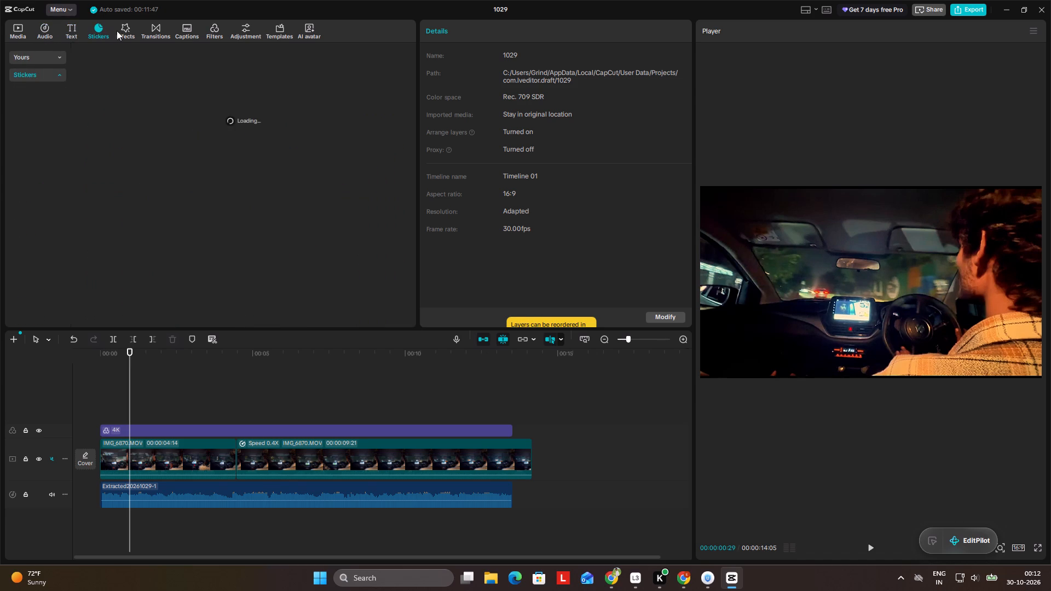
pyautogui.click(130, 31)
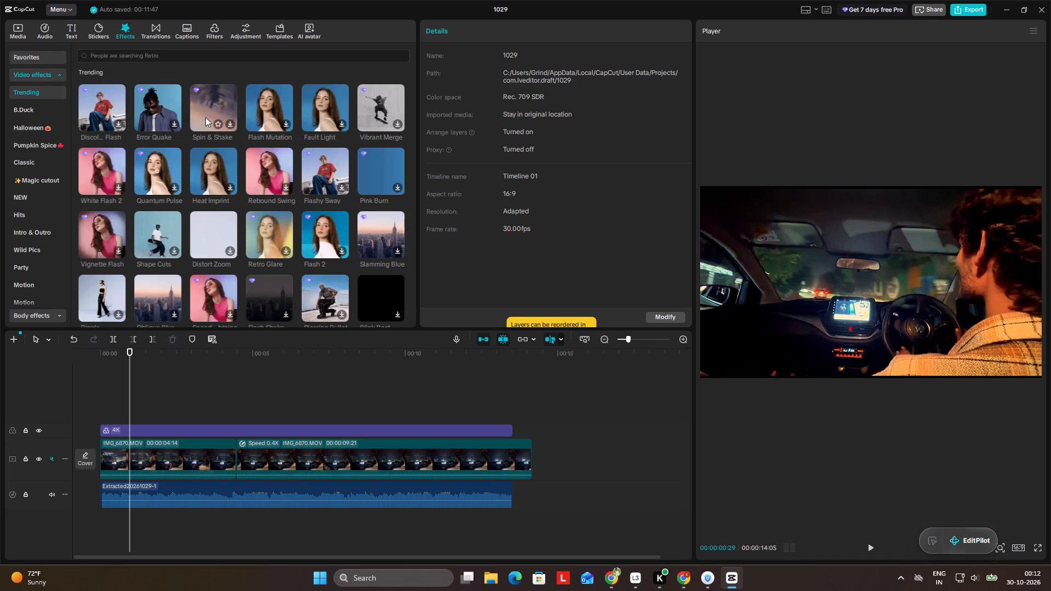
pyautogui.click(280, 233)
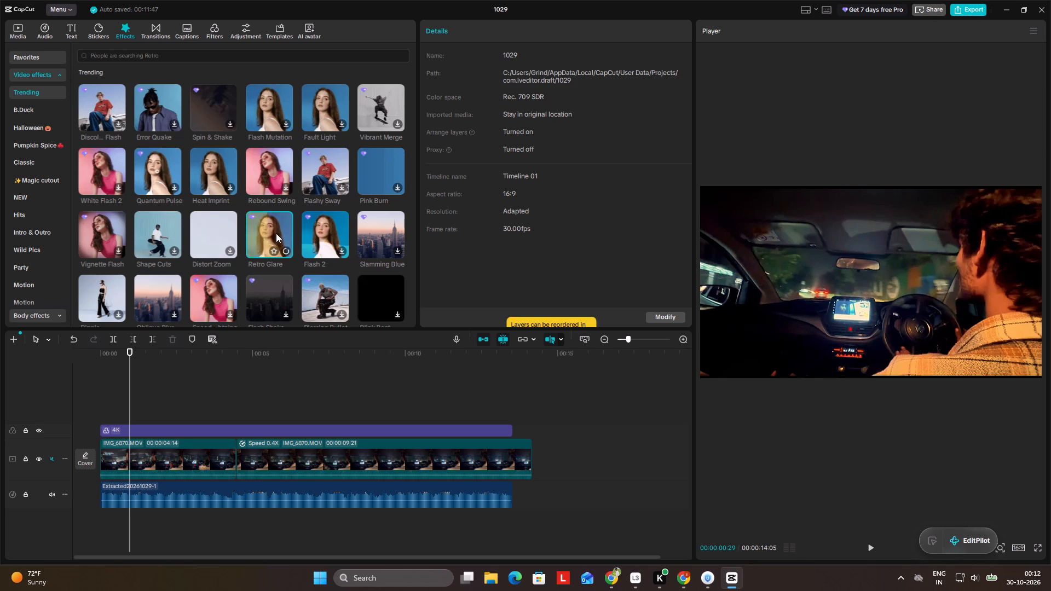
pyautogui.scroll(-2, 27, 233)
pyautogui.click(27, 247)
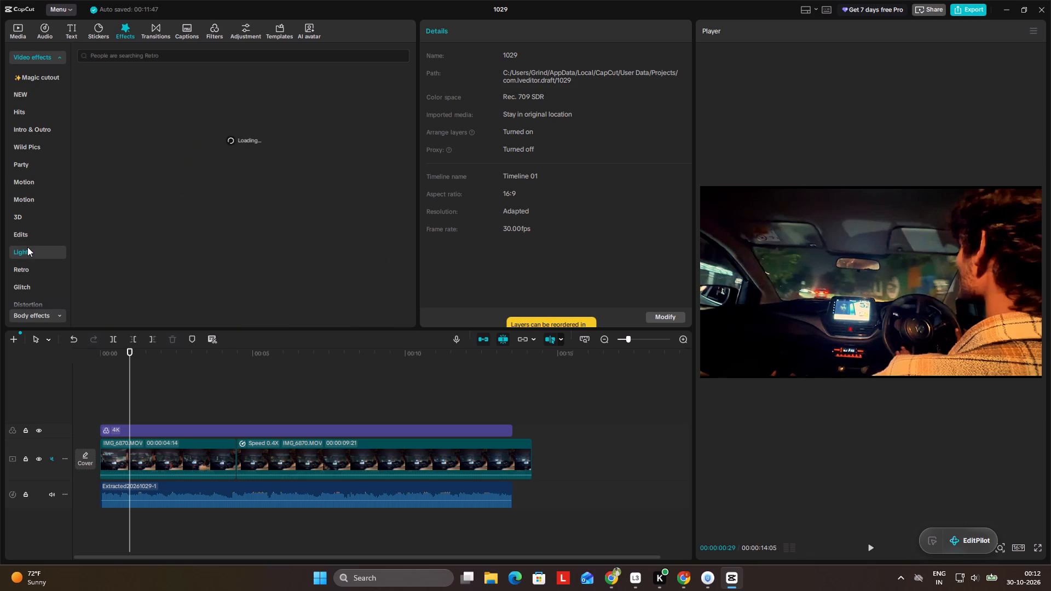
pyautogui.click(21, 232)
pyautogui.click(44, 254)
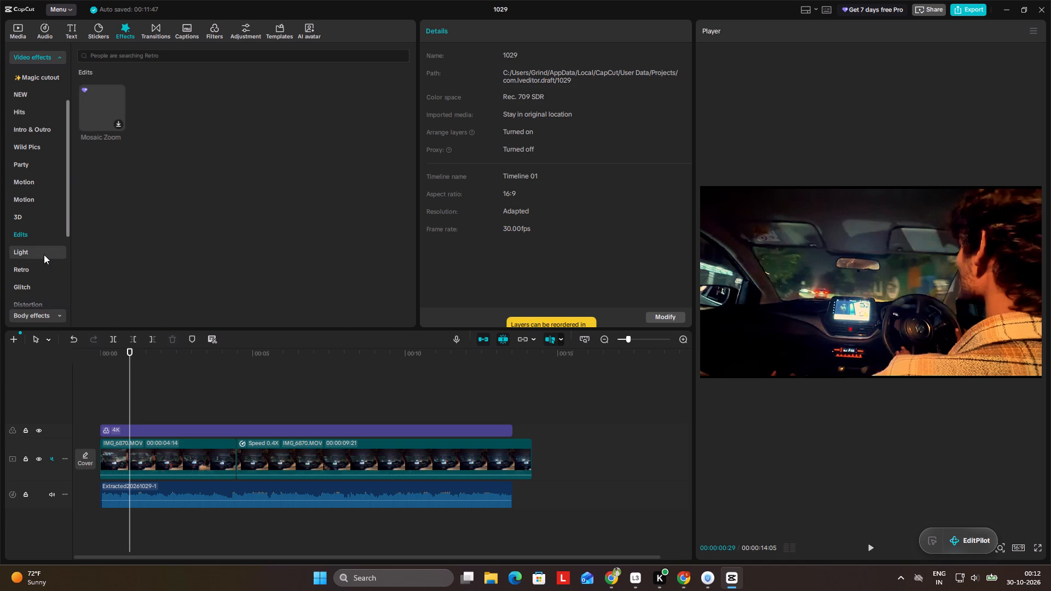
pyautogui.click(105, 101)
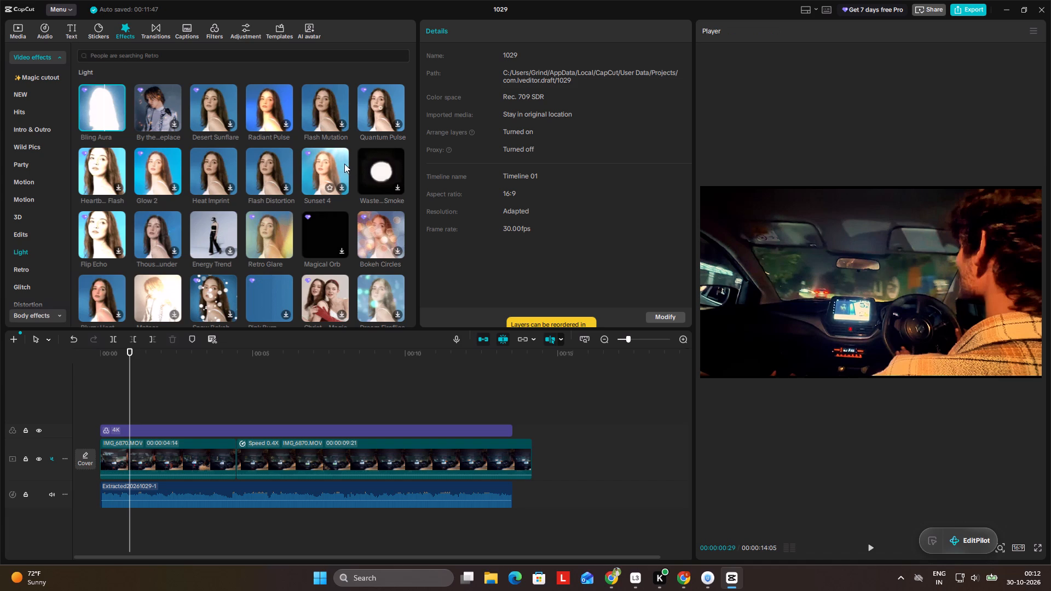
pyautogui.click(99, 97)
pyautogui.click(212, 108)
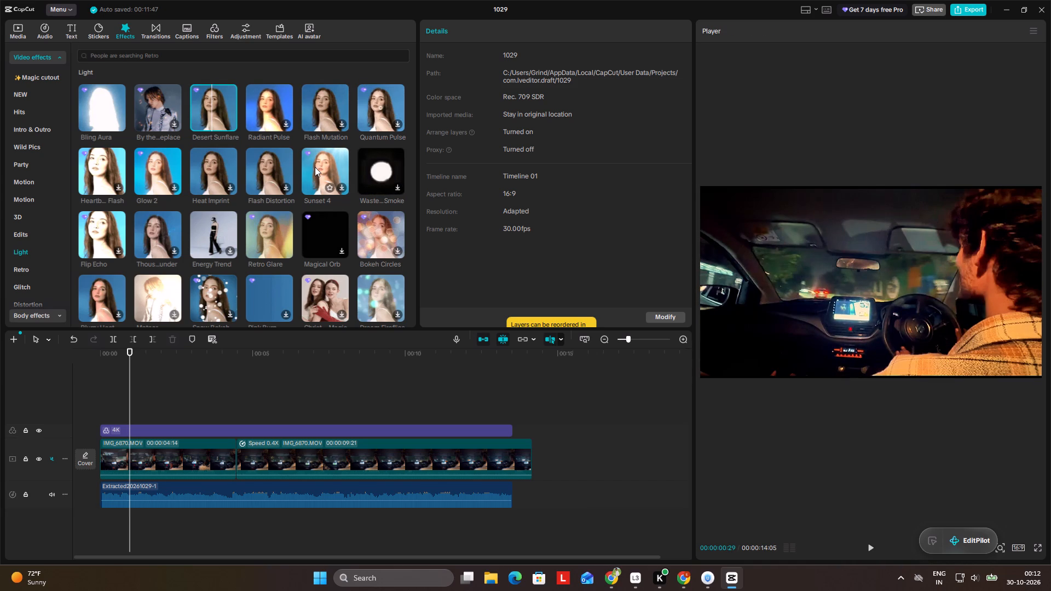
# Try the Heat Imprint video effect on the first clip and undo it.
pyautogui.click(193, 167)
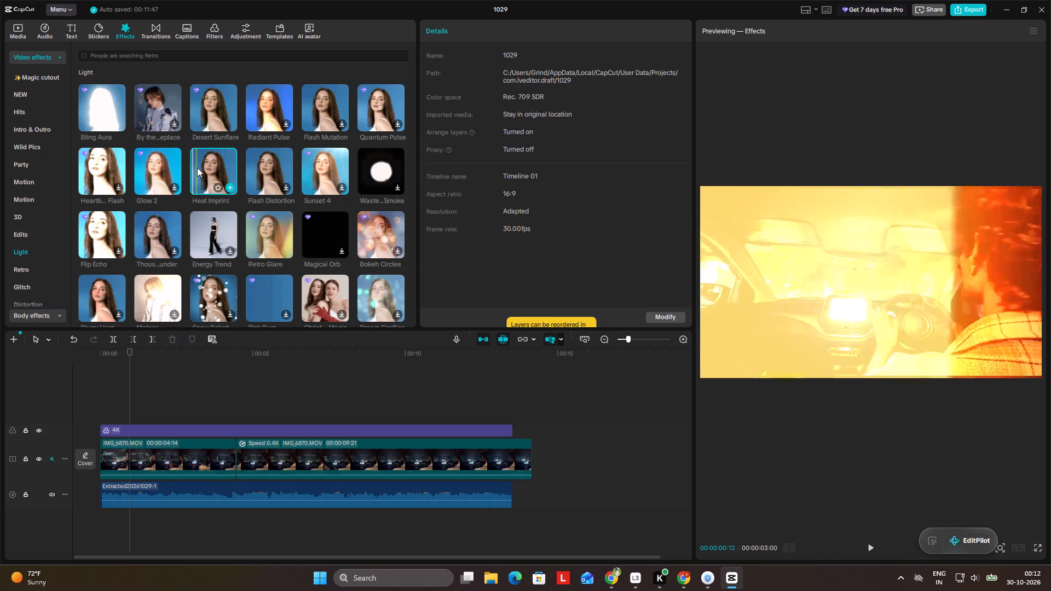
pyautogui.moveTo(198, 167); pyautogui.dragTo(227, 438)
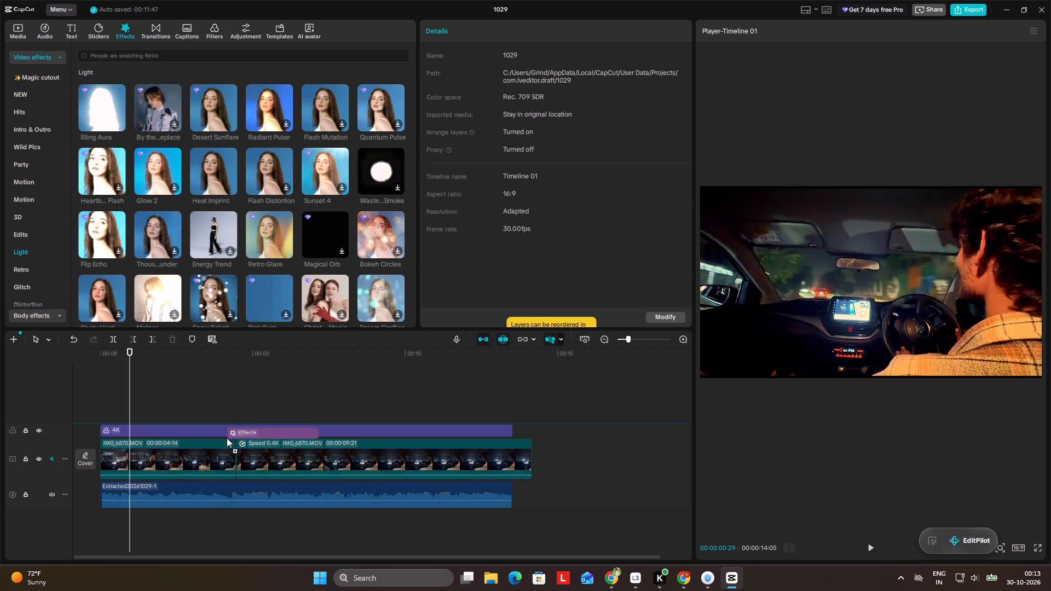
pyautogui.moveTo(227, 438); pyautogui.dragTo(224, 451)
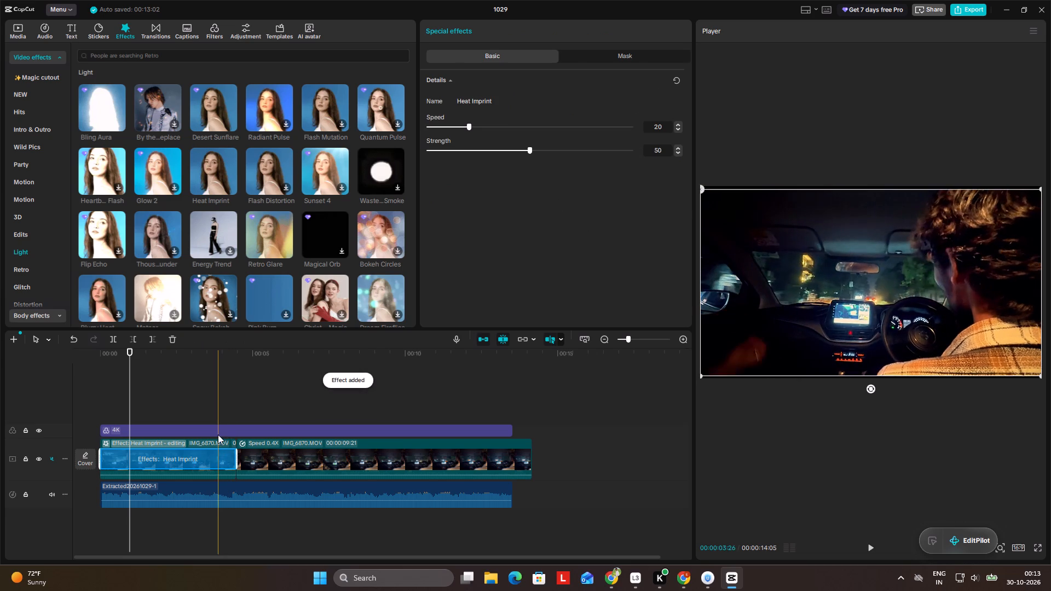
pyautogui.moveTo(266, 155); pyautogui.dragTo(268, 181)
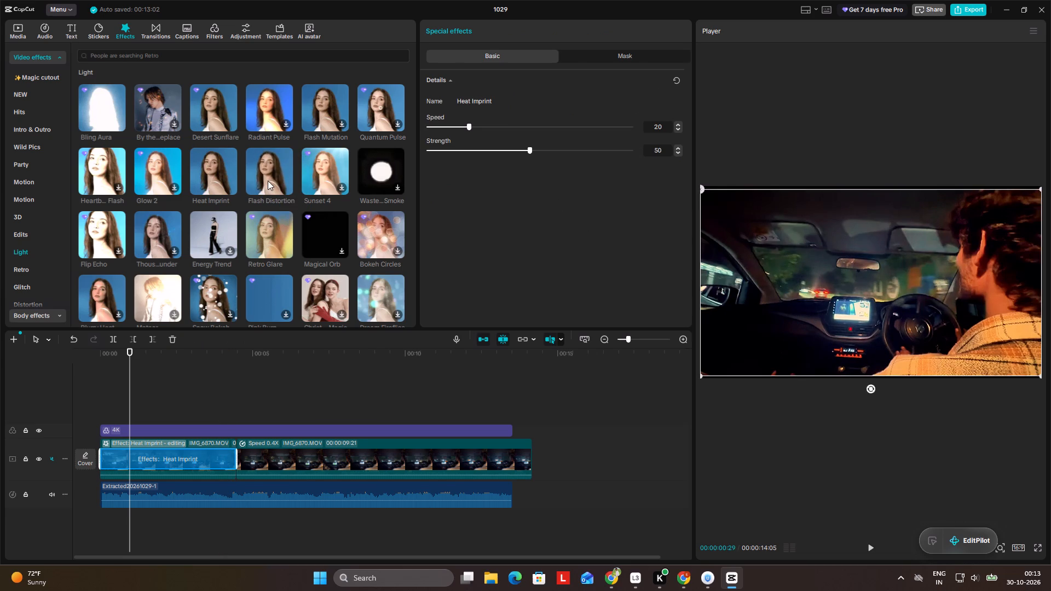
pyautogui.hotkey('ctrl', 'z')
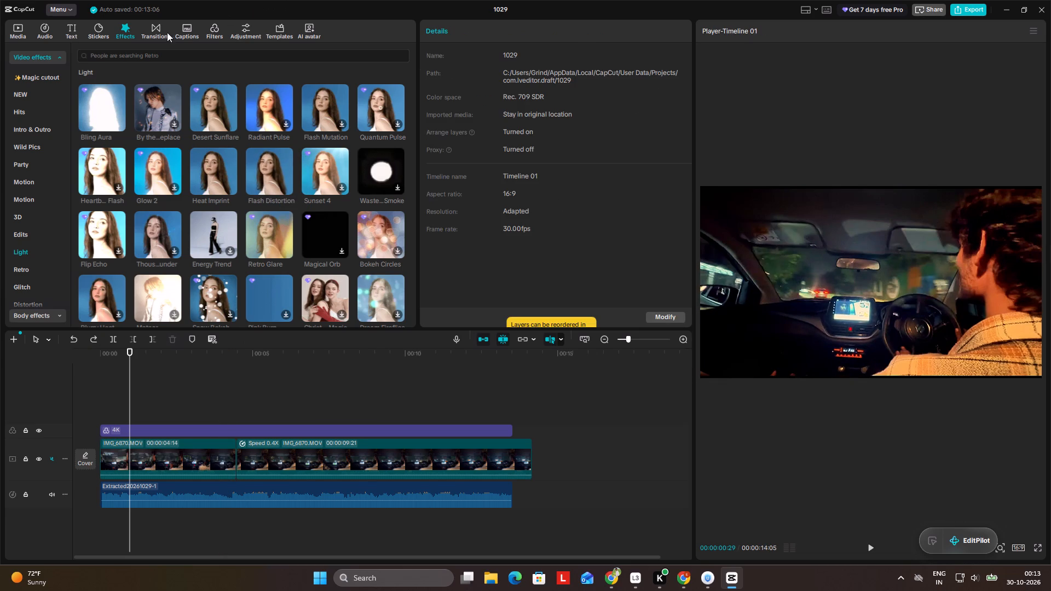
# Browse the Light and Glitch transitions and preview Red Strobe.
pyautogui.click(156, 30)
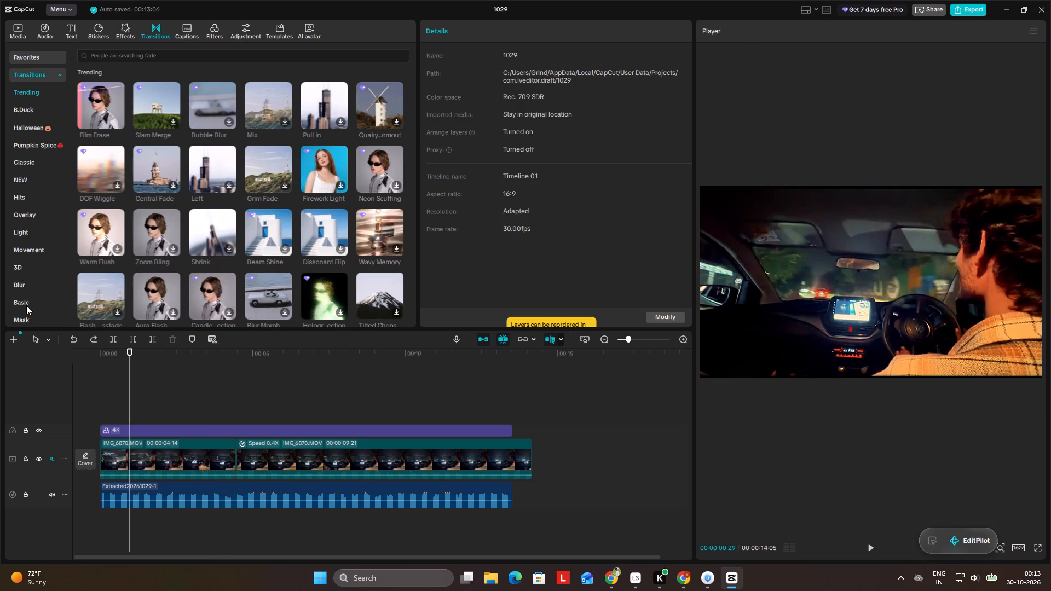
pyautogui.click(21, 233)
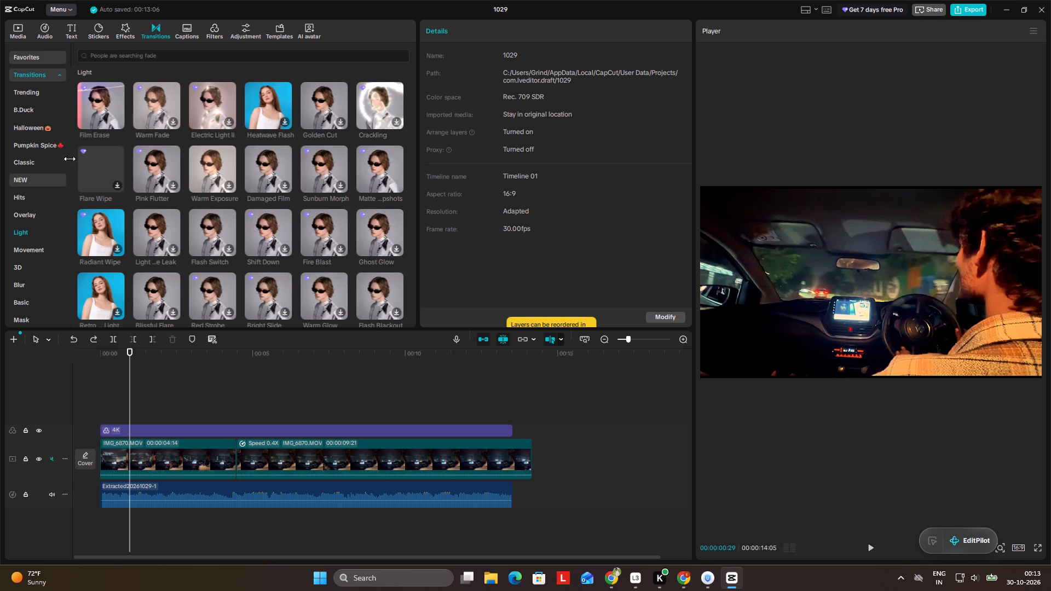
pyautogui.scroll(-2, 18, 251)
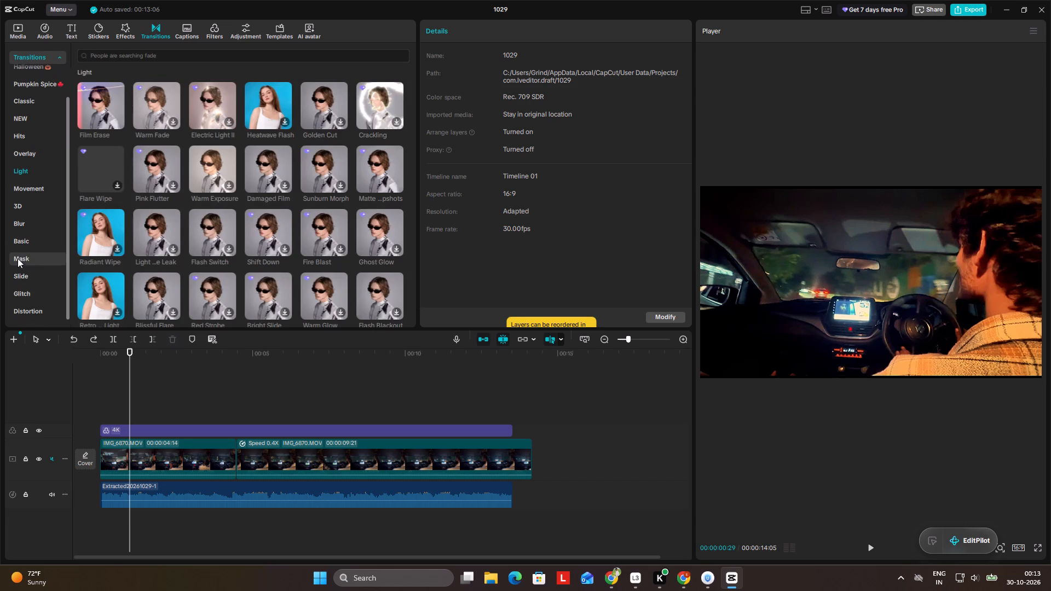
pyautogui.click(26, 285)
pyautogui.click(26, 293)
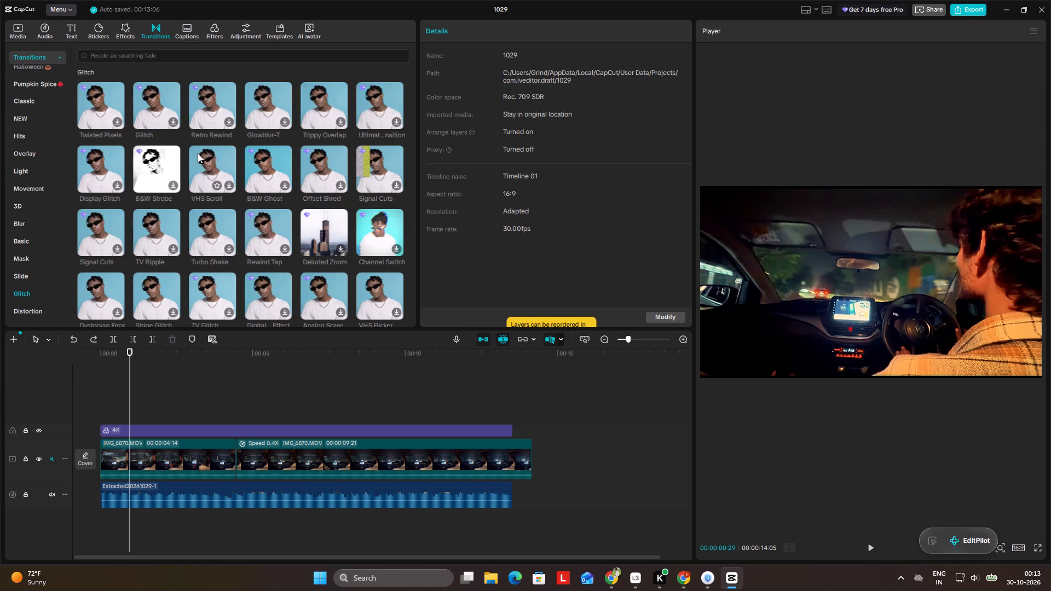
pyautogui.doubleClick(28, 164)
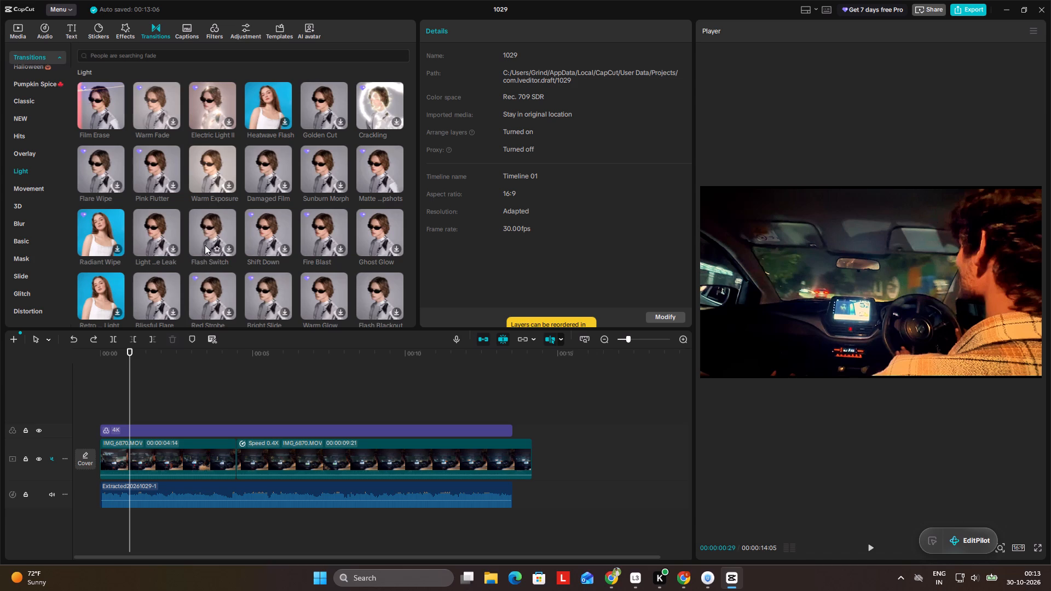
pyautogui.click(209, 285)
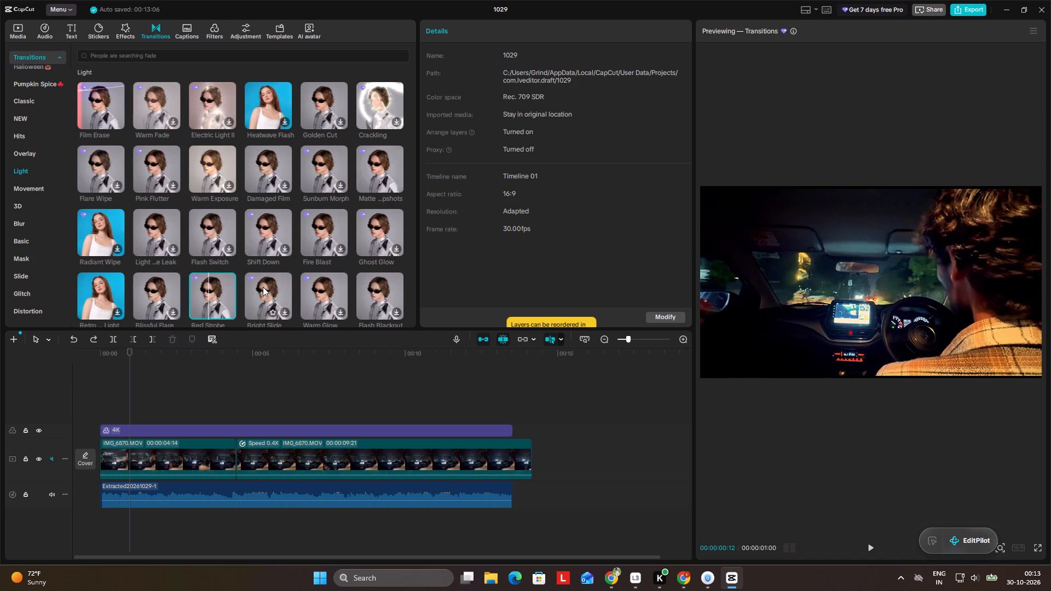
pyautogui.click(195, 297)
pyautogui.click(210, 295)
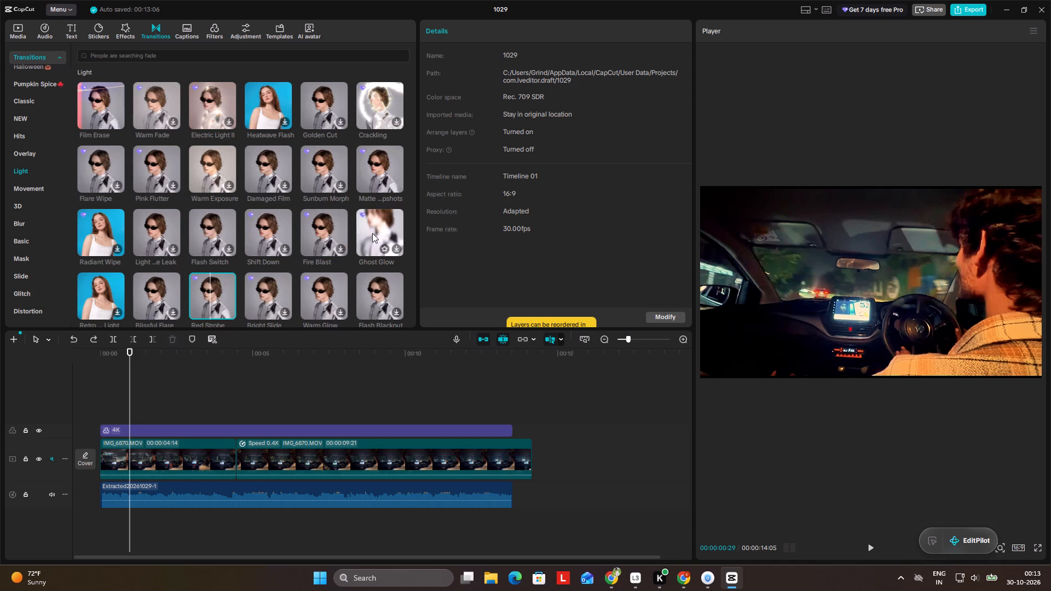
# Add the Matte Snapshots transition from the Light category between the two clips and play through it.
pyautogui.click(370, 161)
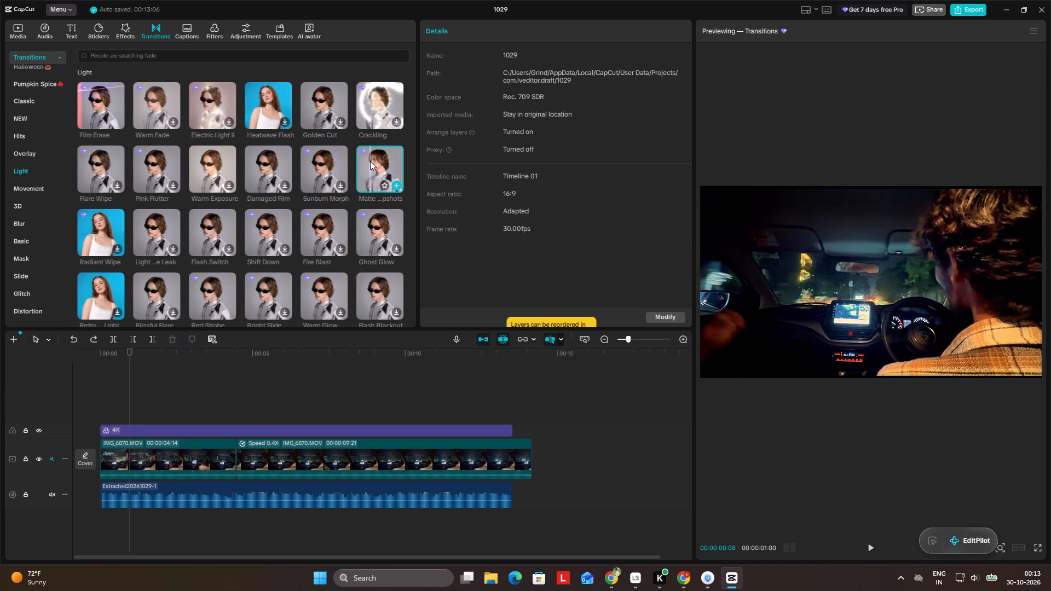
pyautogui.moveTo(370, 161); pyautogui.dragTo(236, 458)
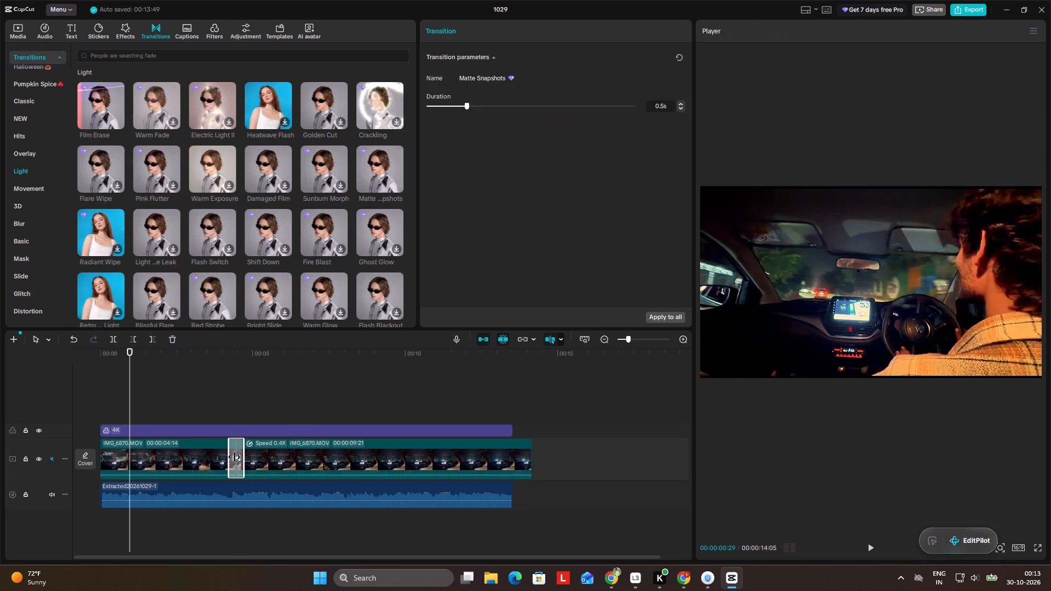
pyautogui.click(236, 404)
pyautogui.moveTo(230, 401); pyautogui.dragTo(209, 400)
pyautogui.press('space')
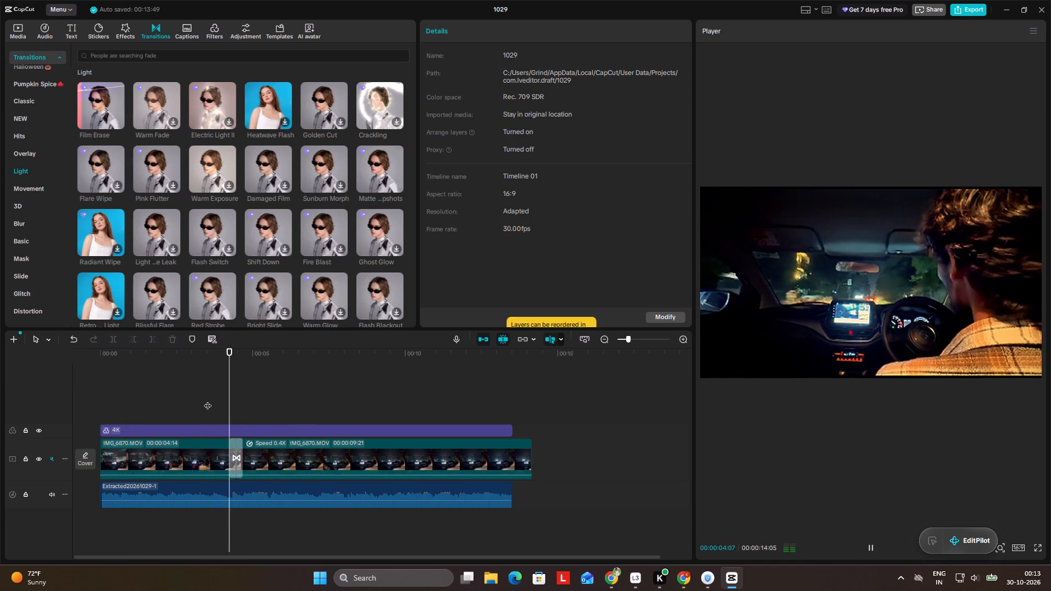
pyautogui.press('space')
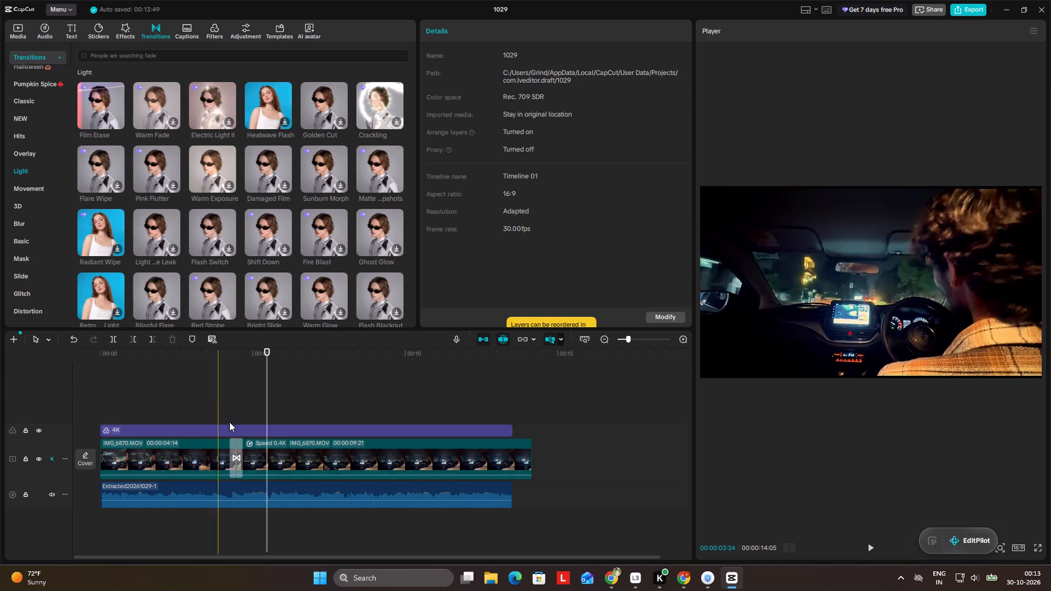
# Lengthen the Matte Snapshots transition to about 1.2 s and play back the cut between the clips.
pyautogui.click(236, 439)
pyautogui.click(557, 101)
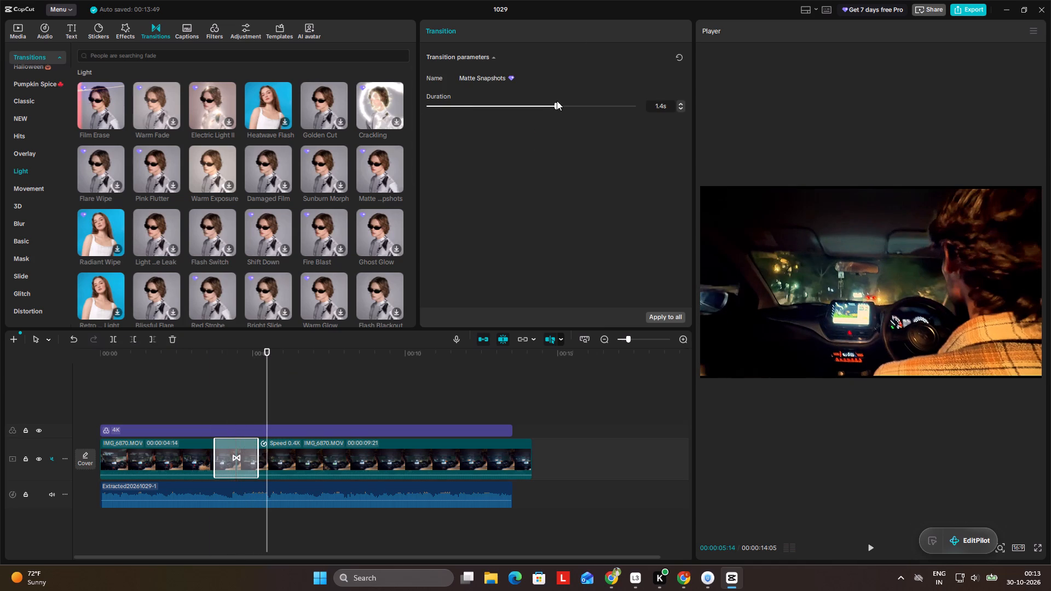
pyautogui.moveTo(557, 101); pyautogui.dragTo(610, 105)
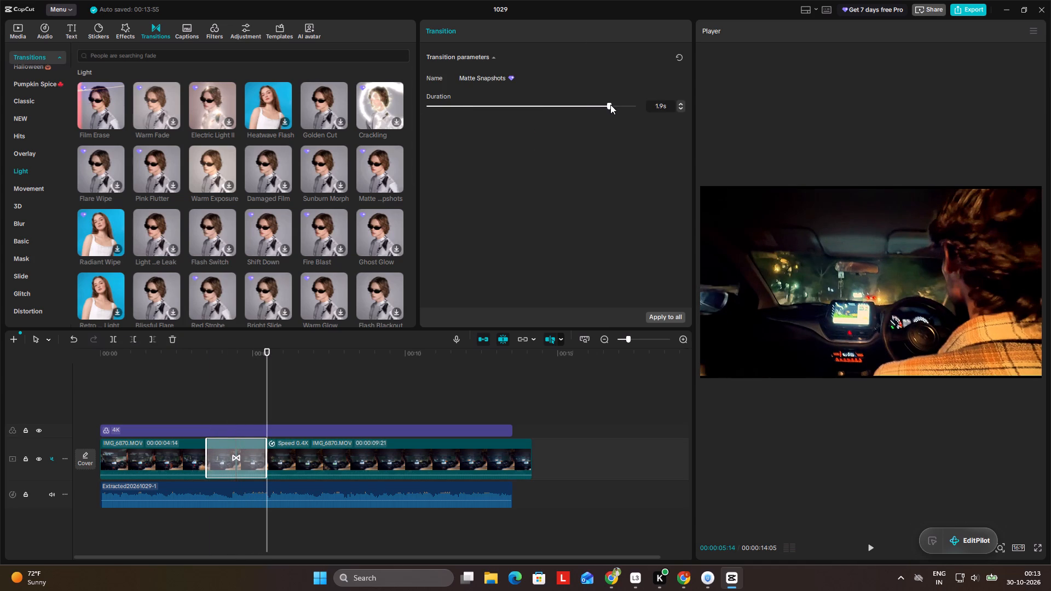
pyautogui.moveTo(610, 105); pyautogui.dragTo(612, 105)
pyautogui.moveTo(544, 110); pyautogui.dragTo(536, 106)
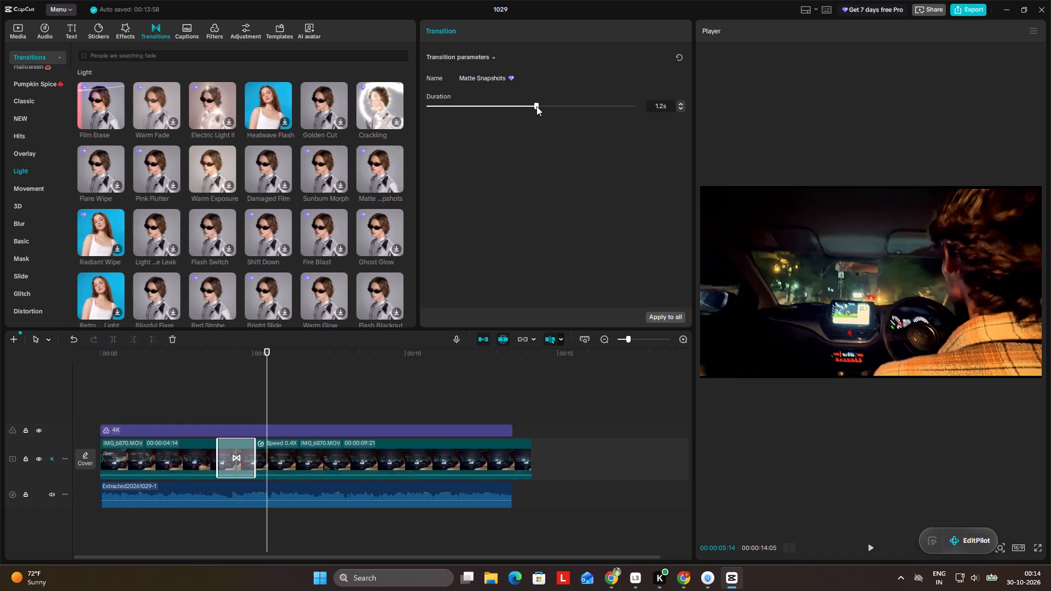
pyautogui.moveTo(536, 106); pyautogui.dragTo(535, 106)
pyautogui.doubleClick(205, 390)
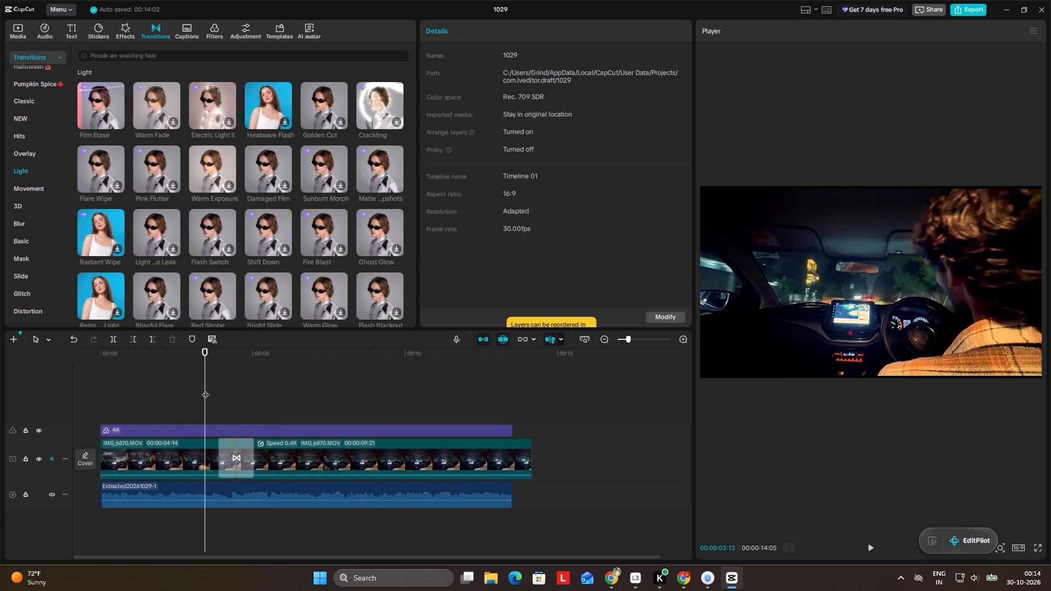
pyautogui.press('space')
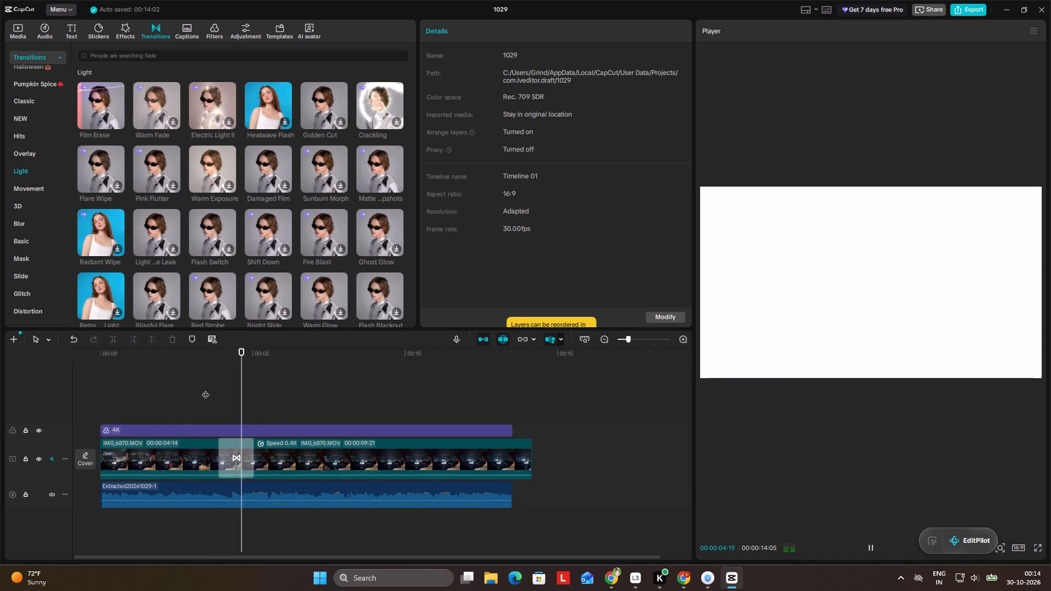
pyautogui.press('space')
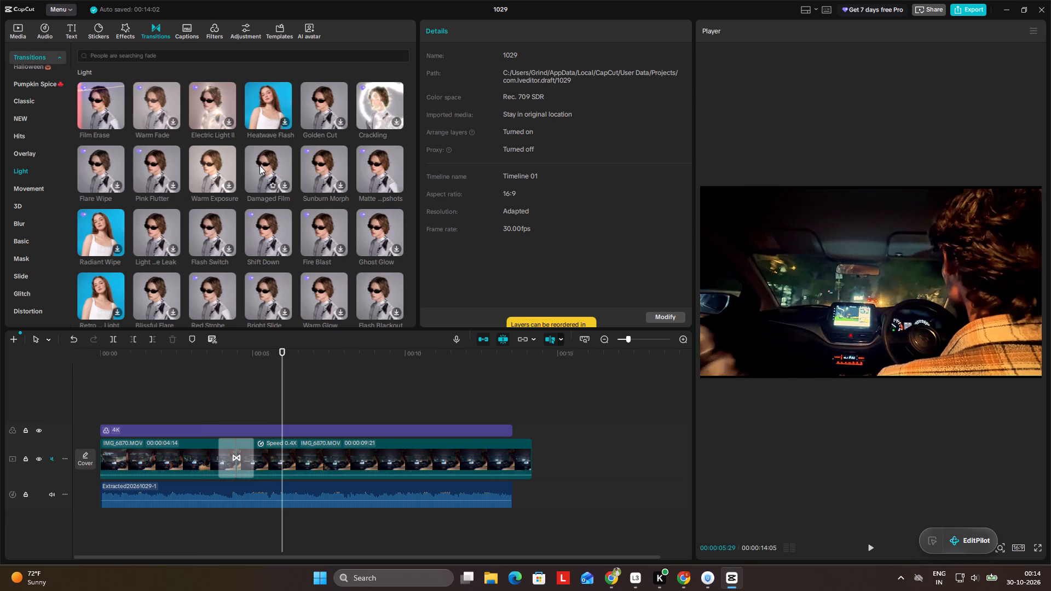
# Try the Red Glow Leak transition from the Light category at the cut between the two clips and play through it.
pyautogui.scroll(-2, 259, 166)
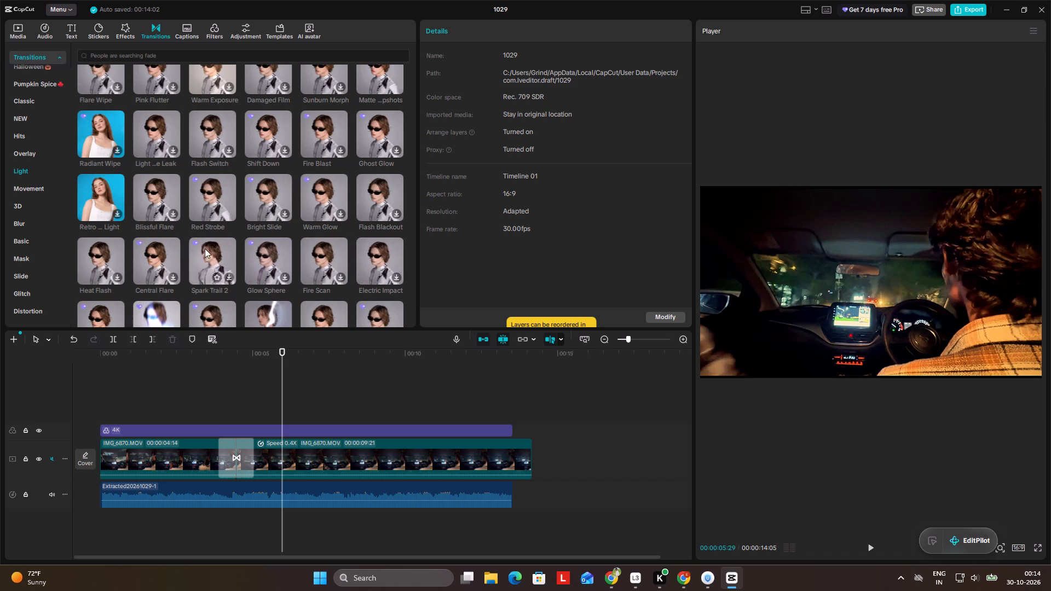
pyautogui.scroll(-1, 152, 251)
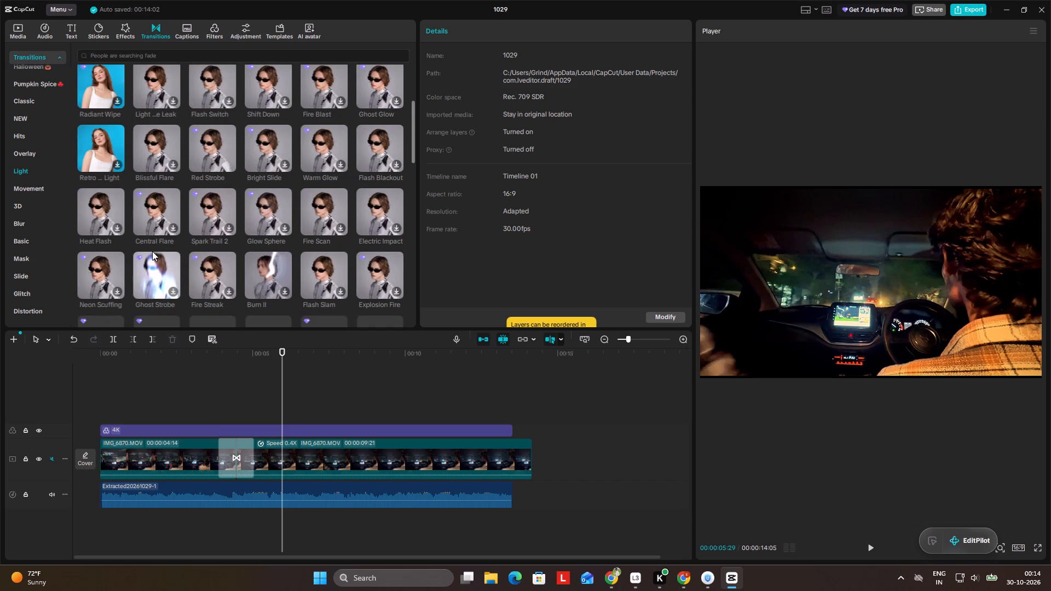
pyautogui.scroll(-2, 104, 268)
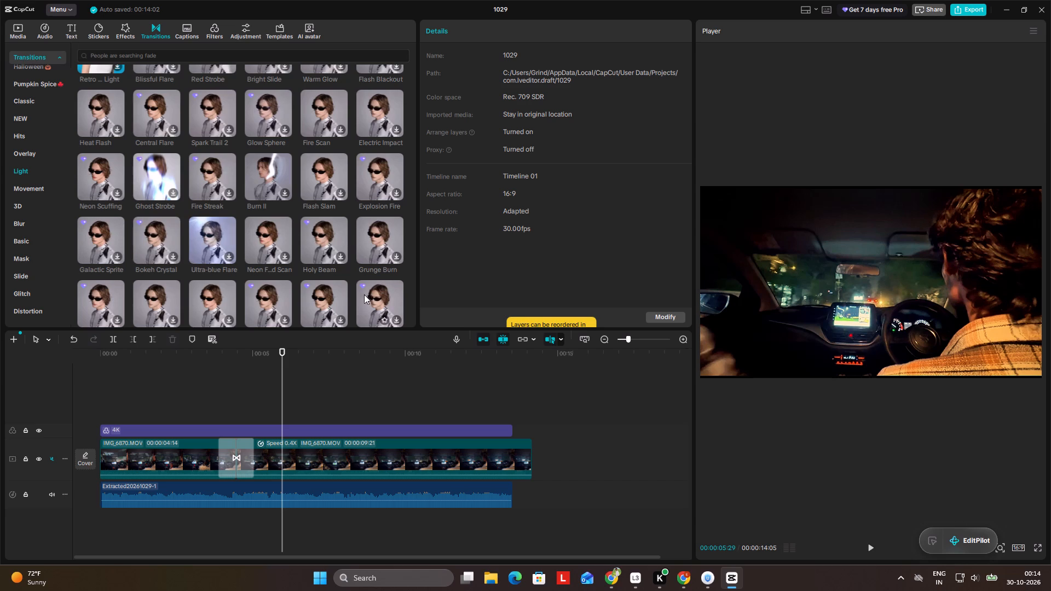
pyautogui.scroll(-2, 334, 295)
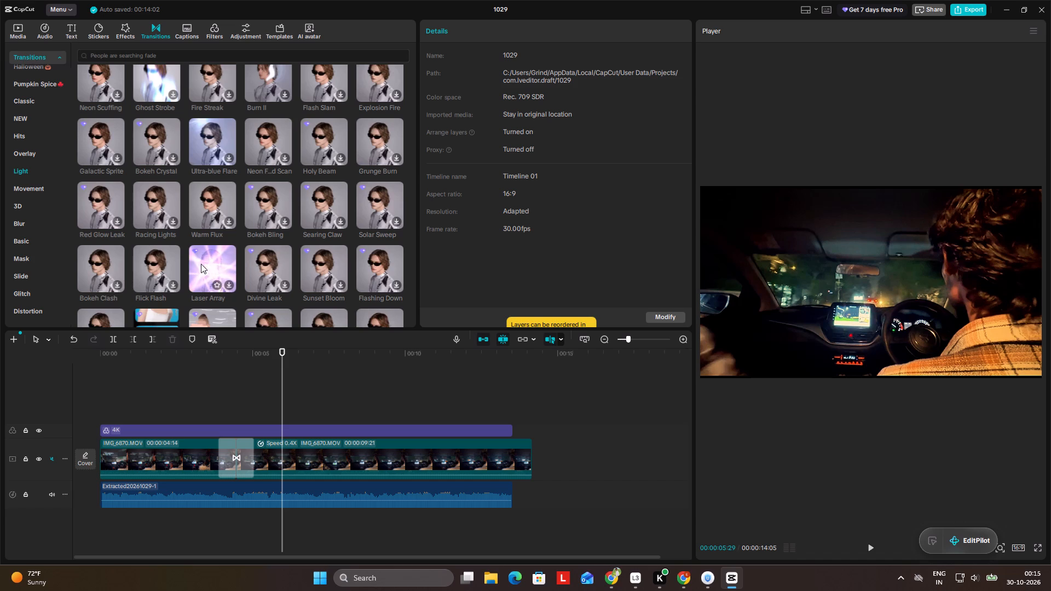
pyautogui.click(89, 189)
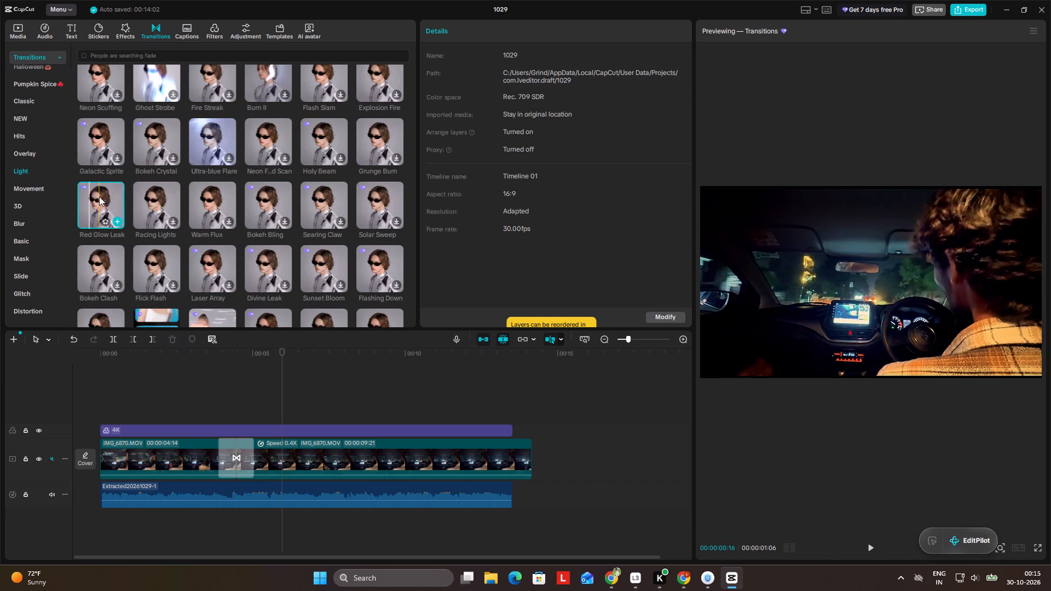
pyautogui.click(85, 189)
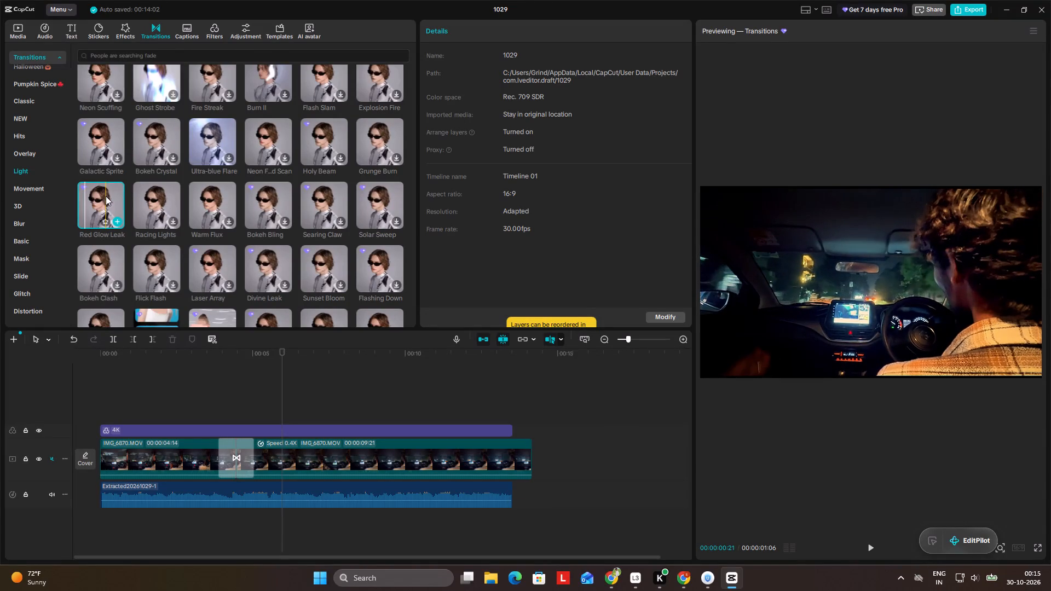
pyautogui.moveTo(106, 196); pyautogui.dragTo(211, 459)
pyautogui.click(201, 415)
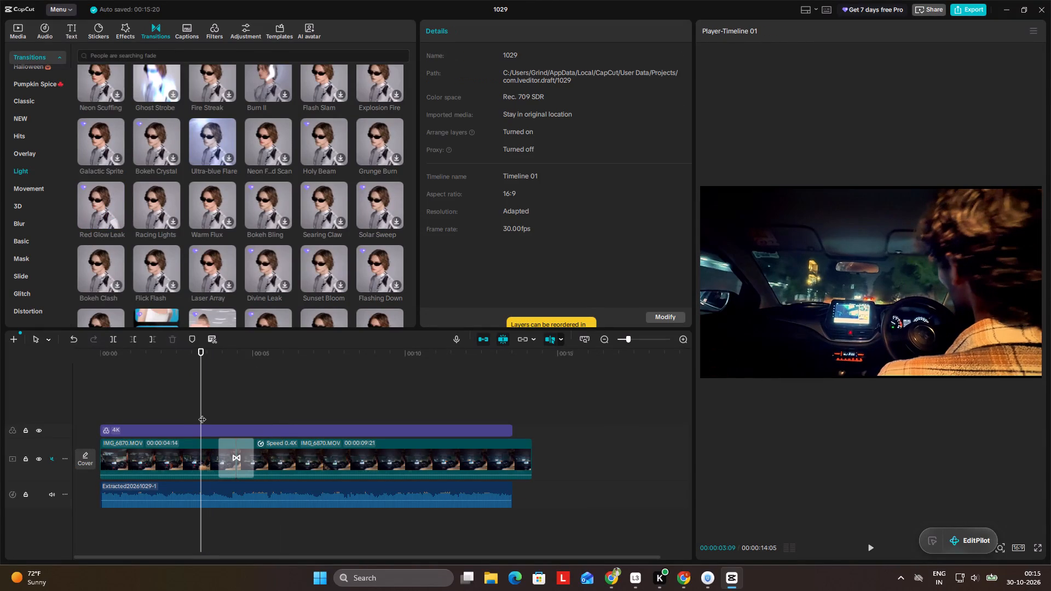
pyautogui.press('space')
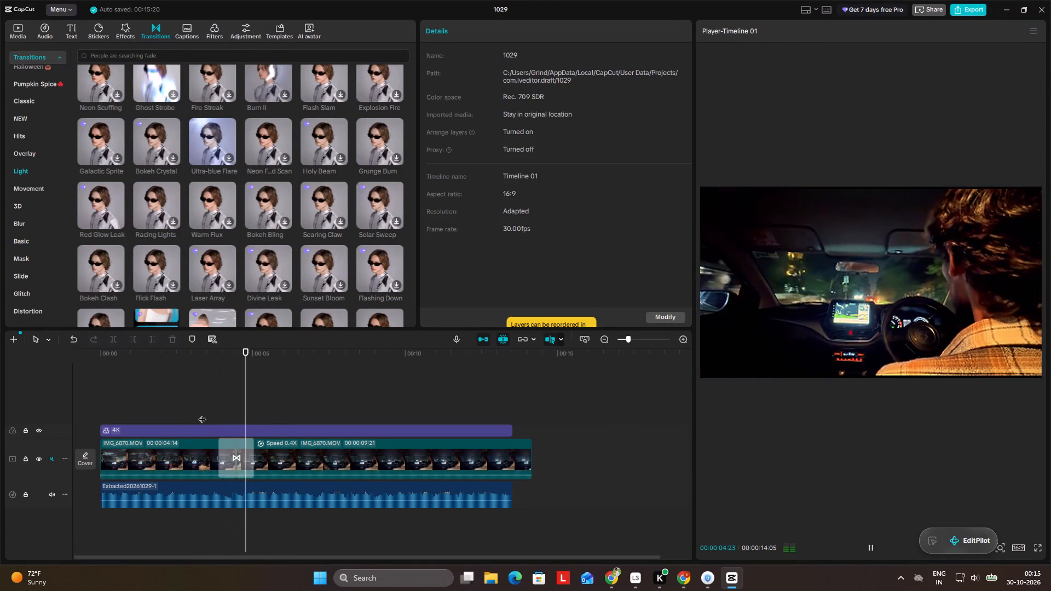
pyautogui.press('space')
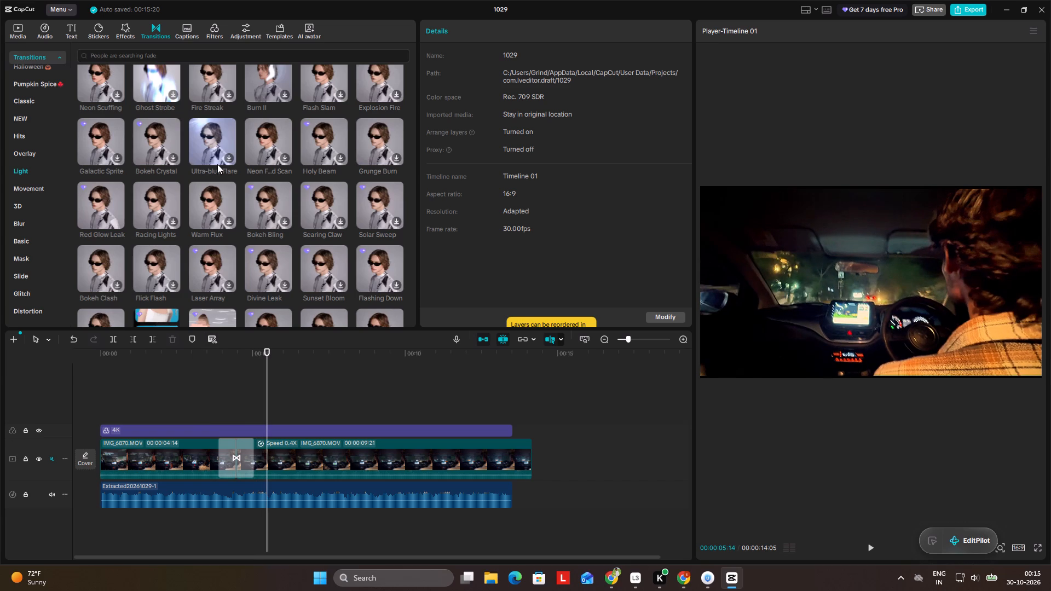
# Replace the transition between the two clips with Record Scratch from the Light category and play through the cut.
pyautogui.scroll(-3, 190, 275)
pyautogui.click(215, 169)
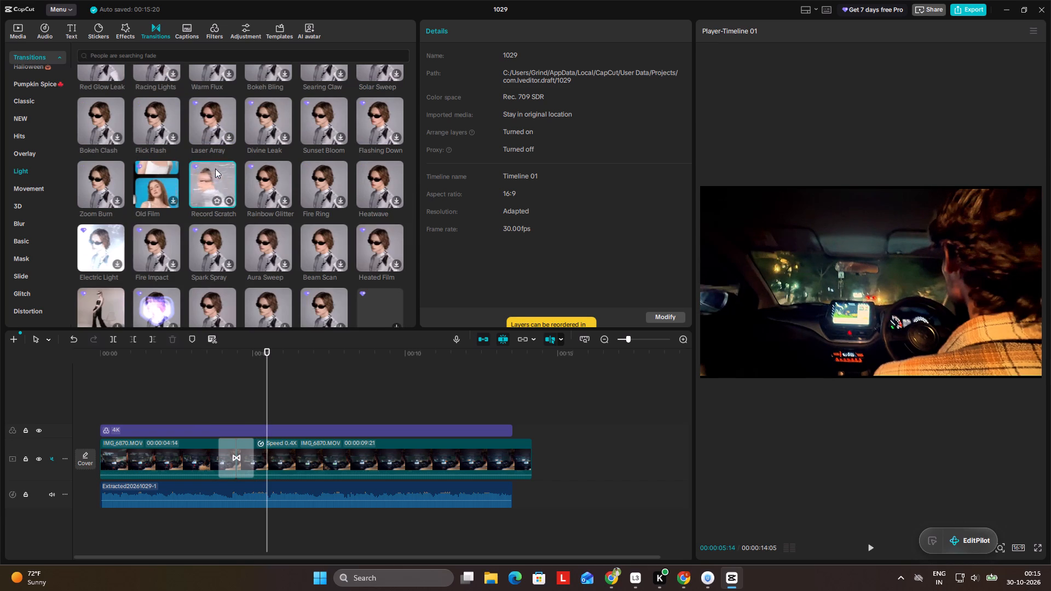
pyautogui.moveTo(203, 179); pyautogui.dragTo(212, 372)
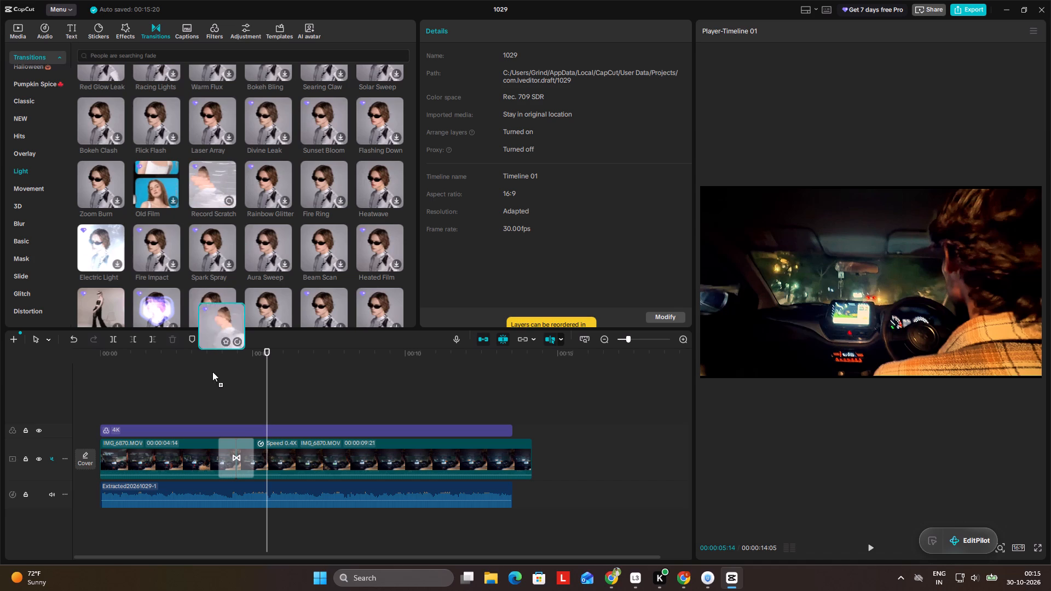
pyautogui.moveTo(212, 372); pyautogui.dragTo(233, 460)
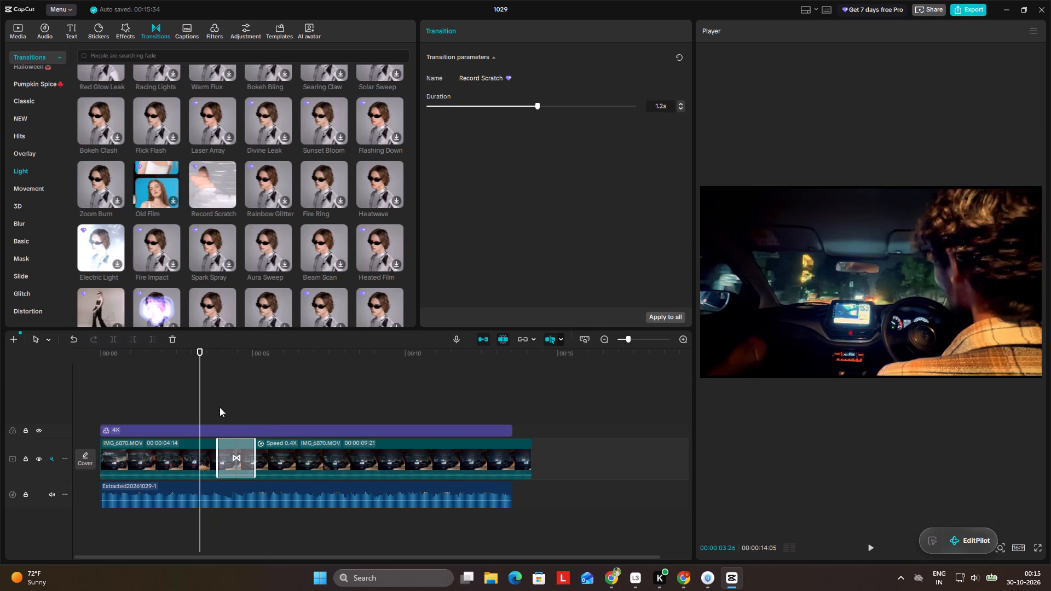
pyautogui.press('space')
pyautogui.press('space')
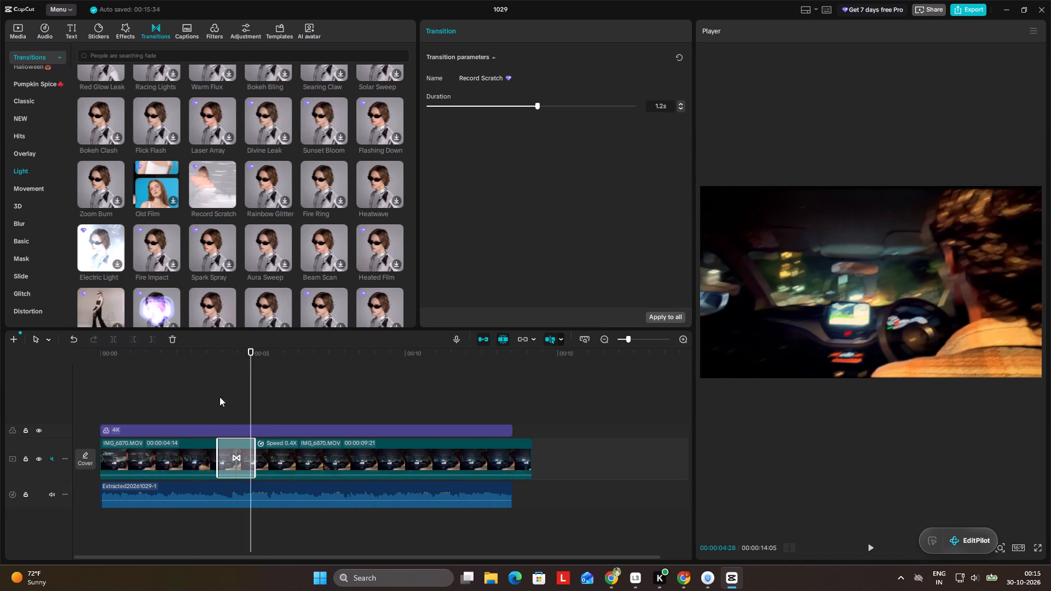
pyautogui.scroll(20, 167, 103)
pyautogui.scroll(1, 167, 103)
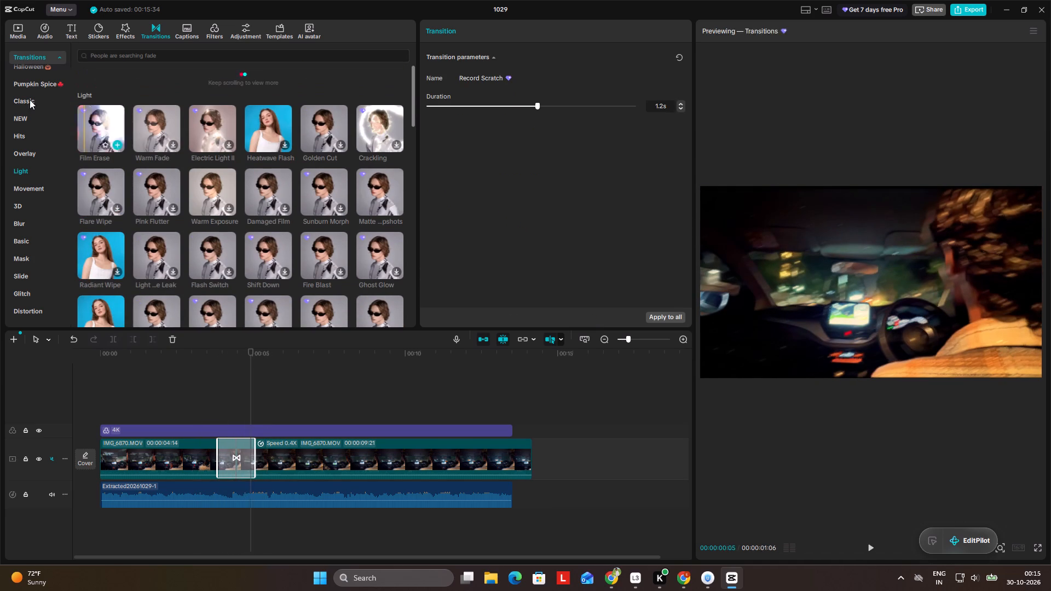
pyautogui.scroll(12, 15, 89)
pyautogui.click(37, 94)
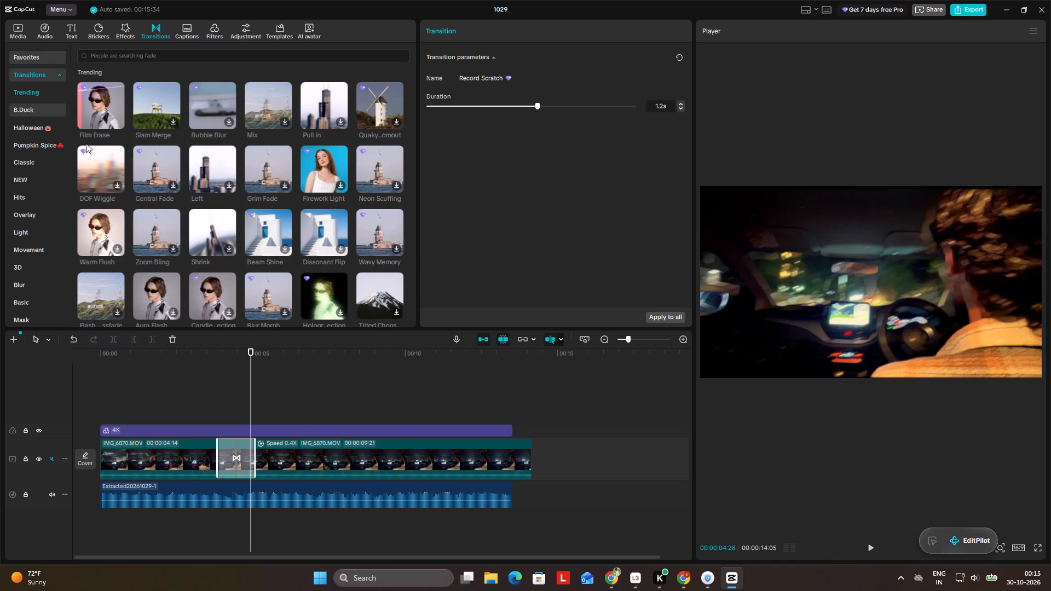
# Delete the transition between the two clips.
pyautogui.click(246, 445)
pyautogui.rightClick(245, 446)
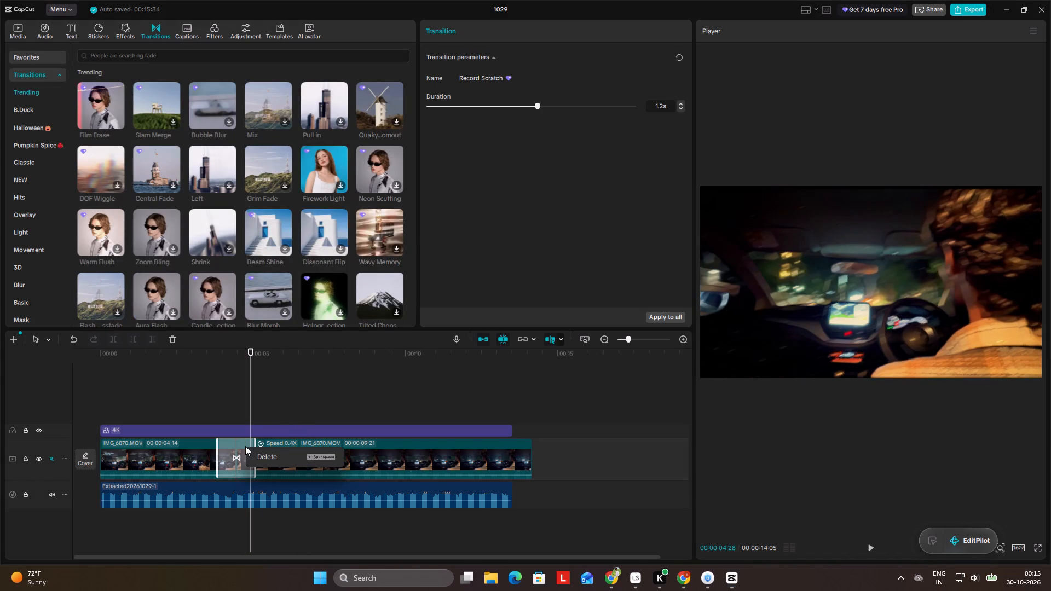
pyautogui.click(263, 461)
pyautogui.click(220, 402)
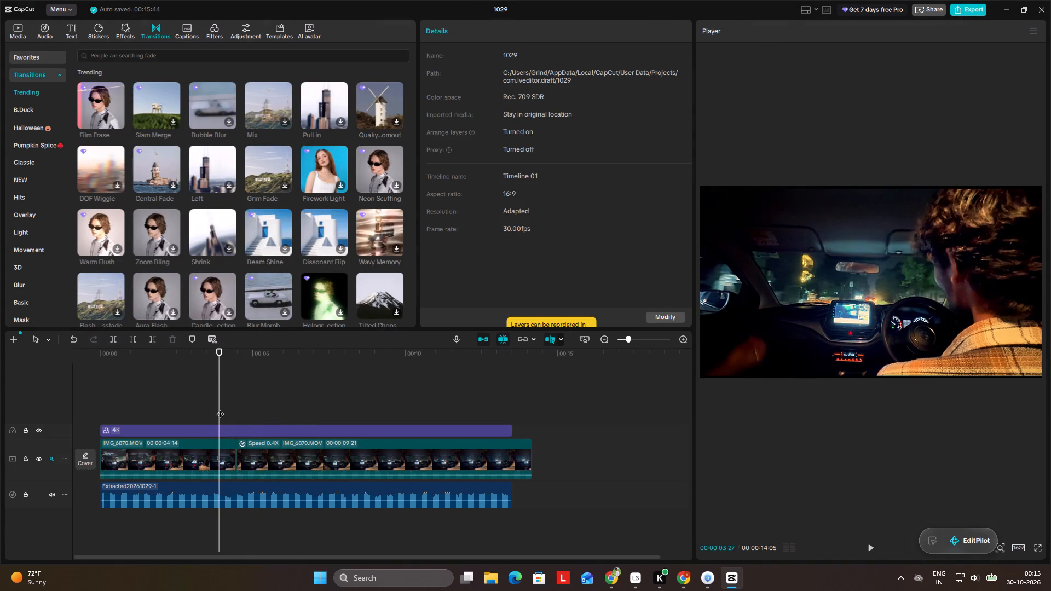
# Look through the filters, the adjustments, and the Edits, Motion, Light and Retro video effects for a fitting look.
pyautogui.click(213, 35)
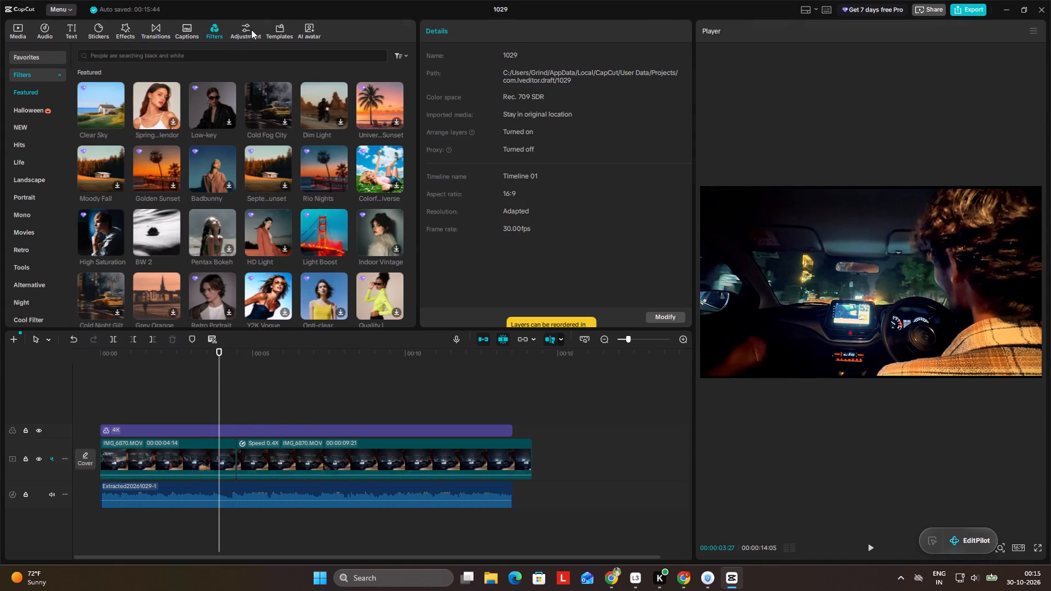
pyautogui.click(250, 30)
pyautogui.click(201, 30)
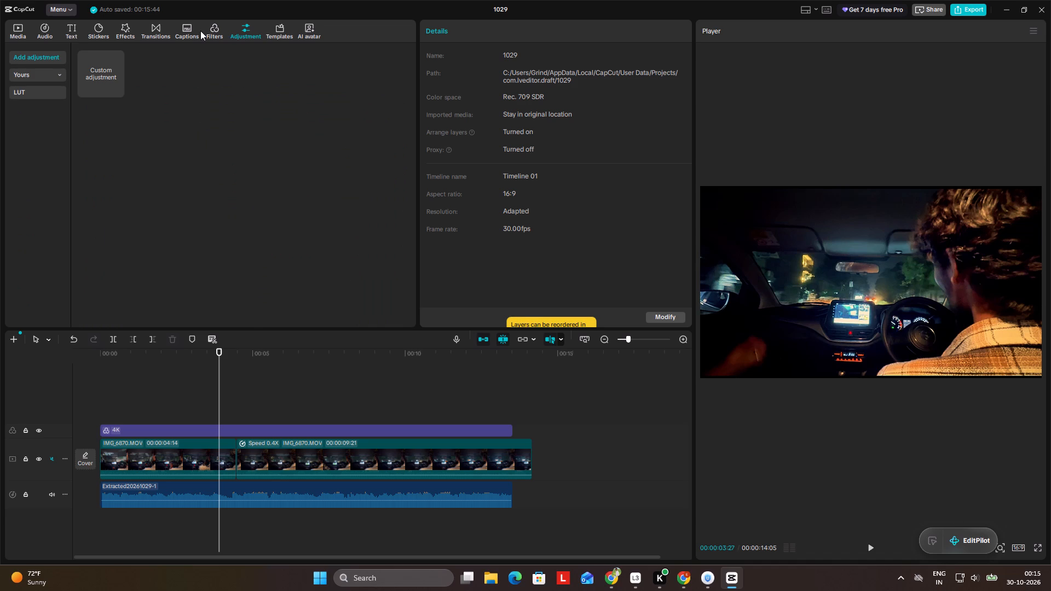
pyautogui.click(218, 26)
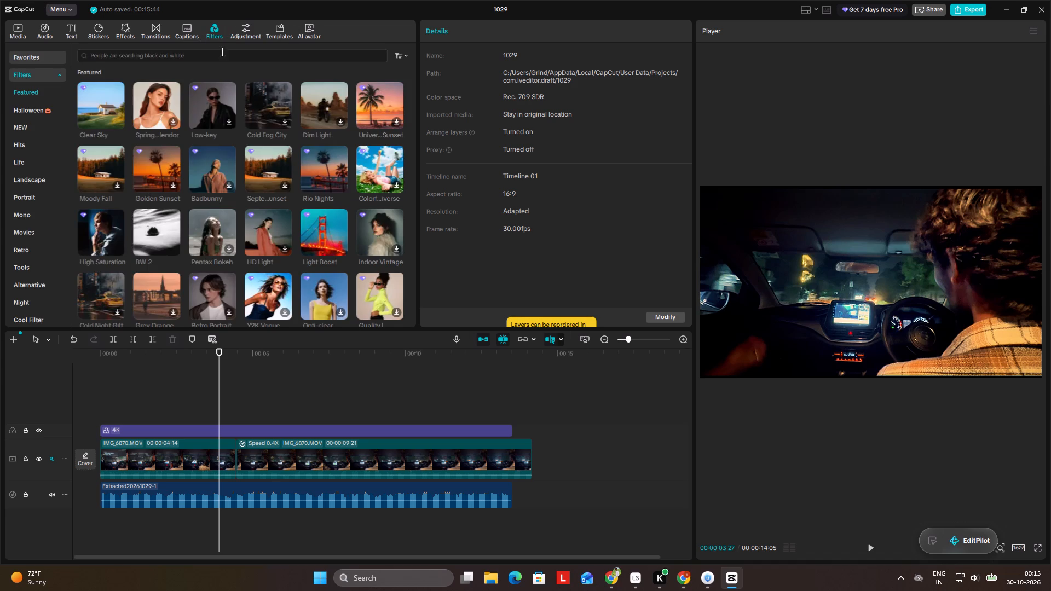
pyautogui.click(153, 33)
pyautogui.click(126, 24)
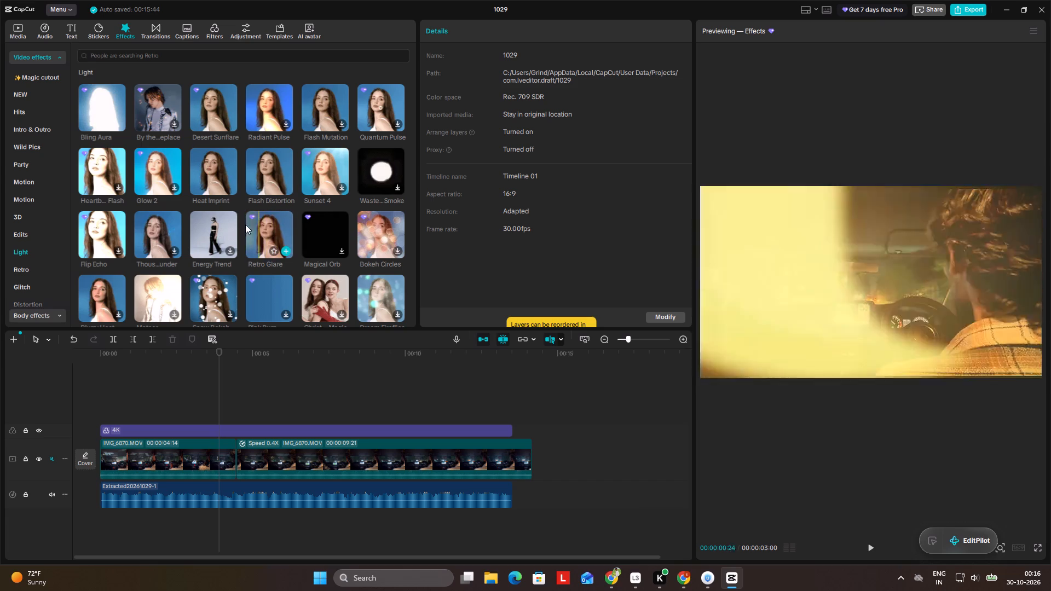
pyautogui.click(24, 232)
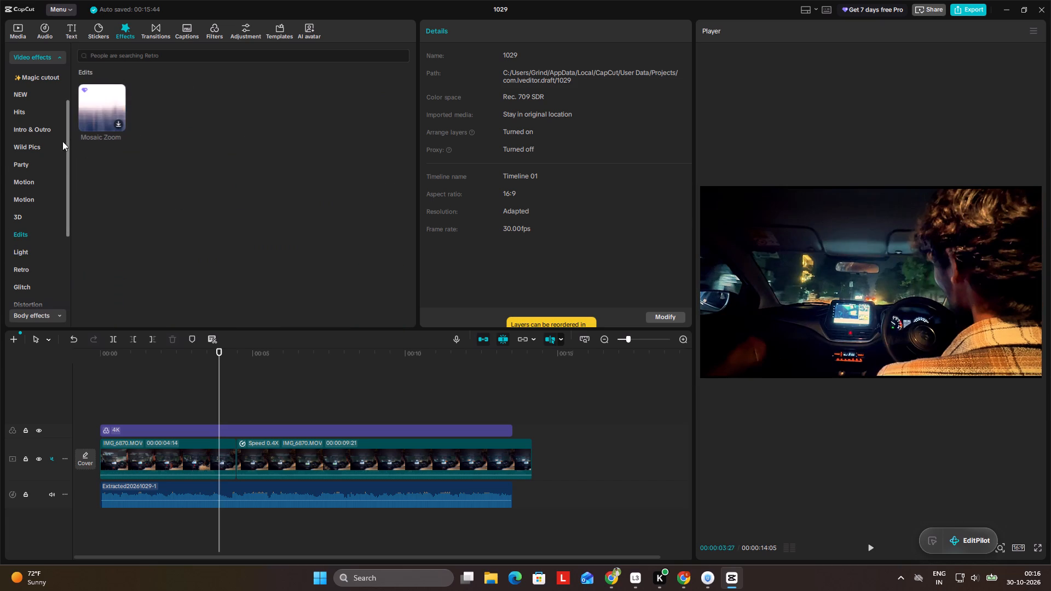
pyautogui.click(18, 188)
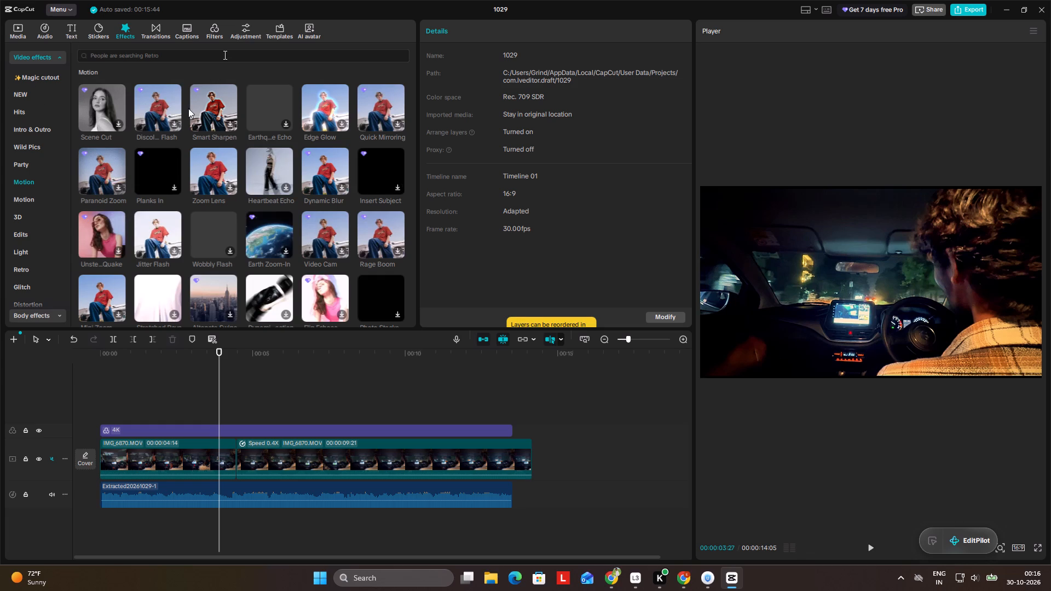
pyautogui.click(15, 239)
pyautogui.click(31, 250)
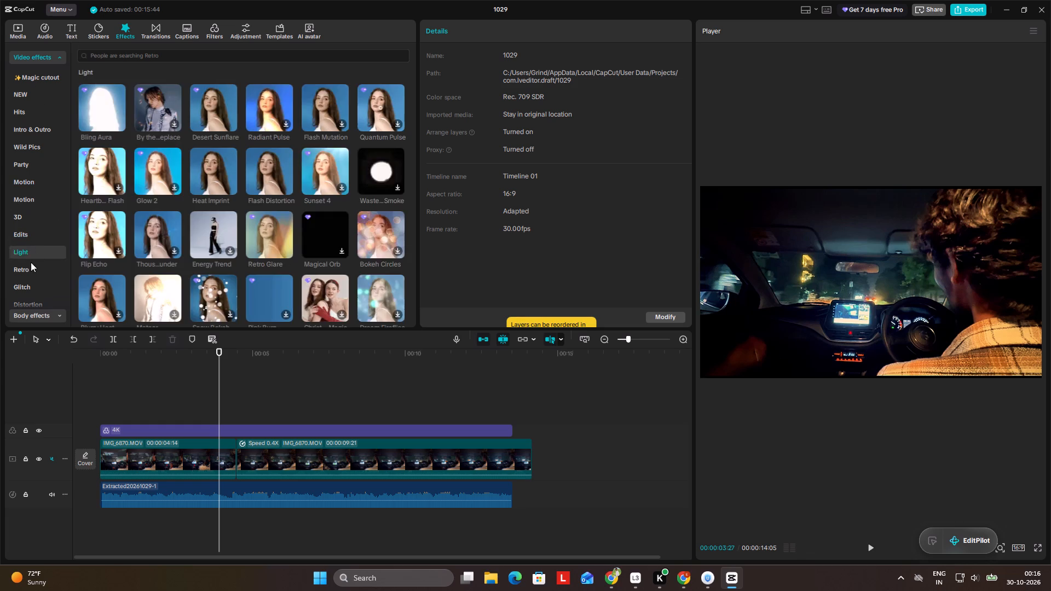
pyautogui.click(31, 271)
pyautogui.click(31, 278)
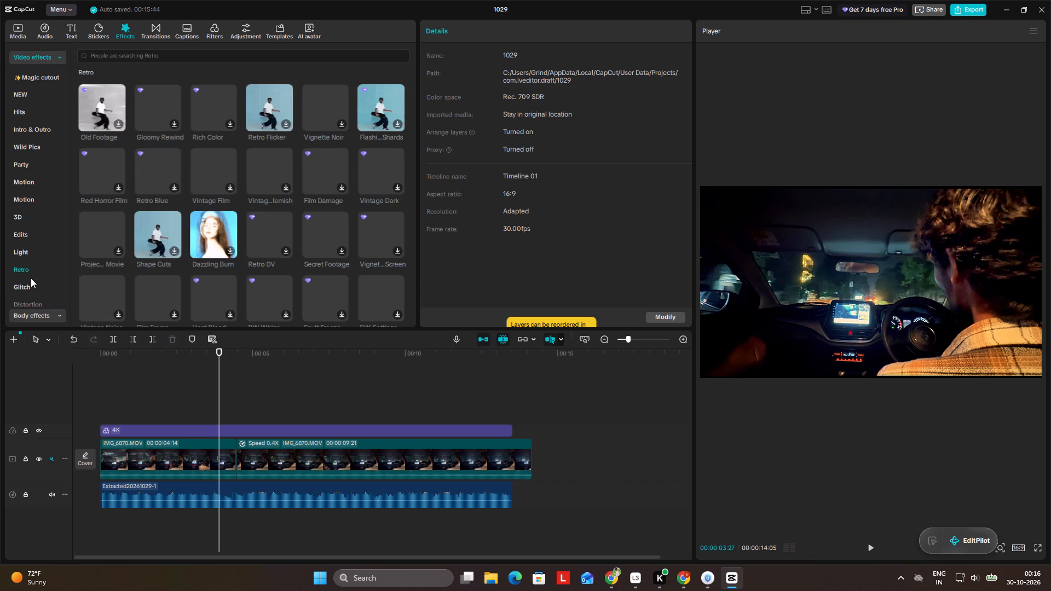
# Browse the Light video effects and preview Pink Vortex and Blurry Heat.
pyautogui.click(19, 248)
pyautogui.scroll(-4, 251, 170)
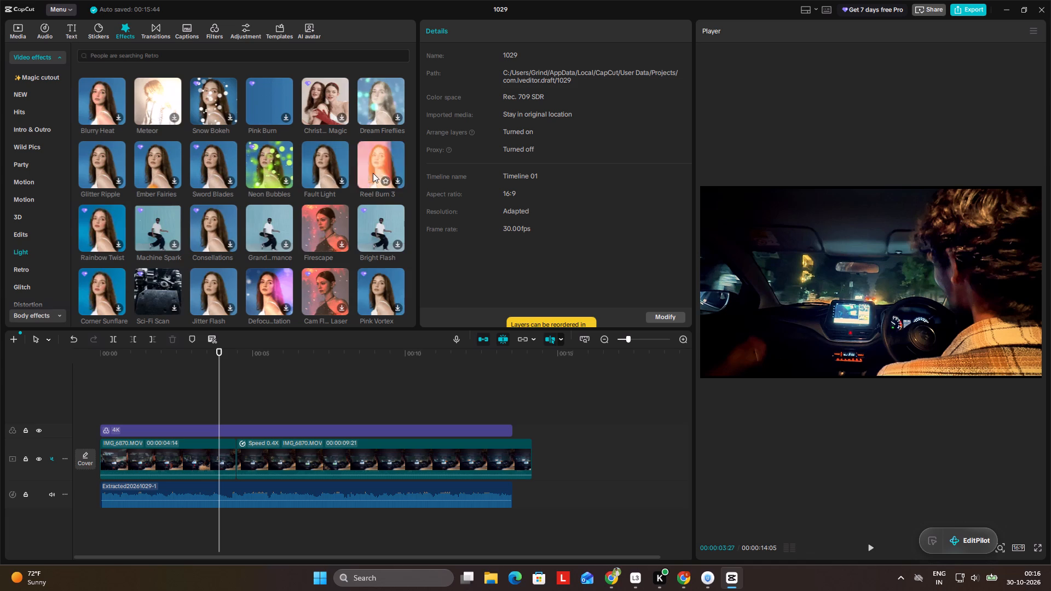
pyautogui.click(372, 280)
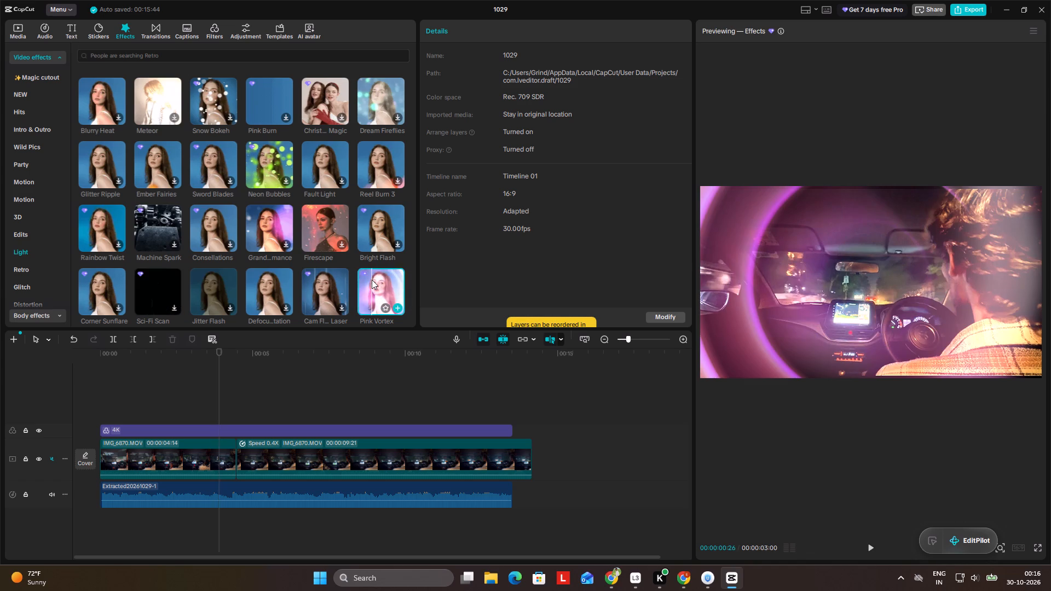
pyautogui.click(372, 280)
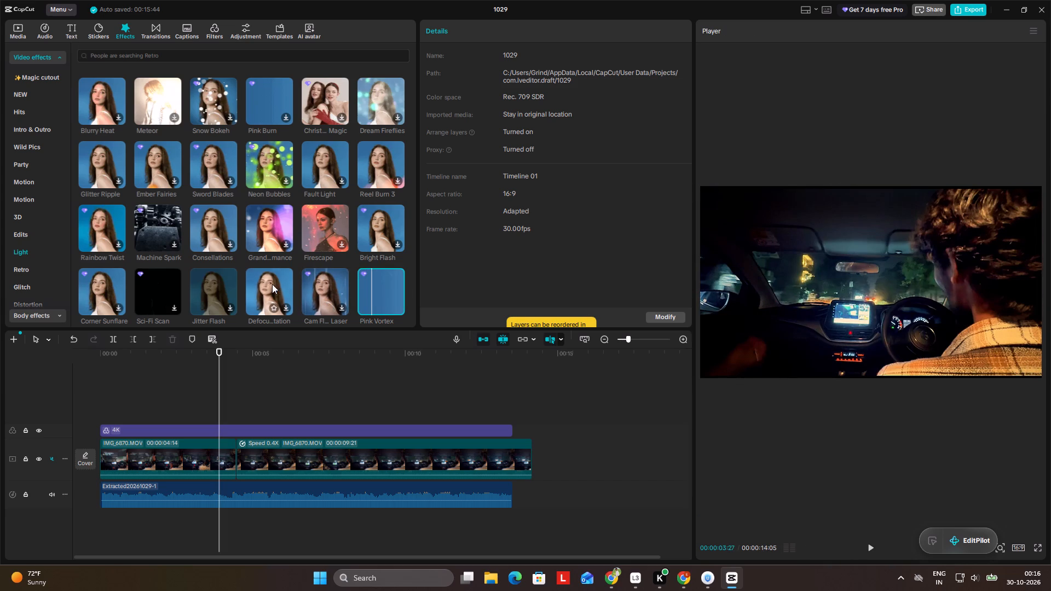
pyautogui.scroll(-4, 268, 284)
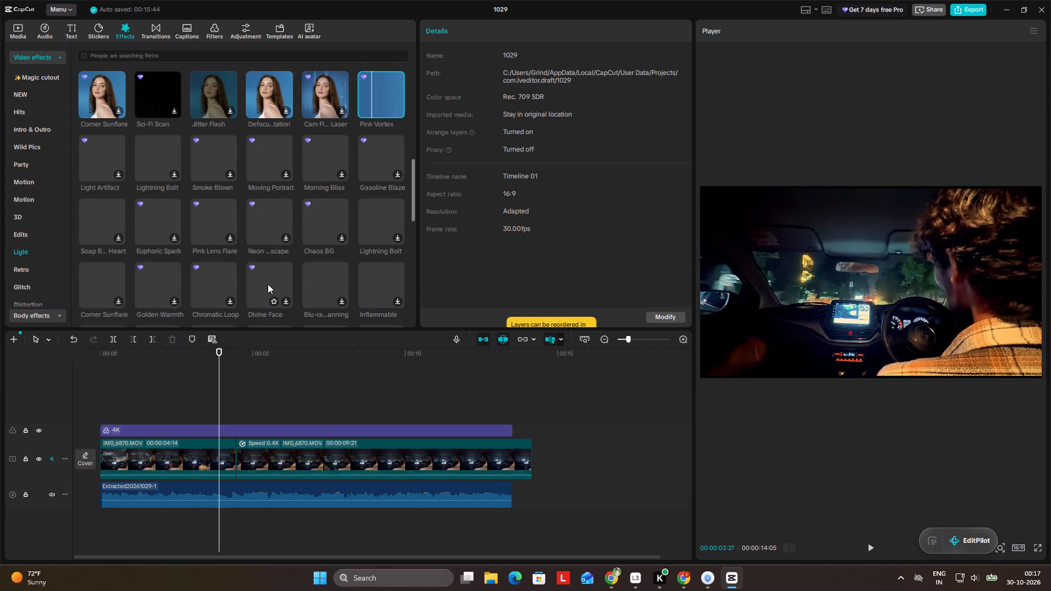
pyautogui.scroll(11, 269, 284)
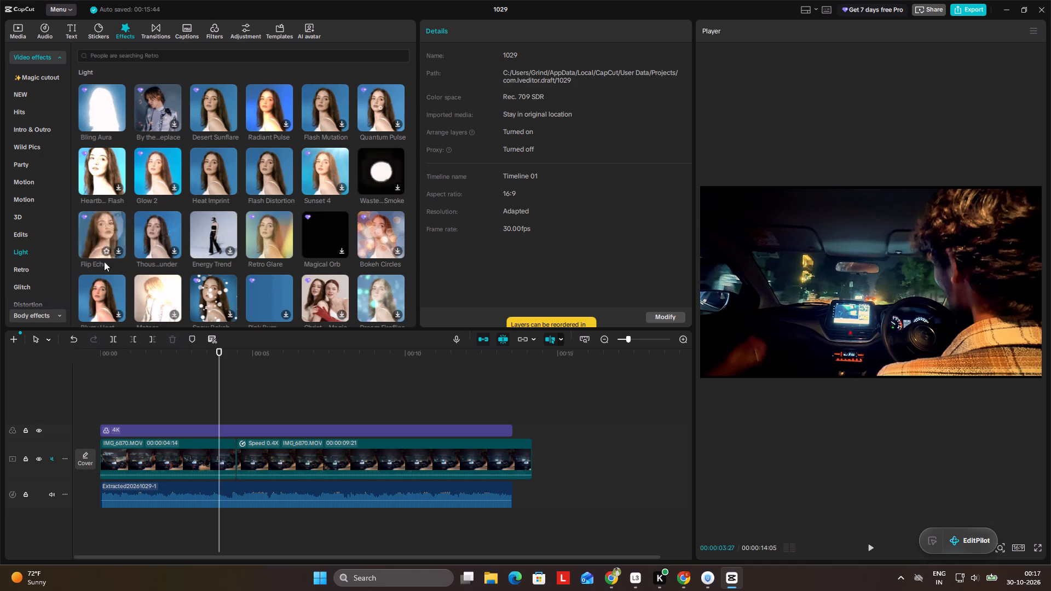
pyautogui.scroll(-1, 108, 276)
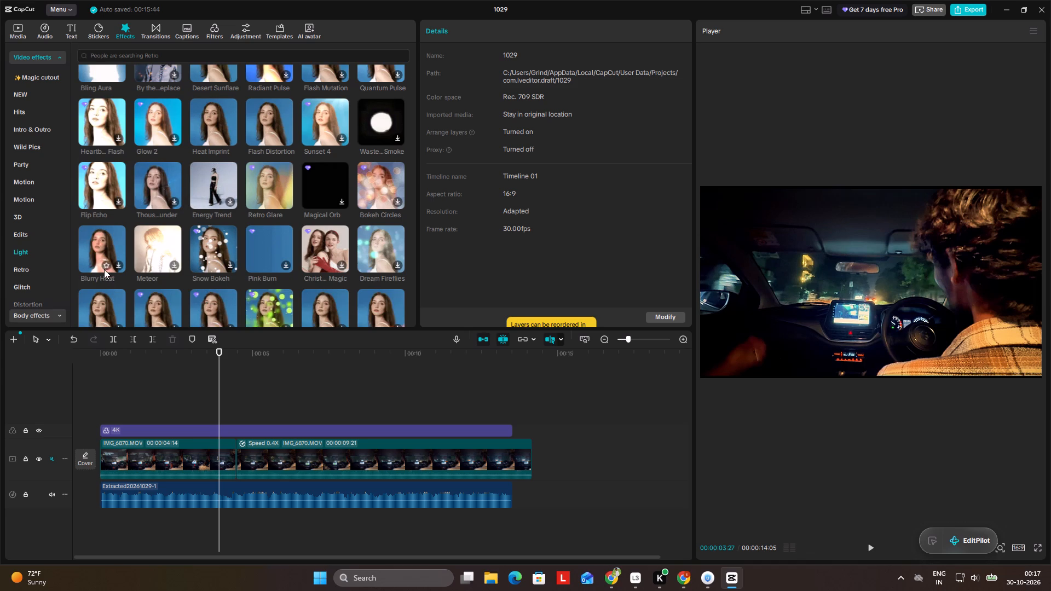
pyautogui.scroll(-1, 103, 268)
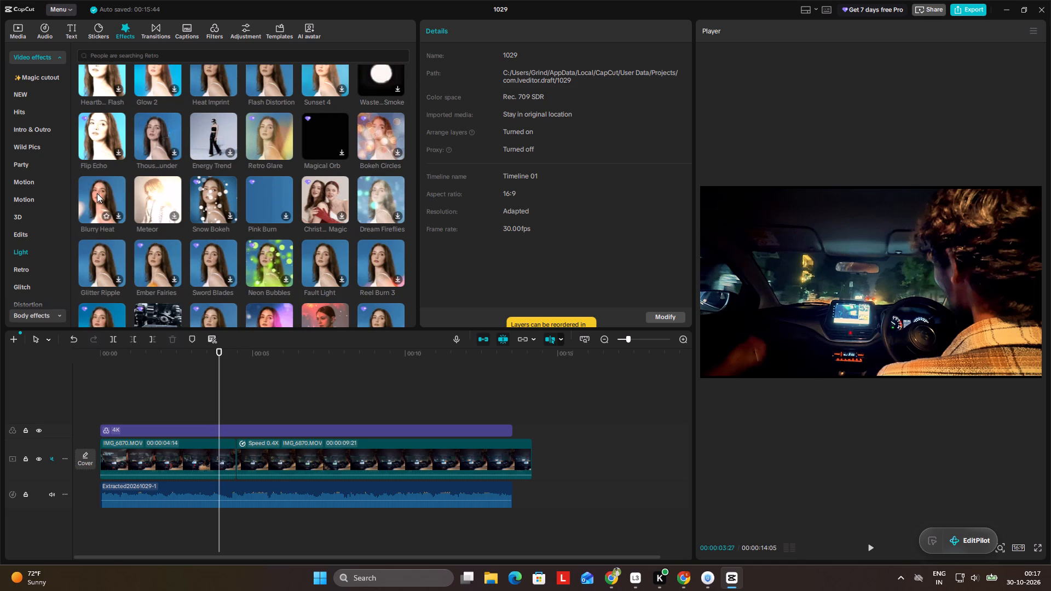
pyautogui.click(97, 193)
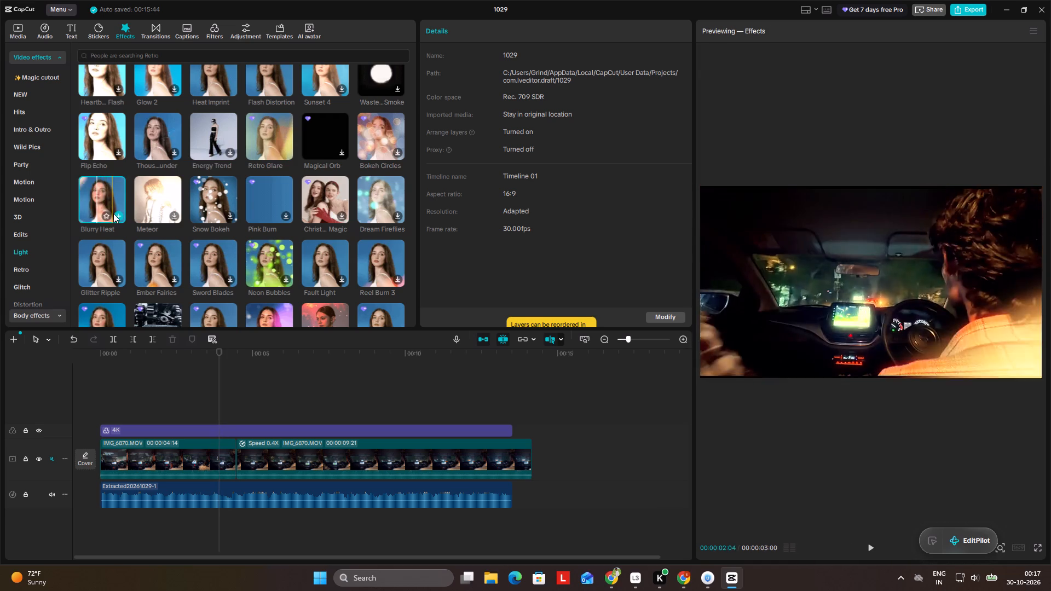
# Browse the Trending, Hits, NEW and Classic video effects for a look that suits the night-driving clips.
pyautogui.scroll(4, 39, 196)
pyautogui.scroll(2, 25, 139)
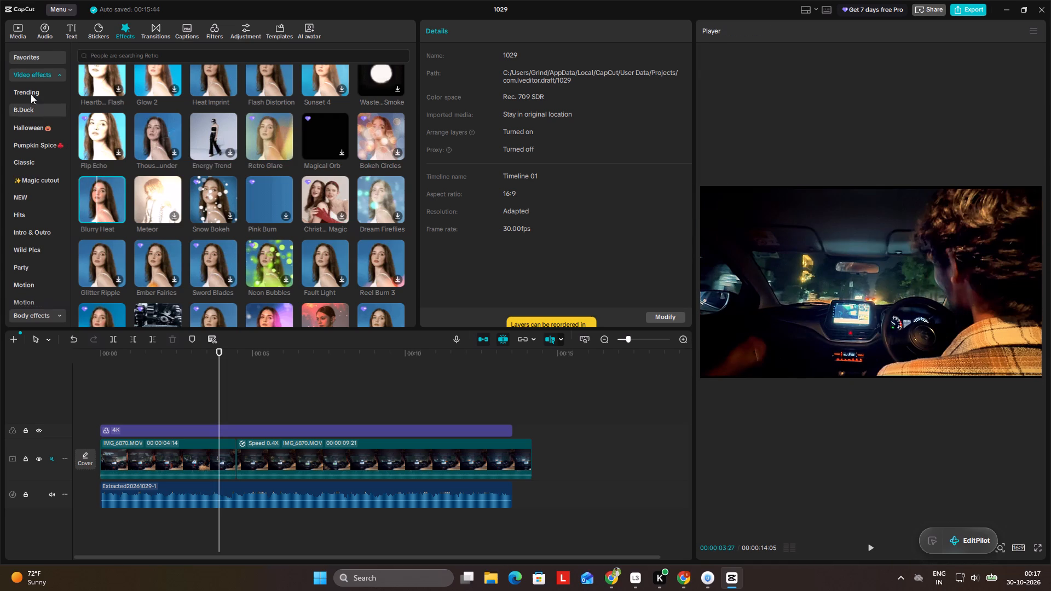
pyautogui.click(32, 83)
pyautogui.click(30, 88)
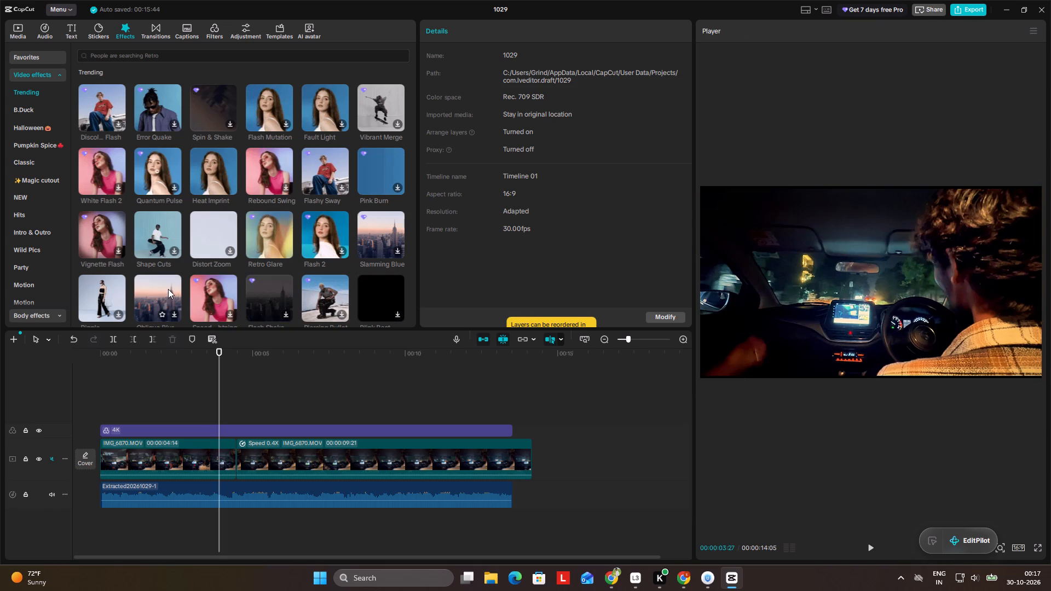
pyautogui.scroll(-4, 155, 289)
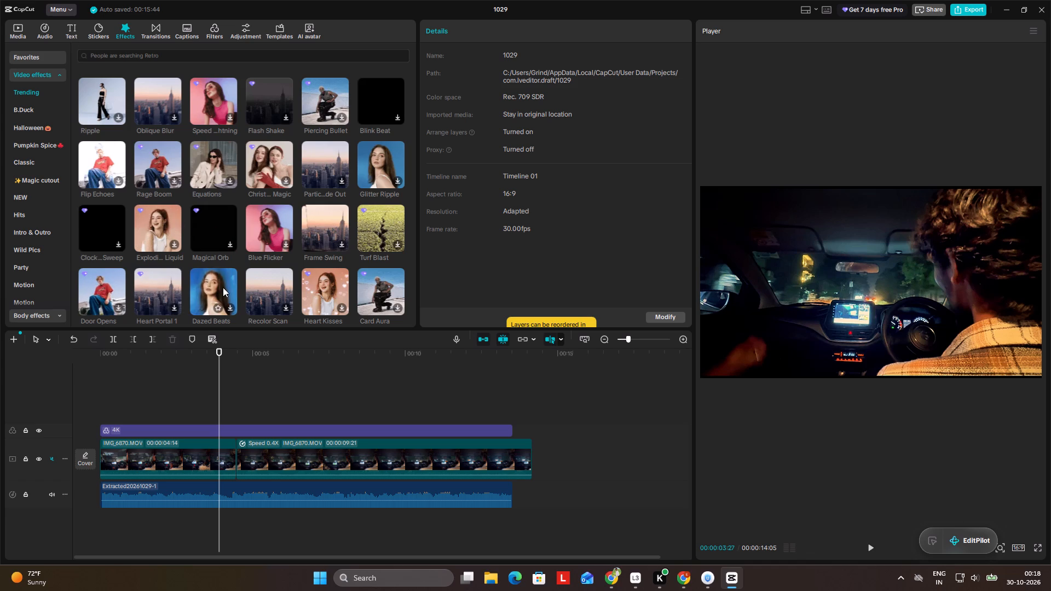
pyautogui.scroll(-5, 334, 289)
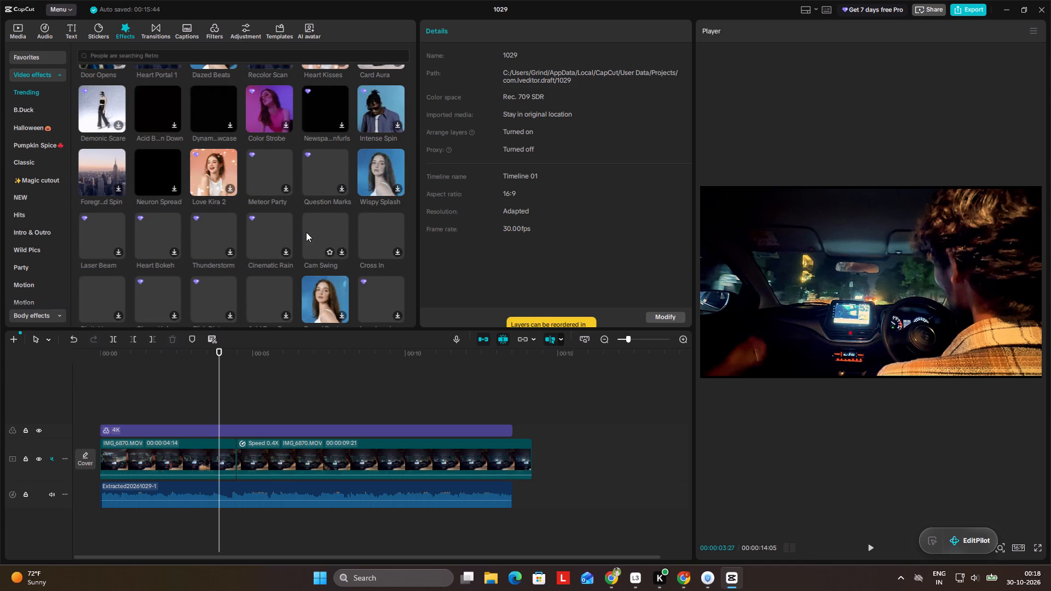
pyautogui.click(16, 189)
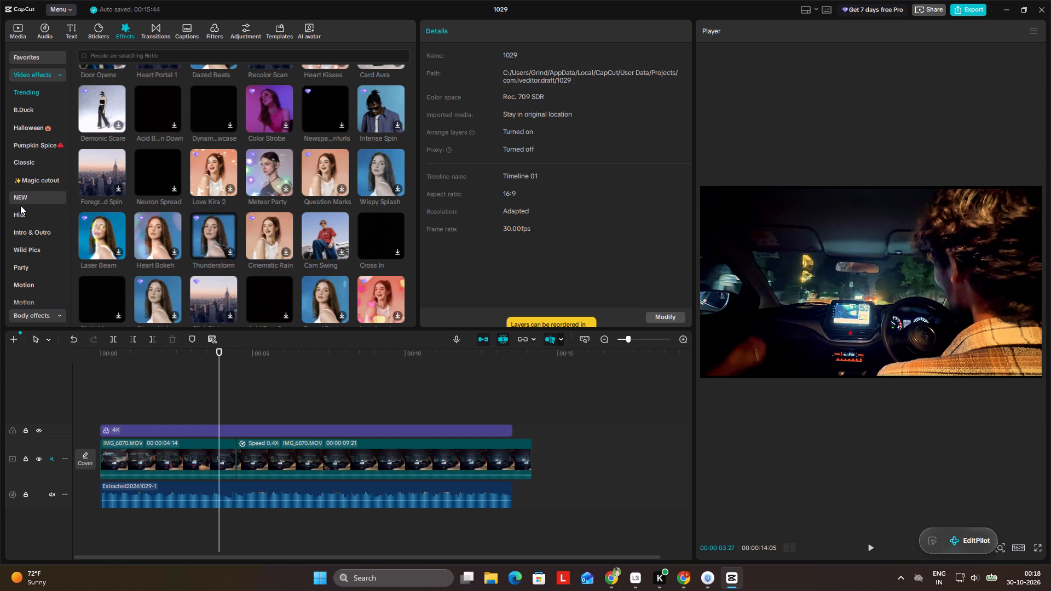
pyautogui.click(22, 215)
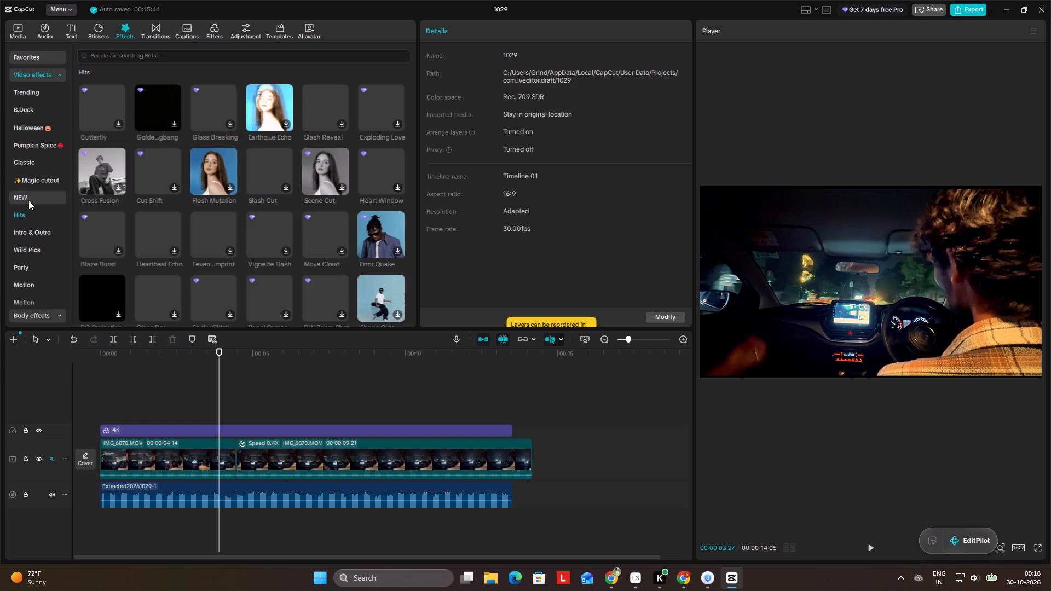
pyautogui.click(31, 199)
pyautogui.click(34, 164)
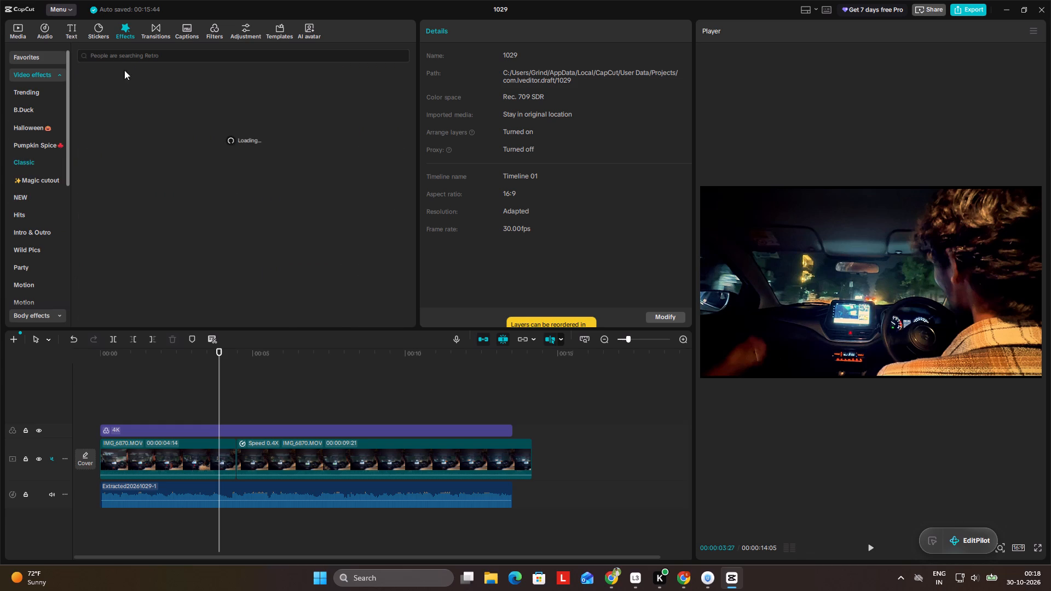
# Search the effects for "light effect color", and broaden the search to "light effect".
pyautogui.click(132, 57)
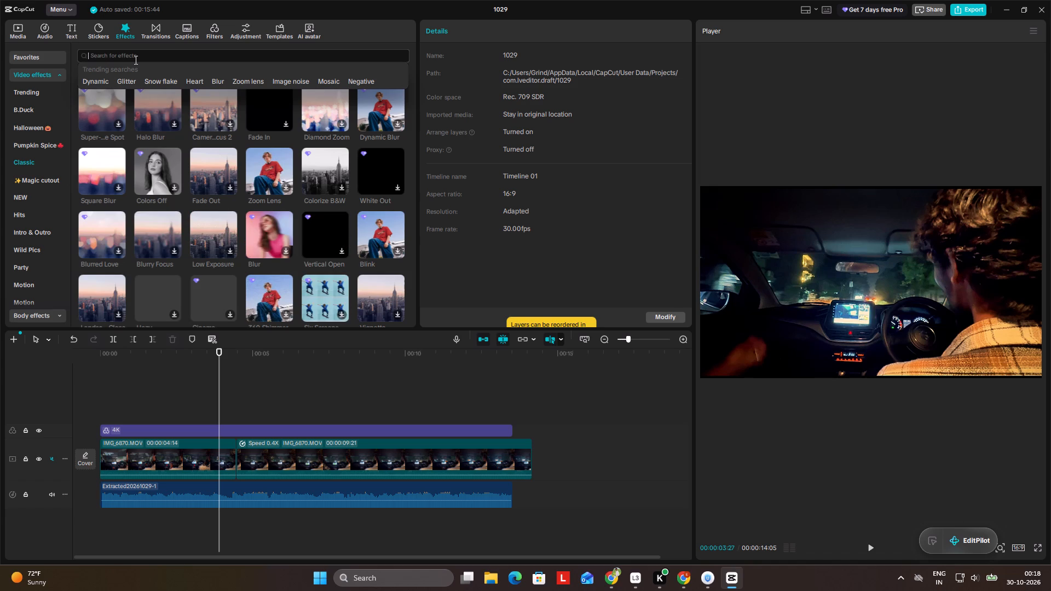
pyautogui.write('light')
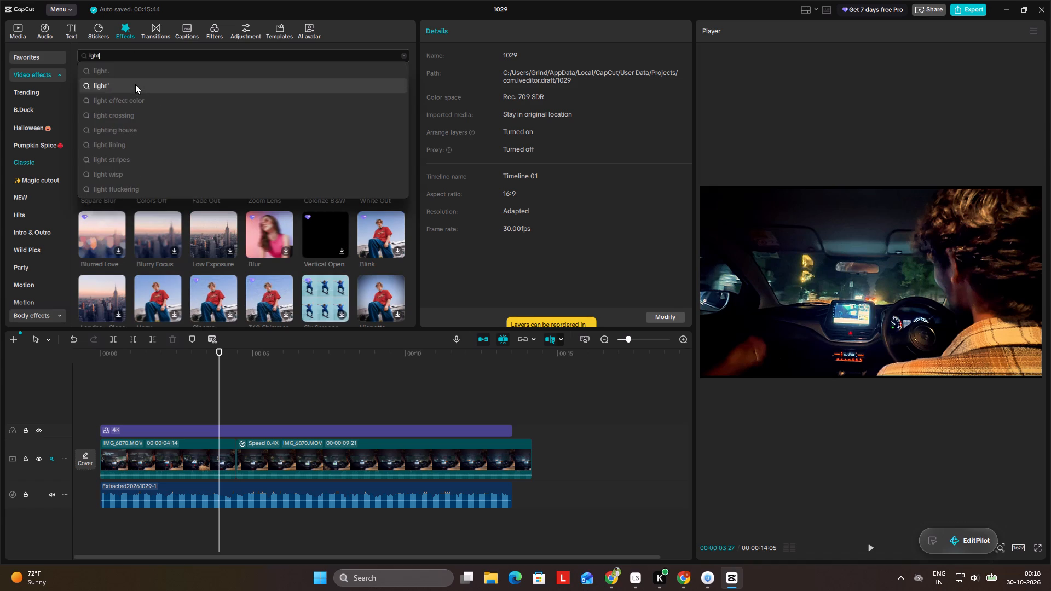
pyautogui.click(135, 96)
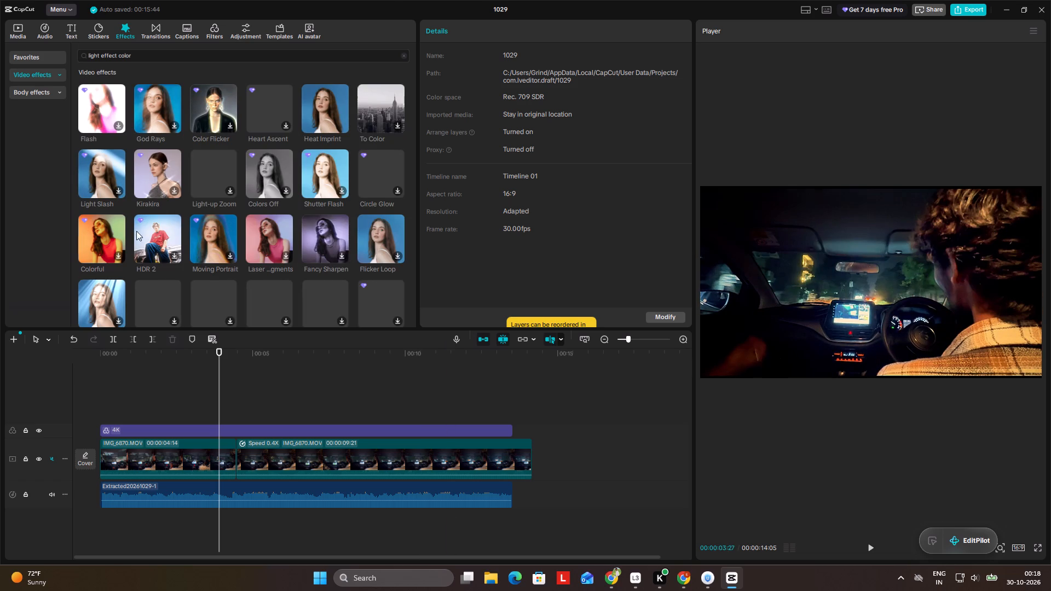
pyautogui.click(267, 62)
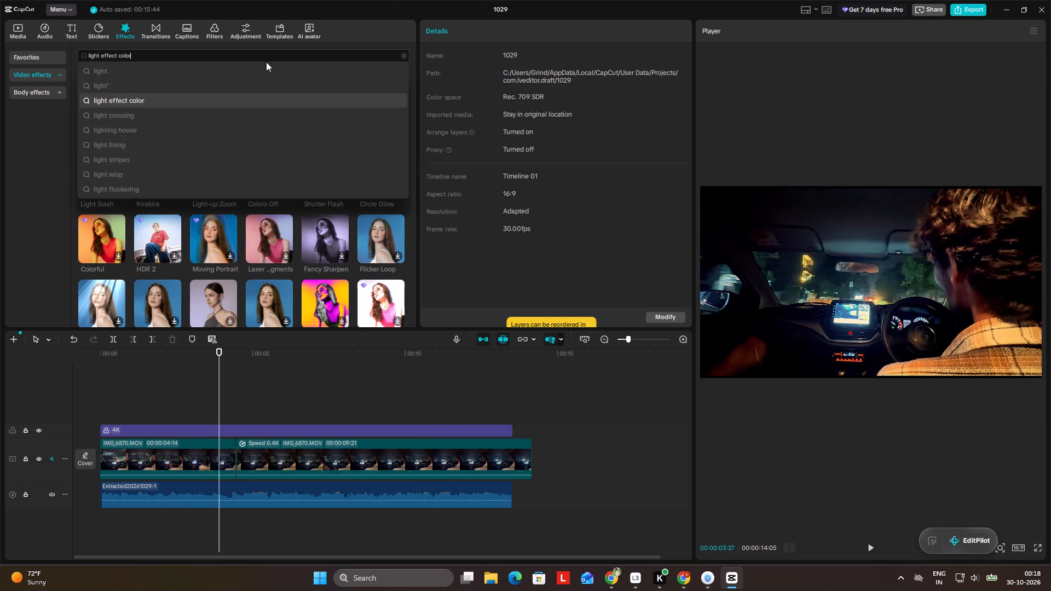
pyautogui.hotkey('ctrl', 'shift', 'Left')
pyautogui.press('BackSpace')
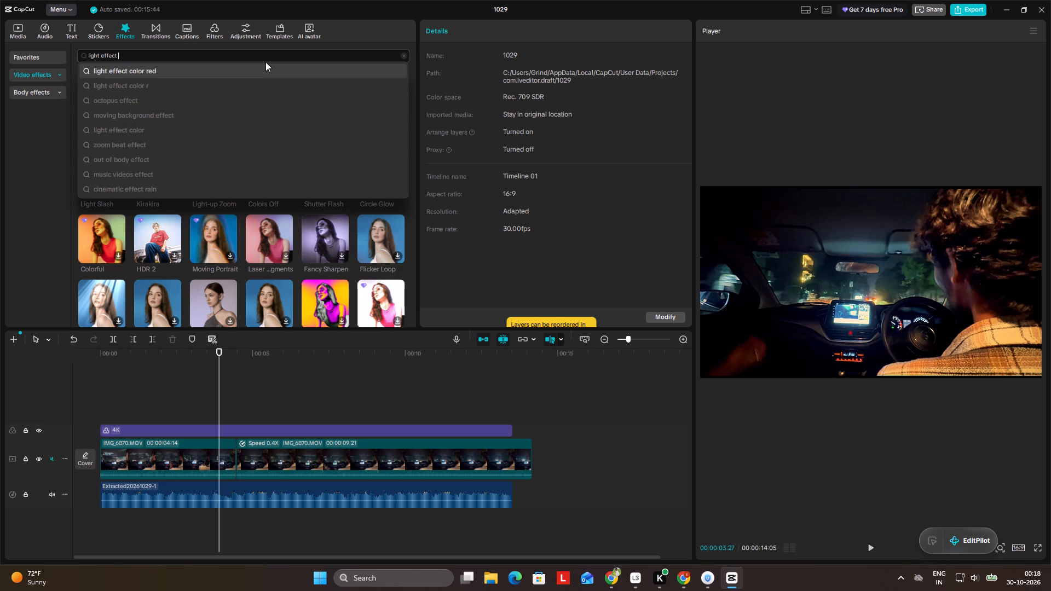
pyautogui.press('Return')
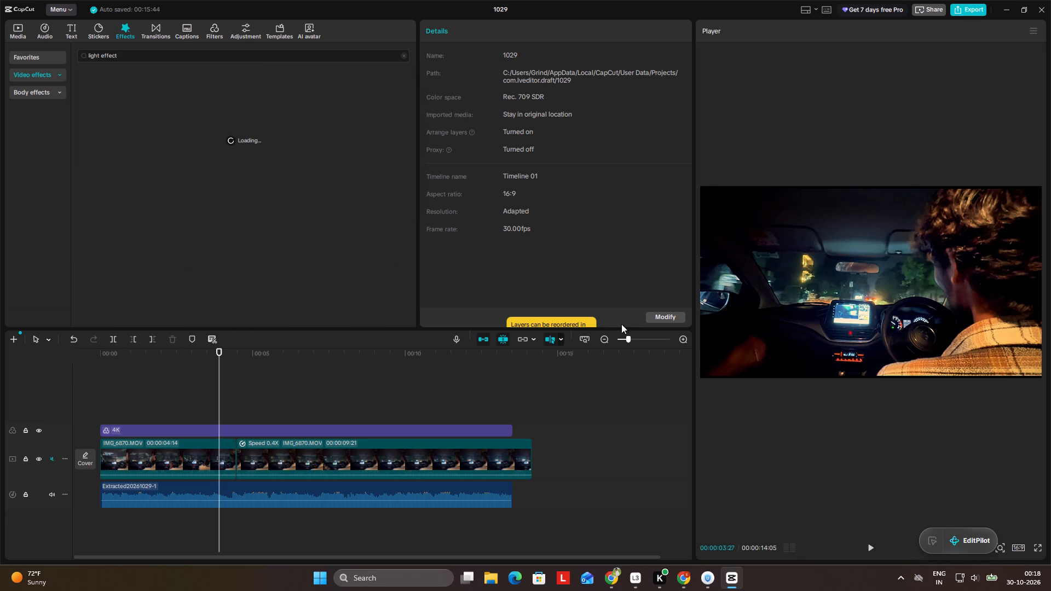
# Preview the Light Passing effect from the video's start and add it to the timeline over the cut between the two clips.
pyautogui.click(512, 408)
pyautogui.click(519, 443)
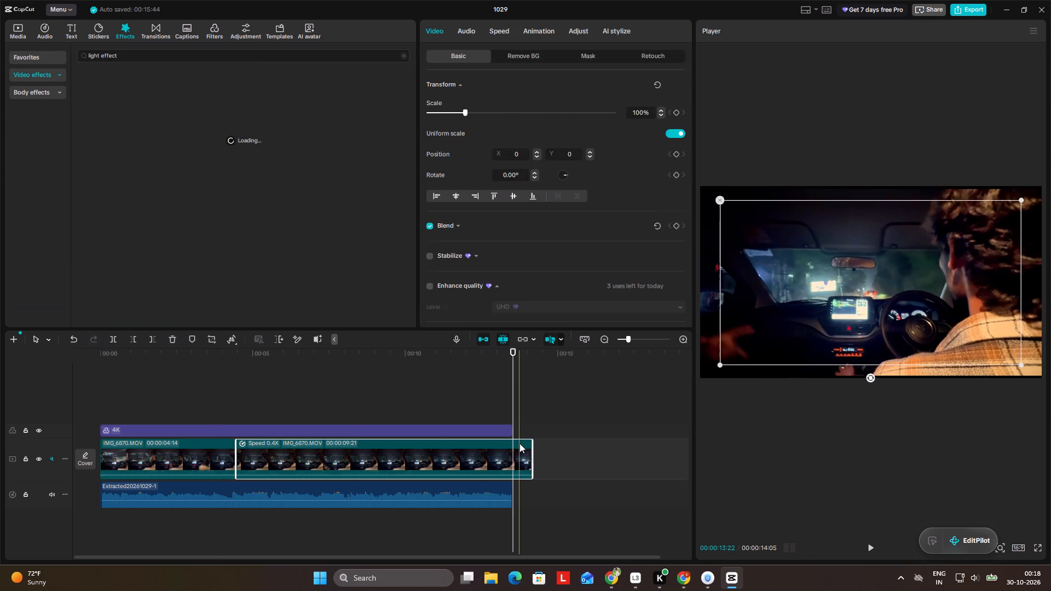
pyautogui.click(474, 390)
pyautogui.moveTo(473, 390); pyautogui.dragTo(70, 407)
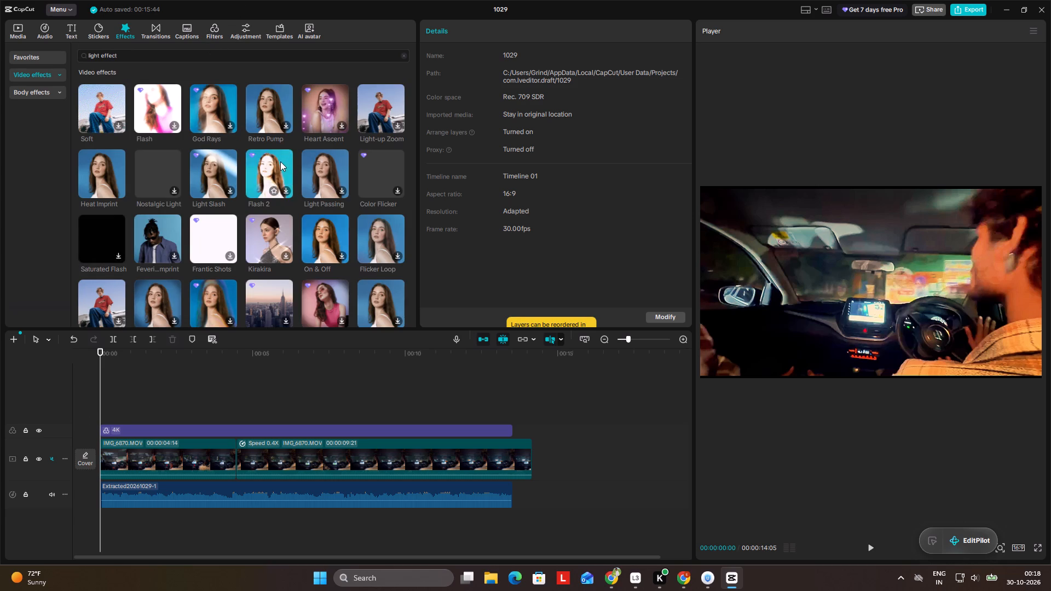
pyautogui.click(321, 159)
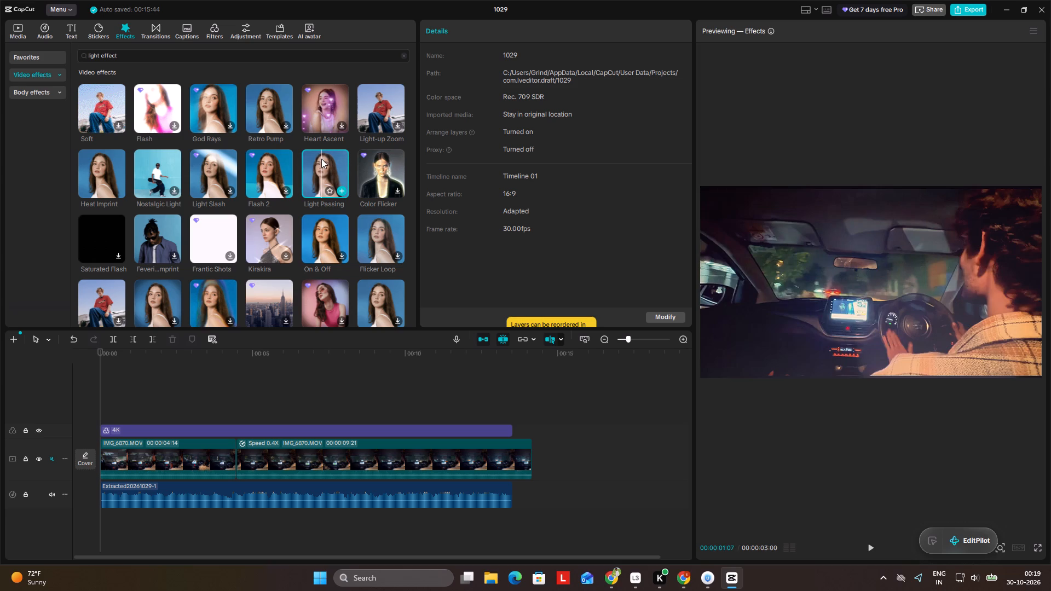
pyautogui.click(321, 159)
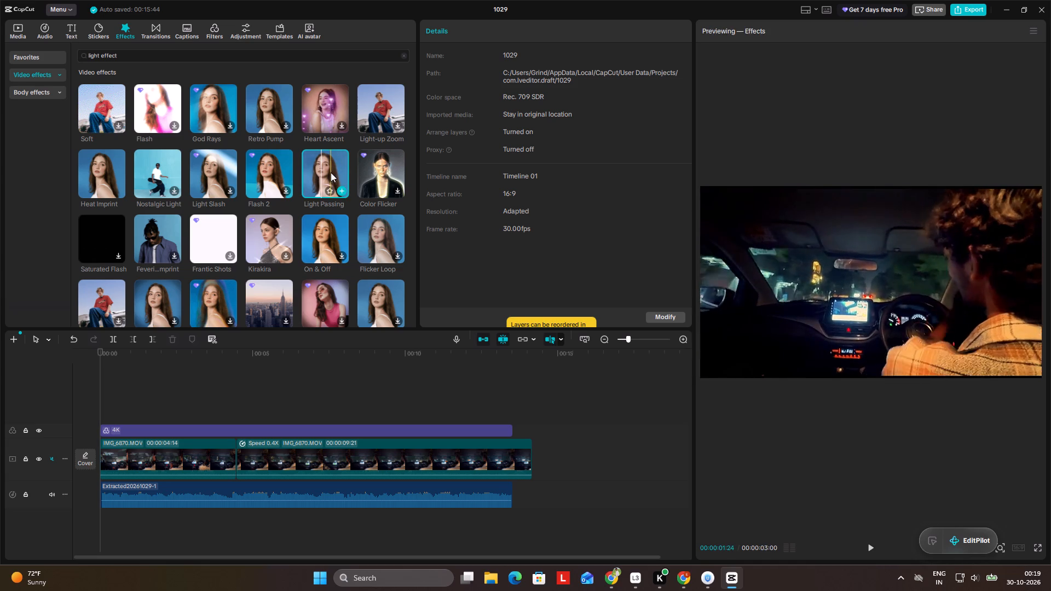
pyautogui.moveTo(331, 172); pyautogui.dragTo(205, 404)
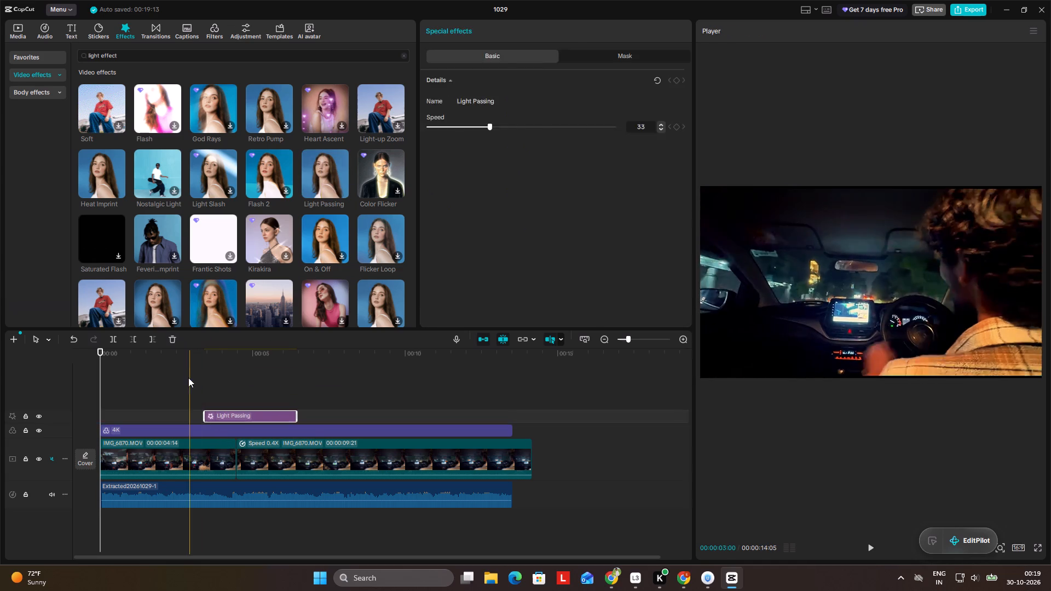
# Play the video from the beginning in full screen to check the Light Passing effect around the cut.
pyautogui.click(188, 376)
pyautogui.moveTo(188, 376); pyautogui.dragTo(0, 368)
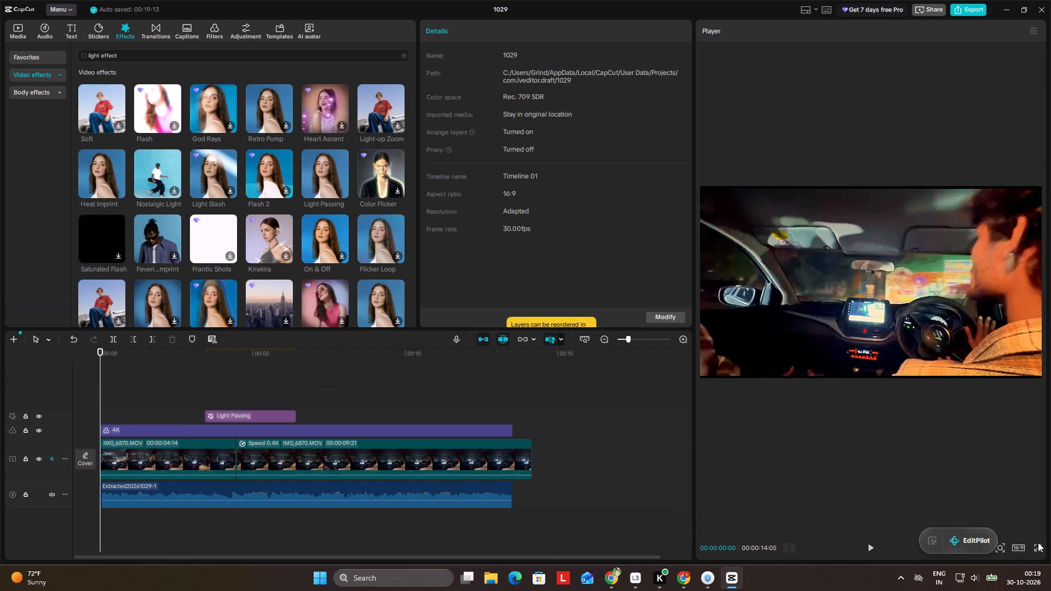
pyautogui.click(1037, 547)
pyautogui.press('space')
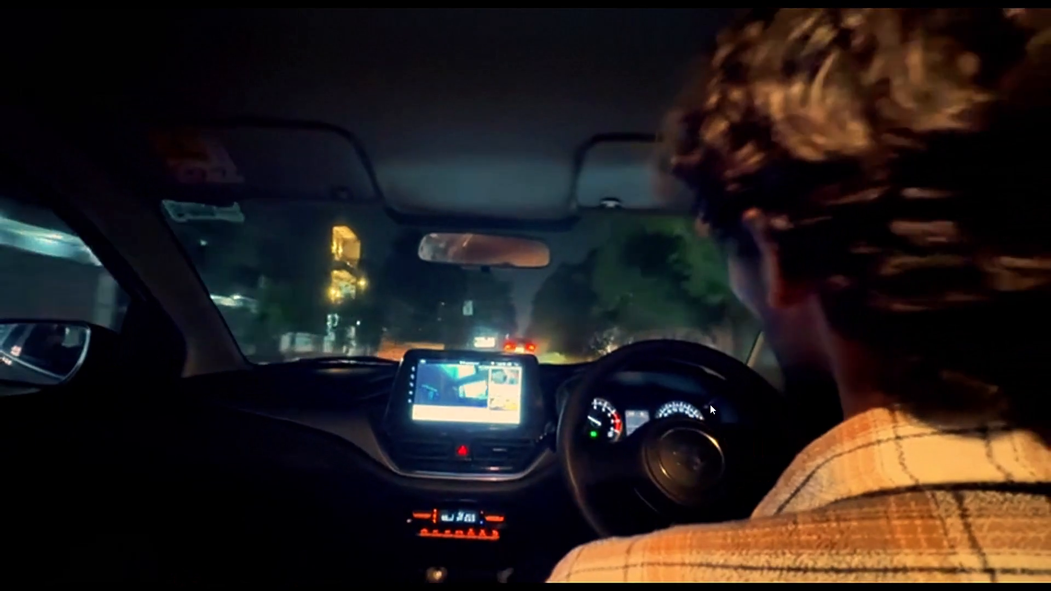
pyautogui.press('space')
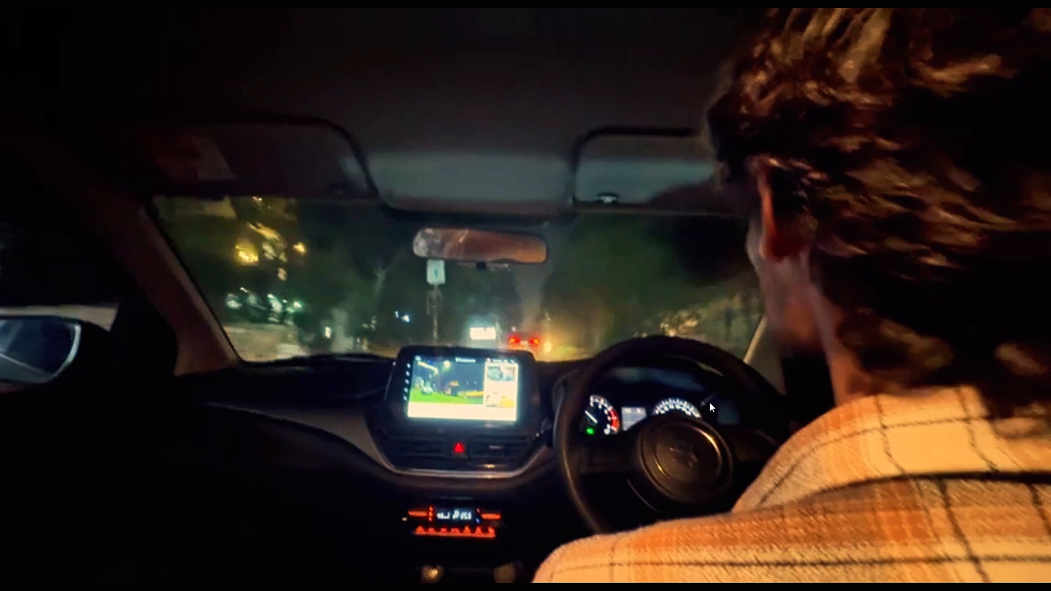
pyautogui.click(324, 495)
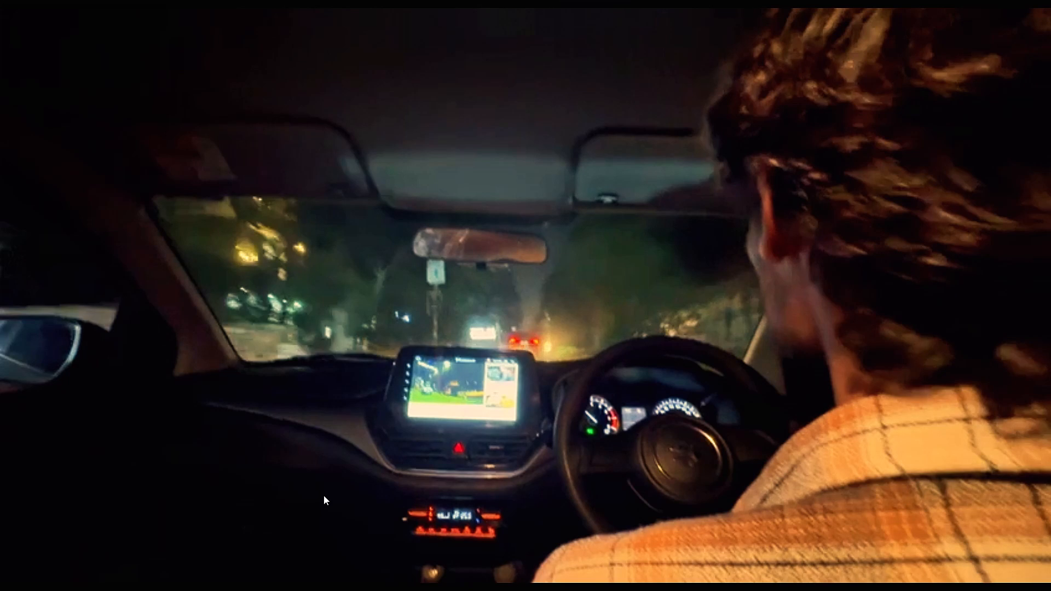
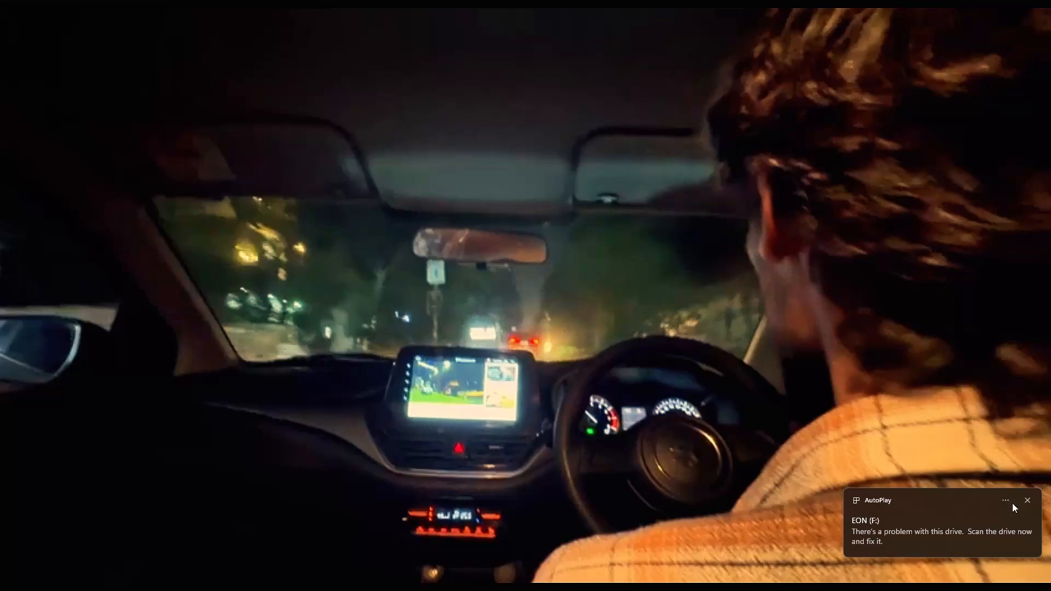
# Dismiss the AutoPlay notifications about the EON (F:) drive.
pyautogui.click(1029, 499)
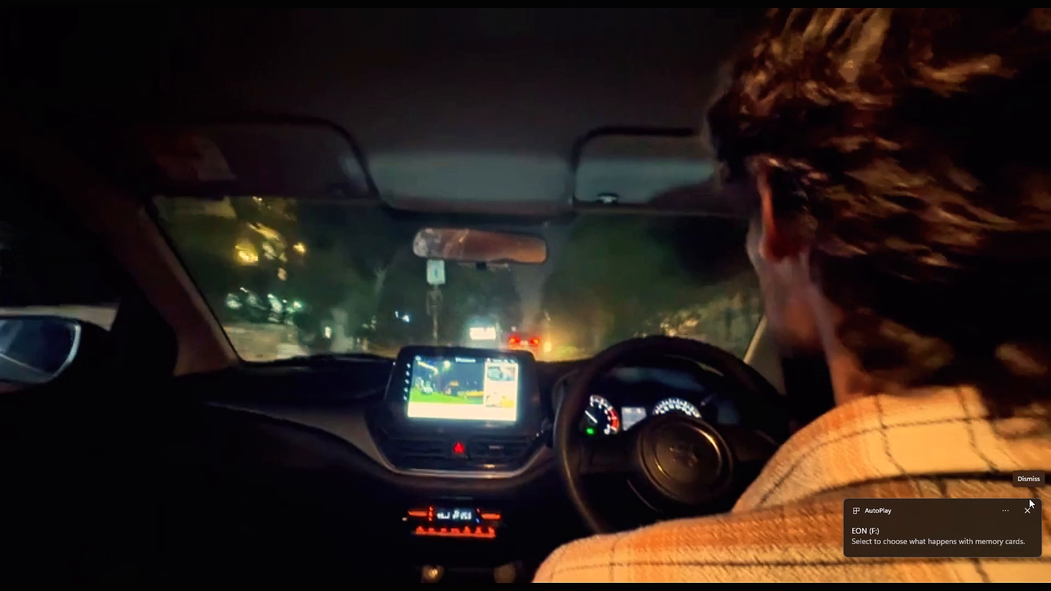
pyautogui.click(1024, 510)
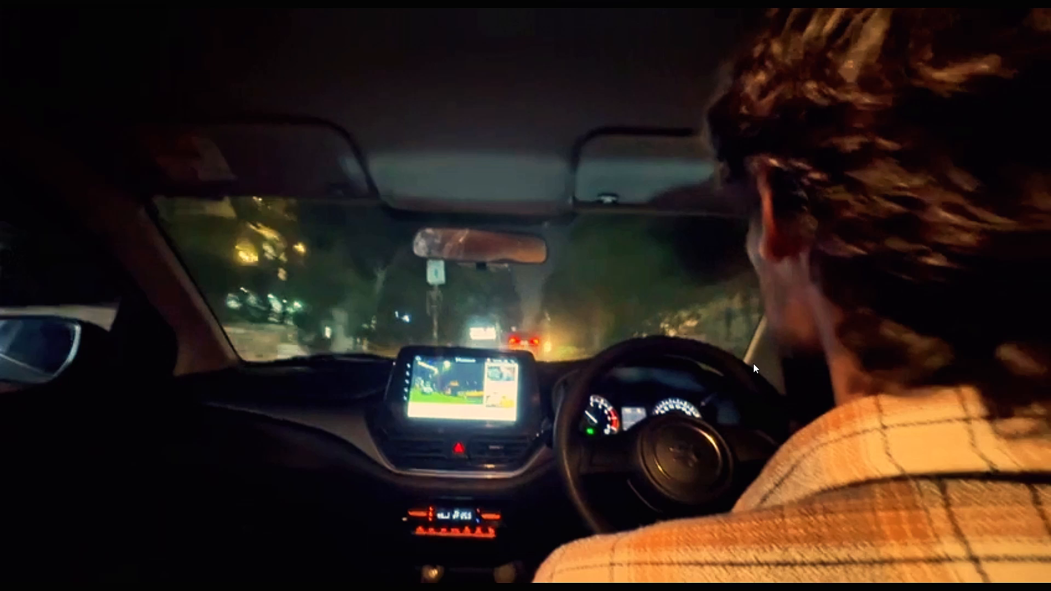
# Step back through the frames in full screen to examine the Light Passing effect near the cut, and leave full screen.
pyautogui.press('space')
pyautogui.press('space')
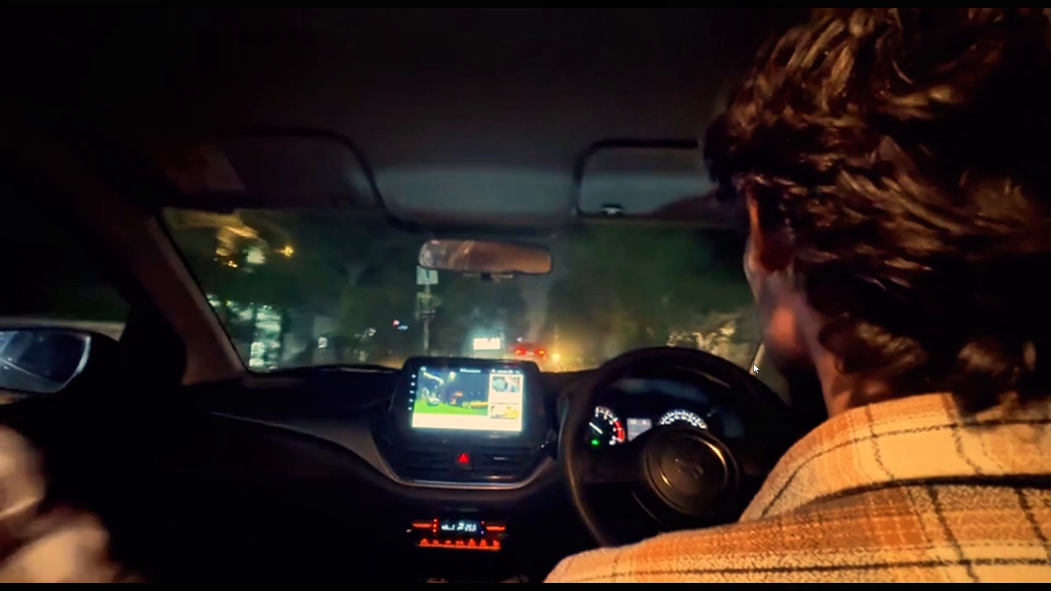
pyautogui.press('Up')
pyautogui.press('Up')
pyautogui.press('Up')
pyautogui.press('Up')
pyautogui.press('Up')
pyautogui.press('Up')
pyautogui.press('Left')
pyautogui.press('Left')
pyautogui.press('Left')
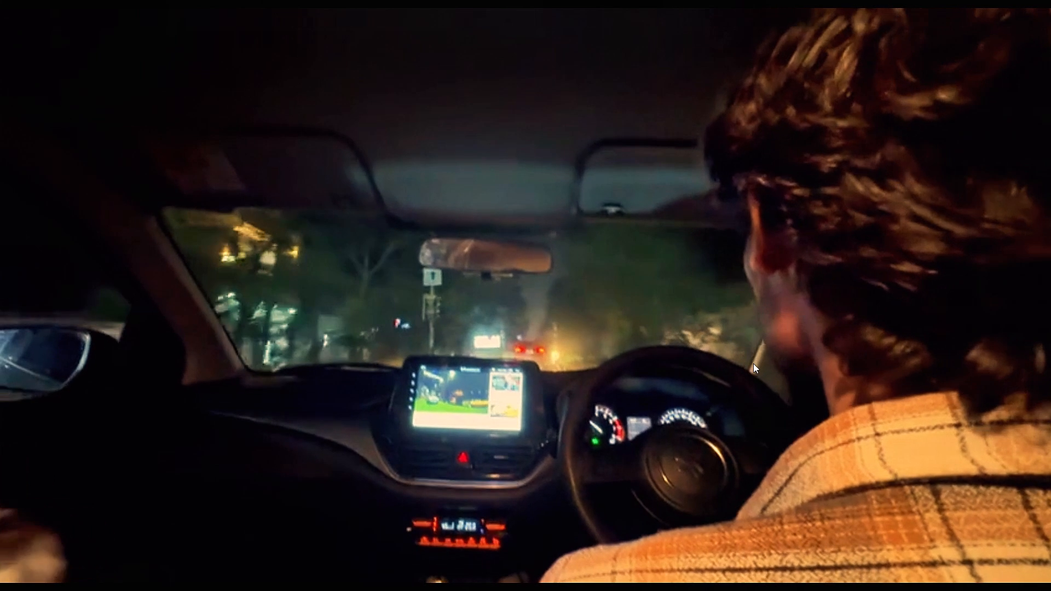
pyautogui.press('Left')
pyautogui.press('Left')
pyautogui.press('Left')
pyautogui.press('Left')
pyautogui.press('Left')
pyautogui.press('Left')
pyautogui.press('Left')
pyautogui.press('Left')
pyautogui.press('Left')
pyautogui.press('Left')
pyautogui.press('Left')
pyautogui.press('Left')
pyautogui.press('Left')
pyautogui.press('Left')
pyautogui.press('Left')
pyautogui.press('Left')
pyautogui.press('Left')
pyautogui.press('Left')
pyautogui.press('Left')
pyautogui.press('Left')
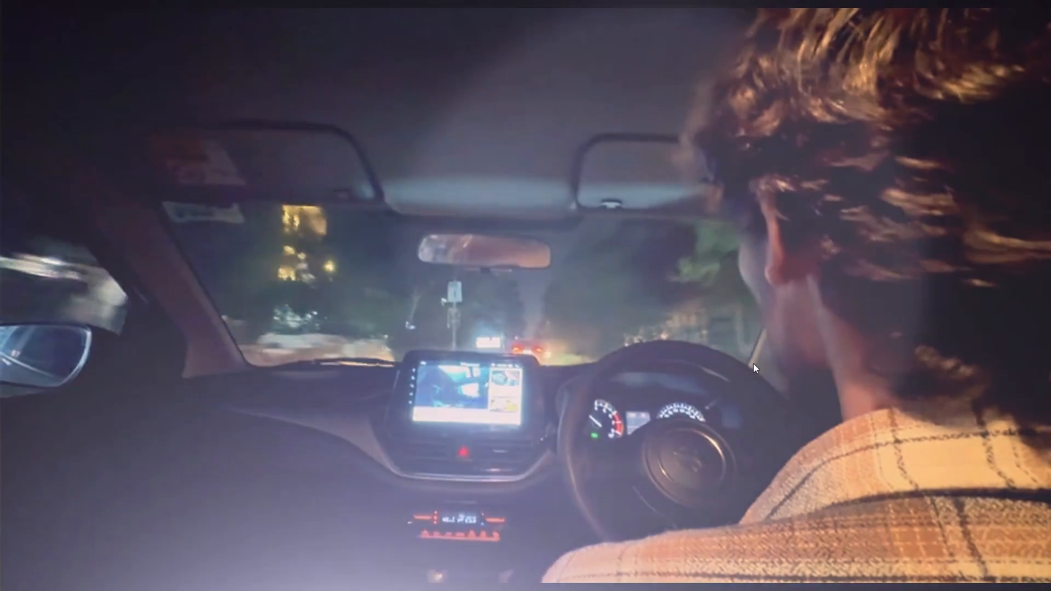
pyautogui.press('Escape')
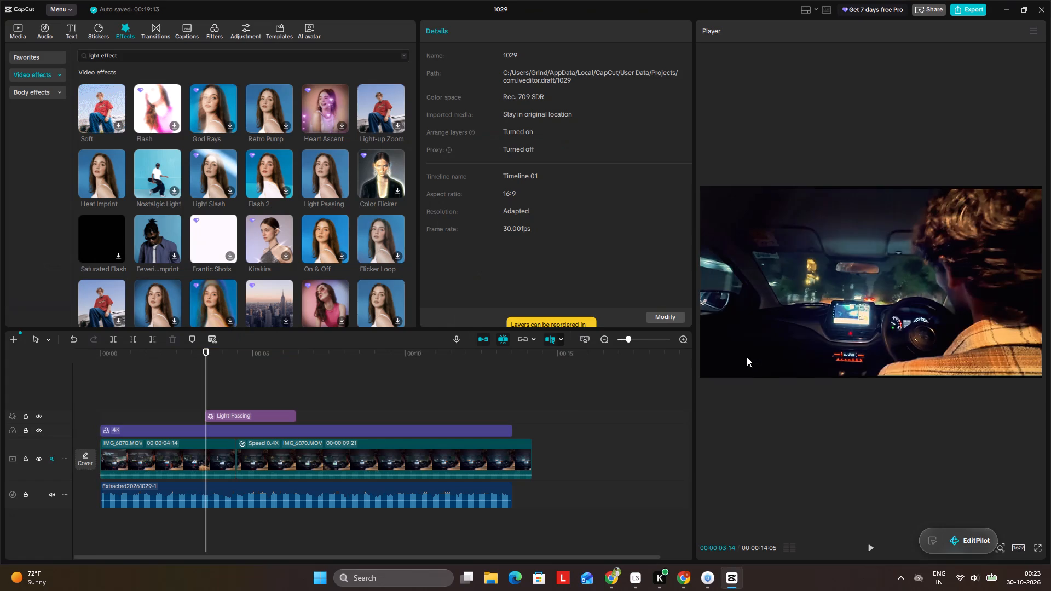
# Delete the Light Passing effect from the timeline and return the playhead to the video's start.
pyautogui.click(231, 414)
pyautogui.press('Delete')
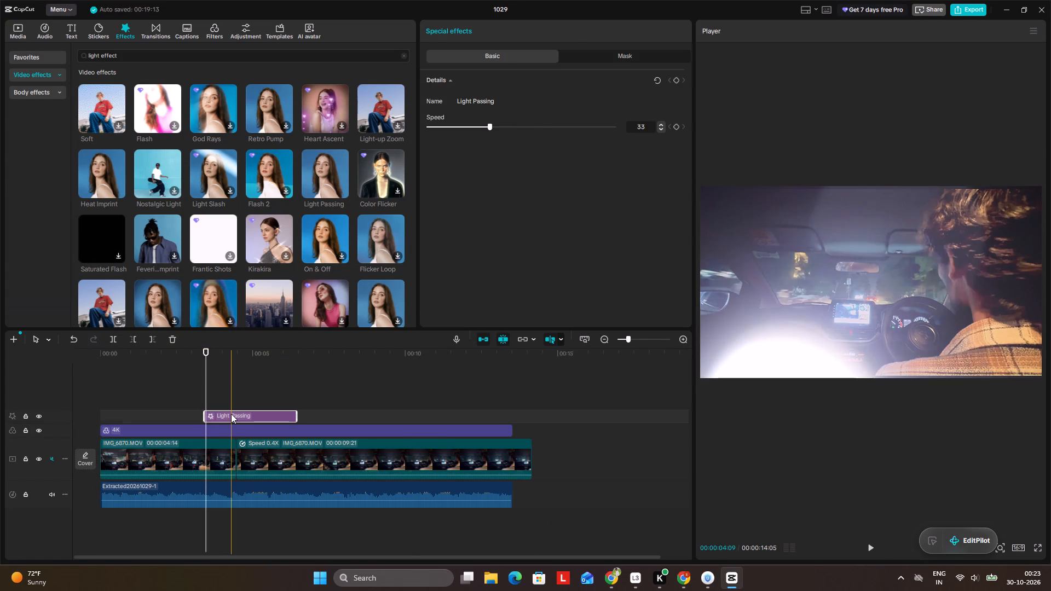
pyautogui.click(240, 409)
pyautogui.doubleClick(235, 407)
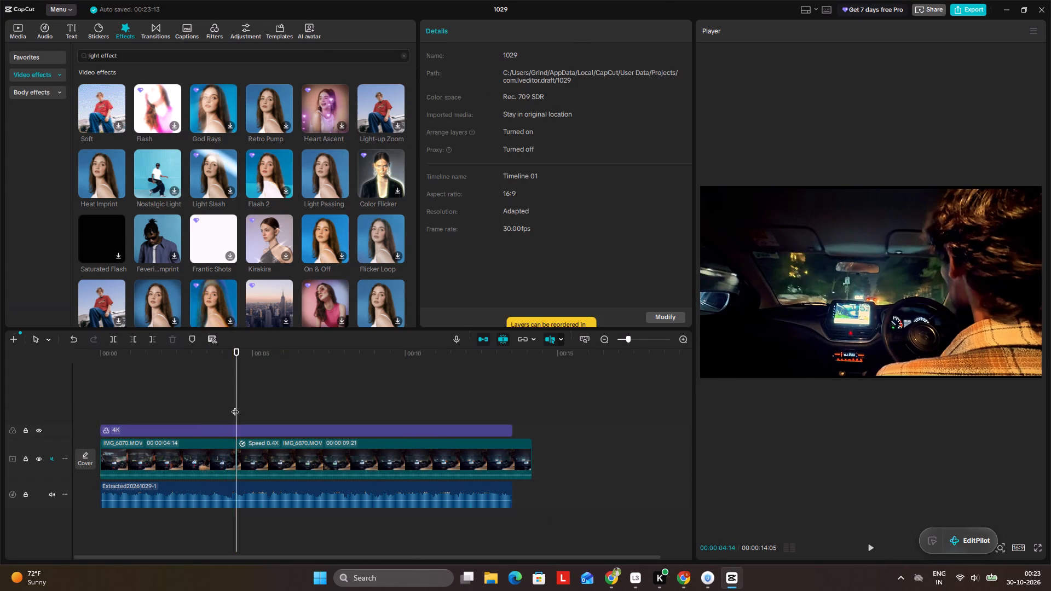
pyautogui.moveTo(234, 405); pyautogui.dragTo(16, 376)
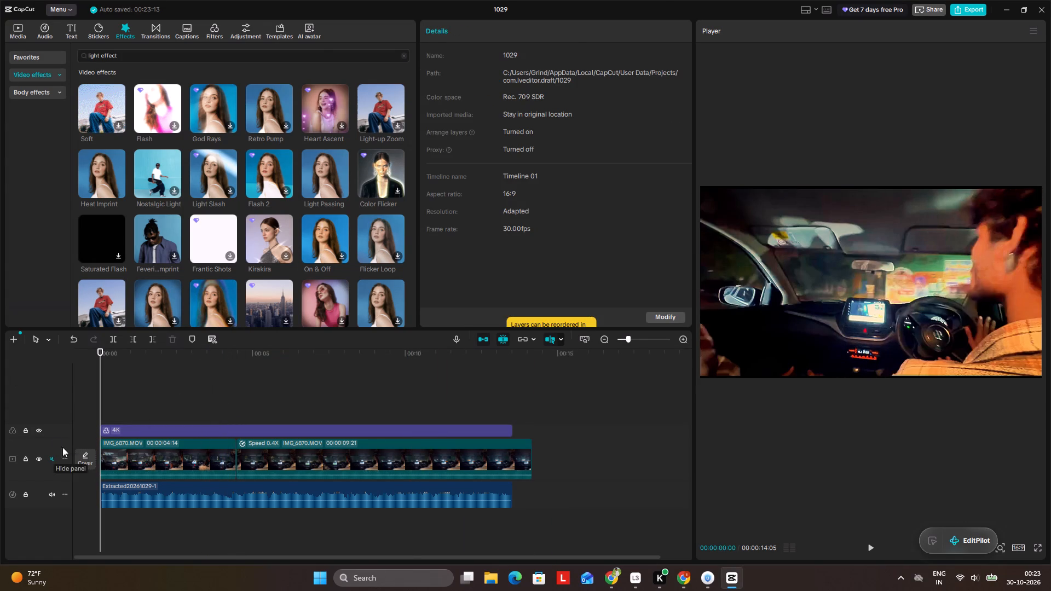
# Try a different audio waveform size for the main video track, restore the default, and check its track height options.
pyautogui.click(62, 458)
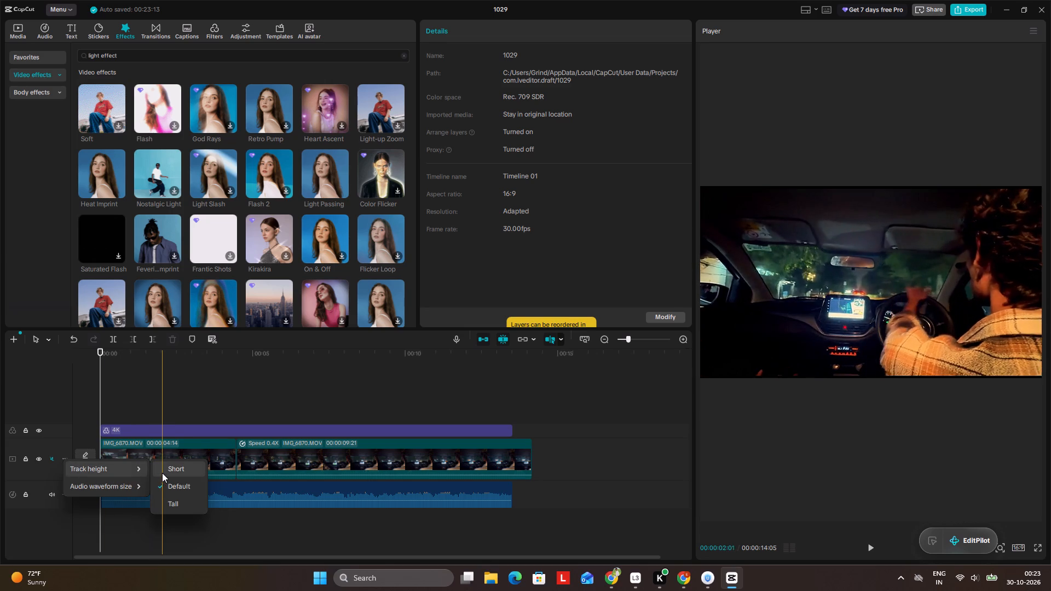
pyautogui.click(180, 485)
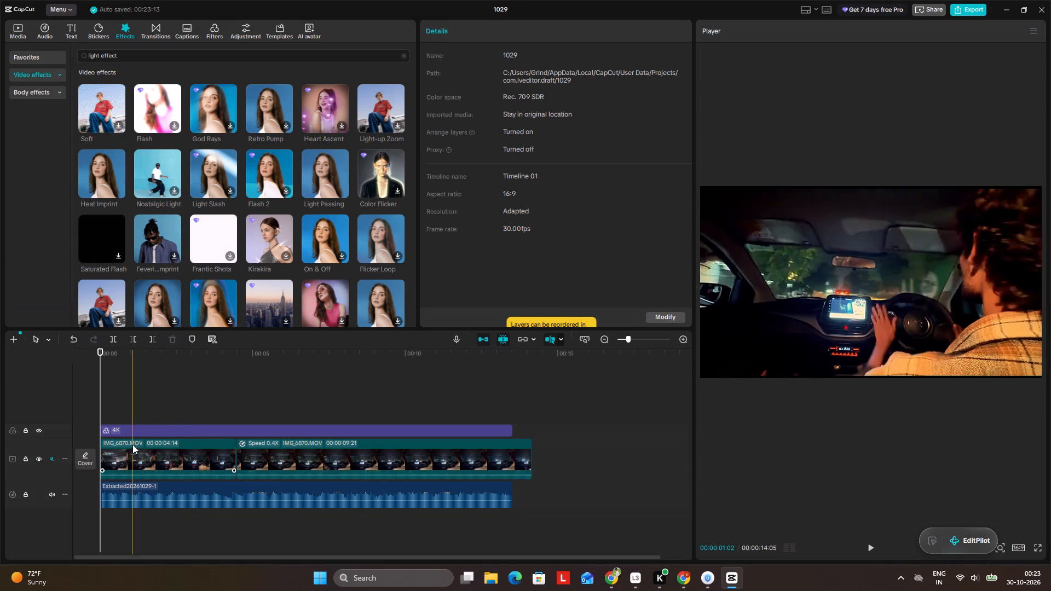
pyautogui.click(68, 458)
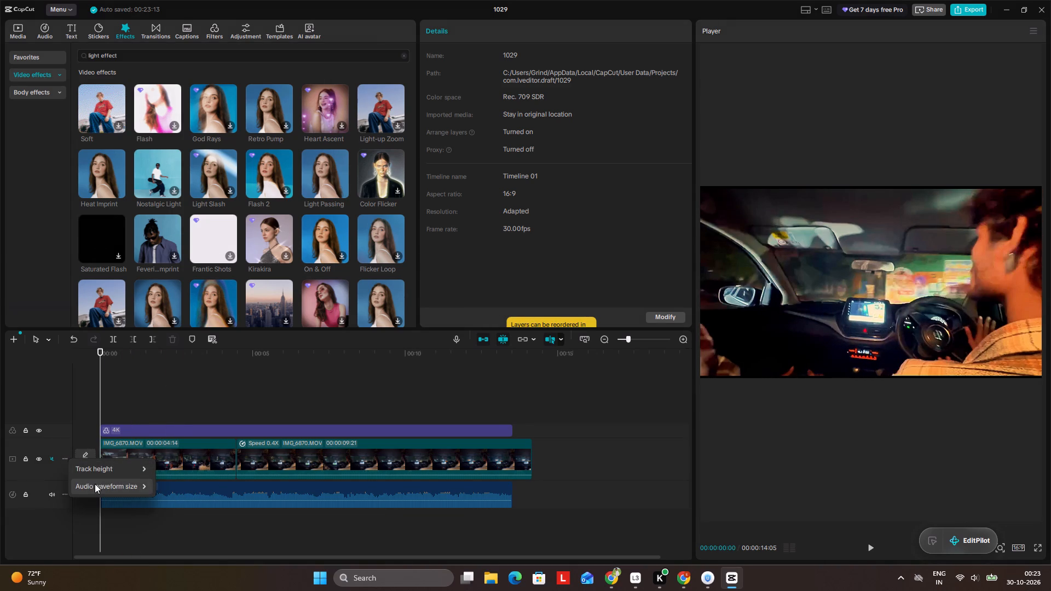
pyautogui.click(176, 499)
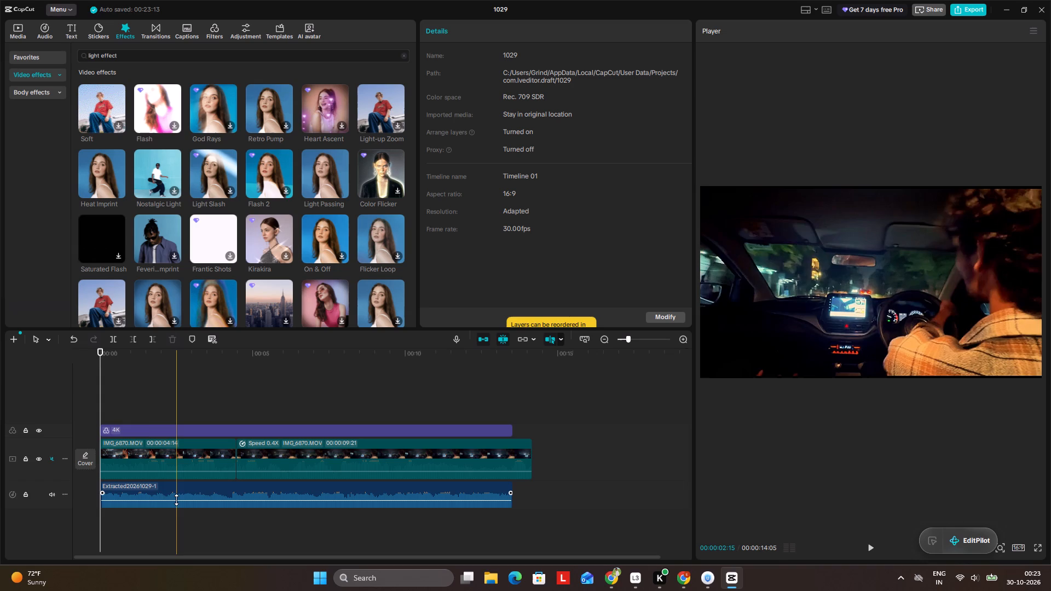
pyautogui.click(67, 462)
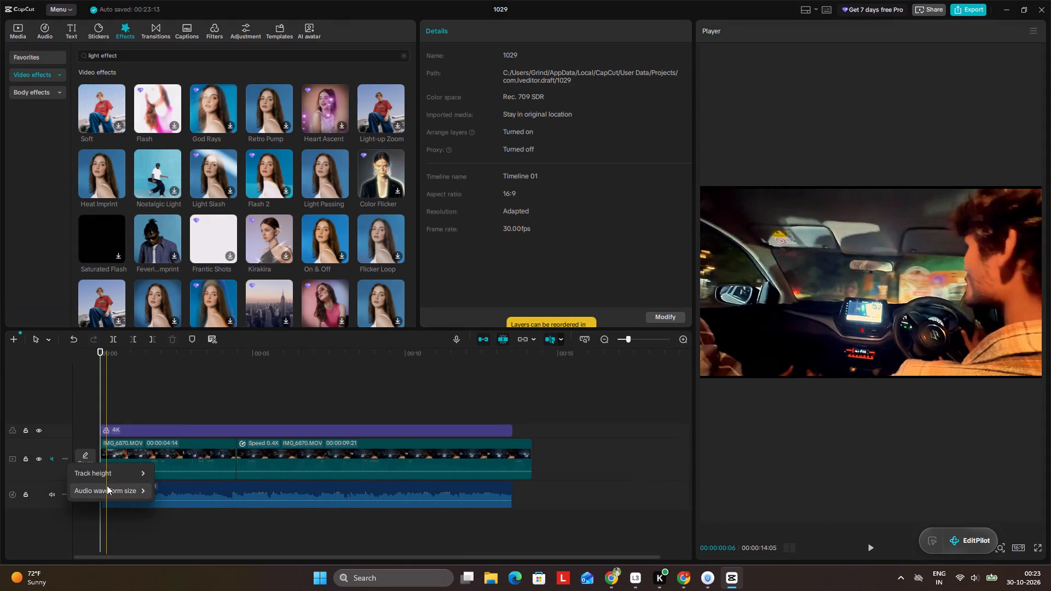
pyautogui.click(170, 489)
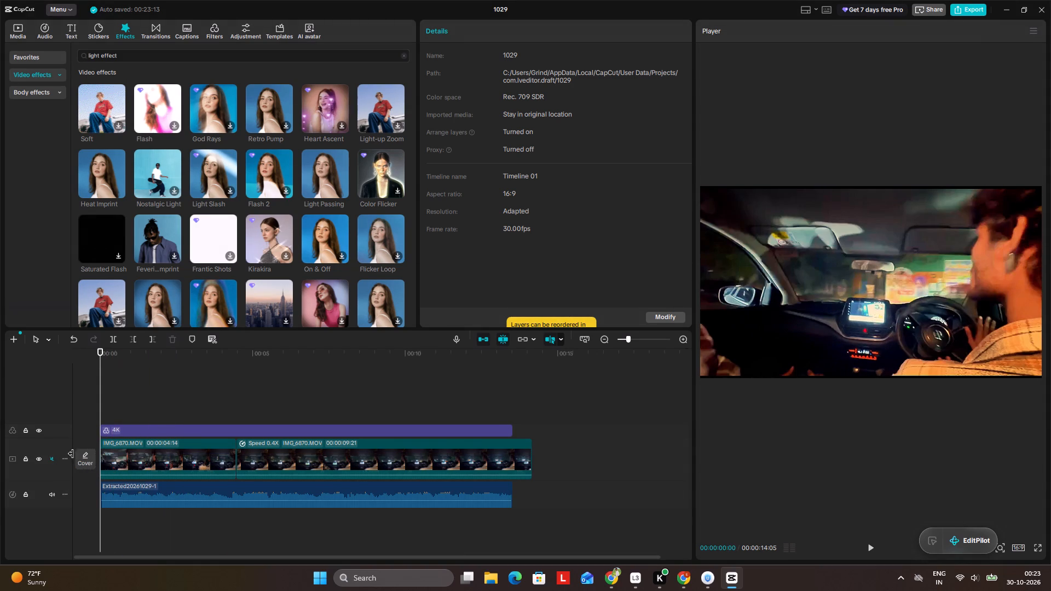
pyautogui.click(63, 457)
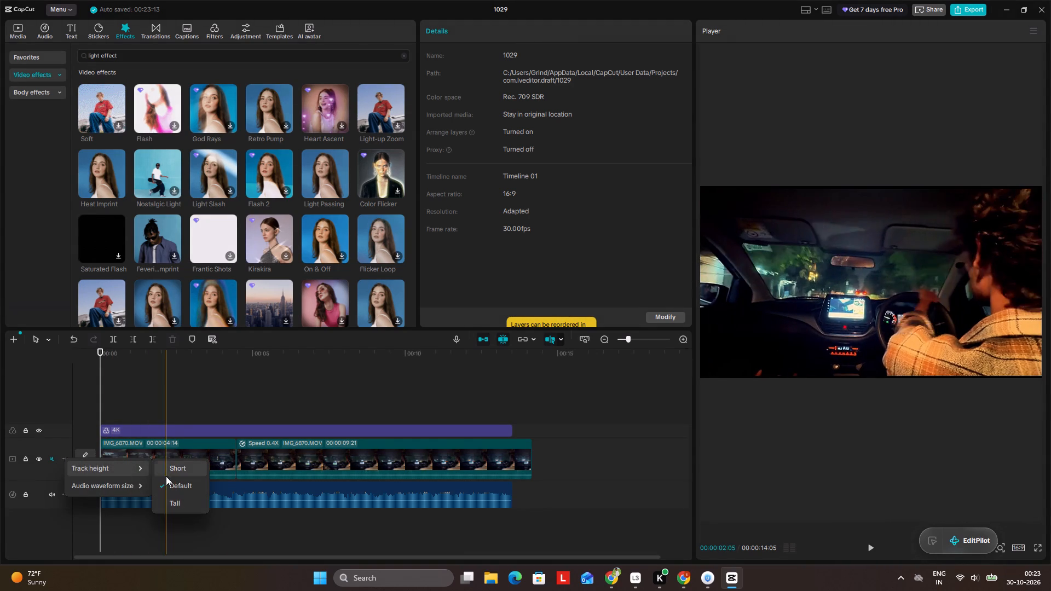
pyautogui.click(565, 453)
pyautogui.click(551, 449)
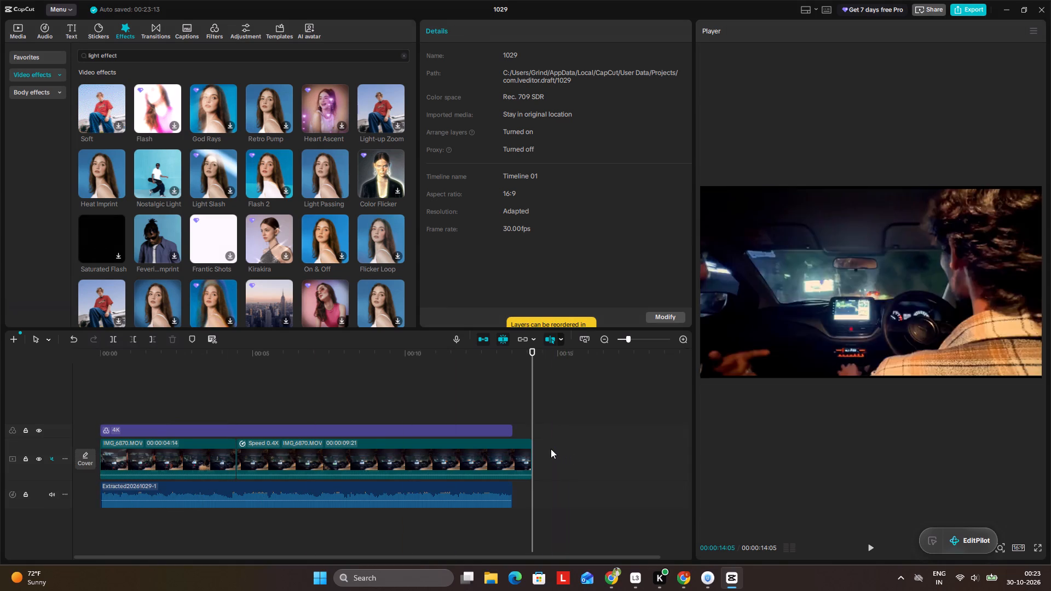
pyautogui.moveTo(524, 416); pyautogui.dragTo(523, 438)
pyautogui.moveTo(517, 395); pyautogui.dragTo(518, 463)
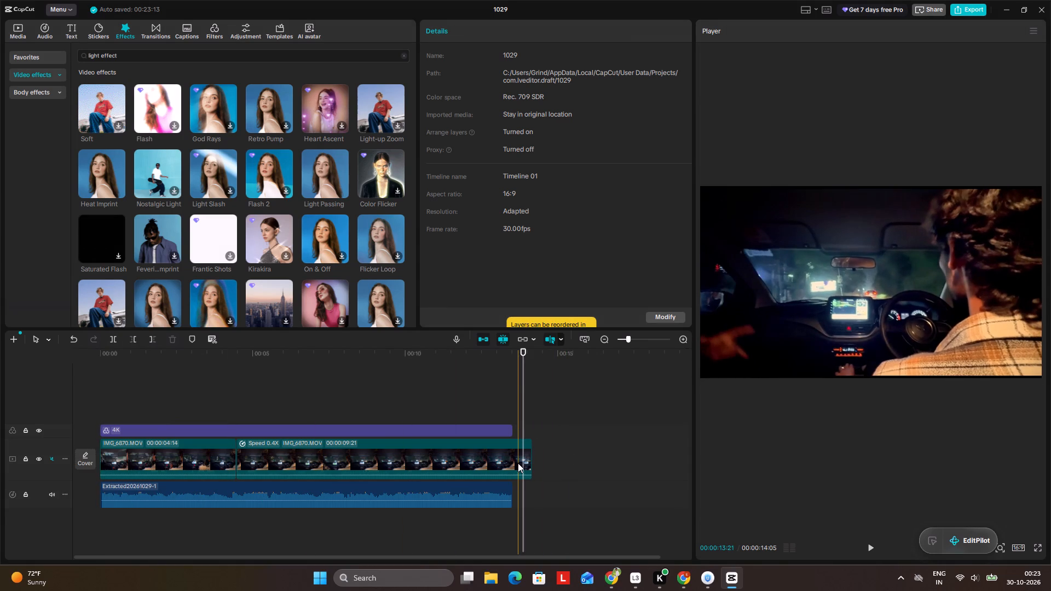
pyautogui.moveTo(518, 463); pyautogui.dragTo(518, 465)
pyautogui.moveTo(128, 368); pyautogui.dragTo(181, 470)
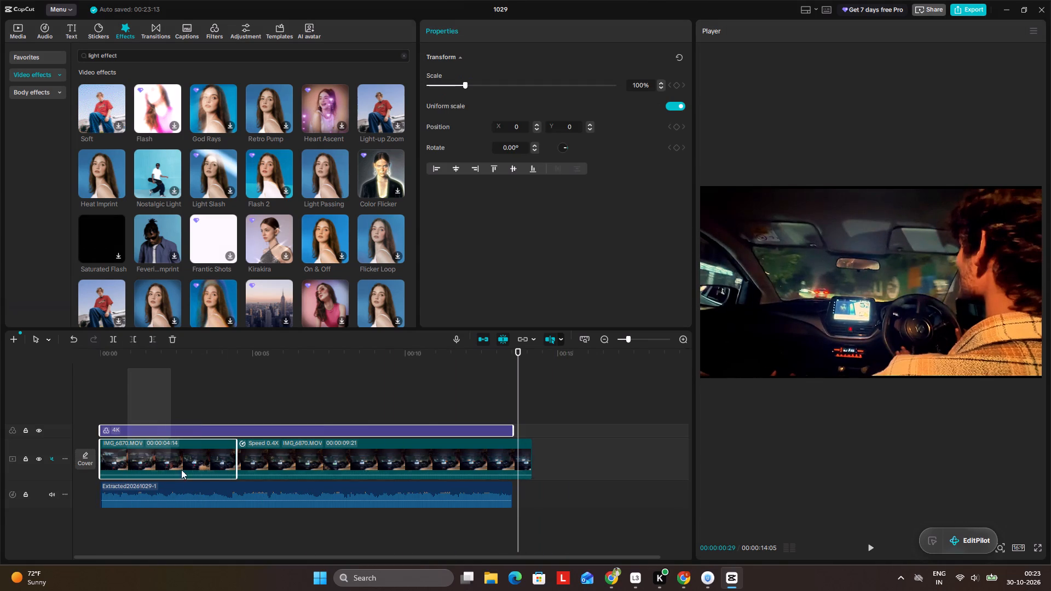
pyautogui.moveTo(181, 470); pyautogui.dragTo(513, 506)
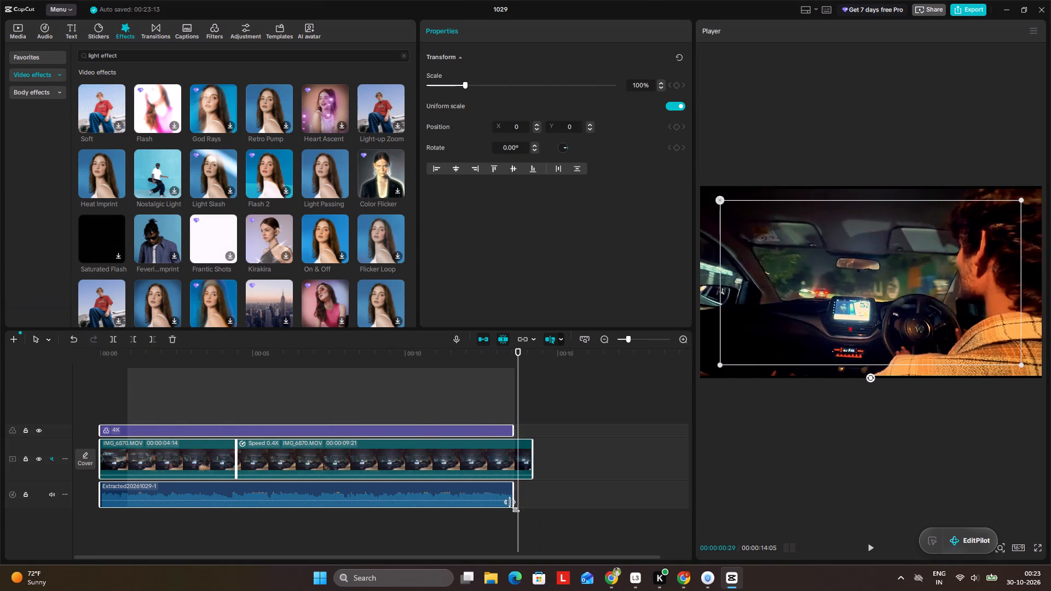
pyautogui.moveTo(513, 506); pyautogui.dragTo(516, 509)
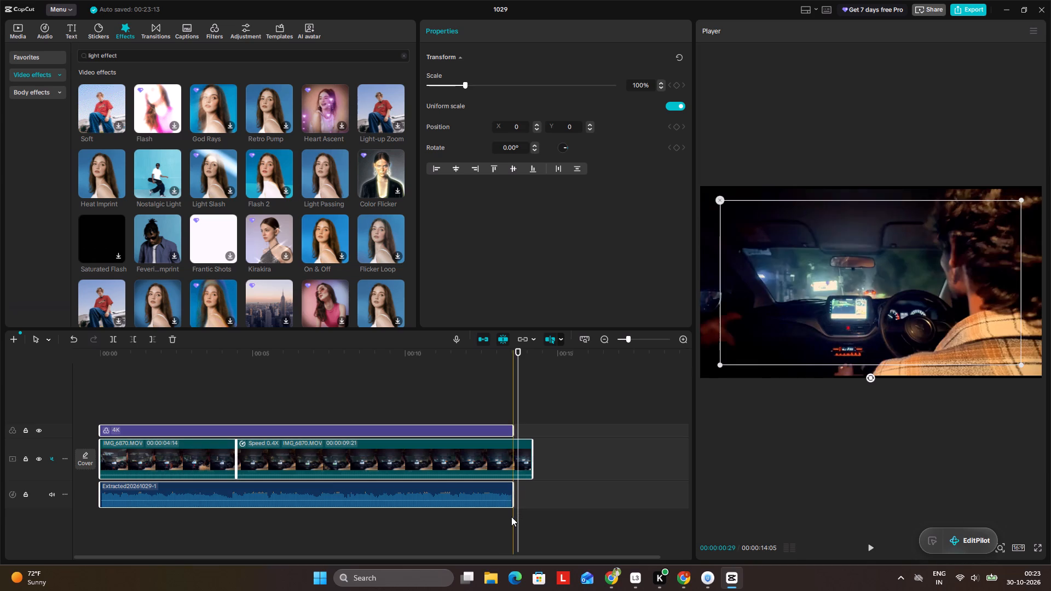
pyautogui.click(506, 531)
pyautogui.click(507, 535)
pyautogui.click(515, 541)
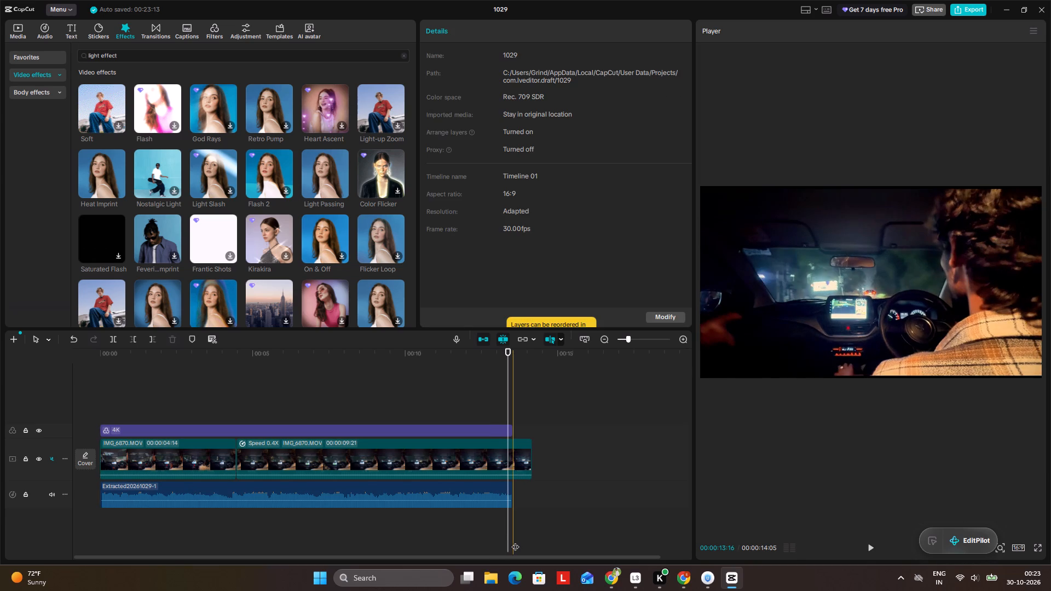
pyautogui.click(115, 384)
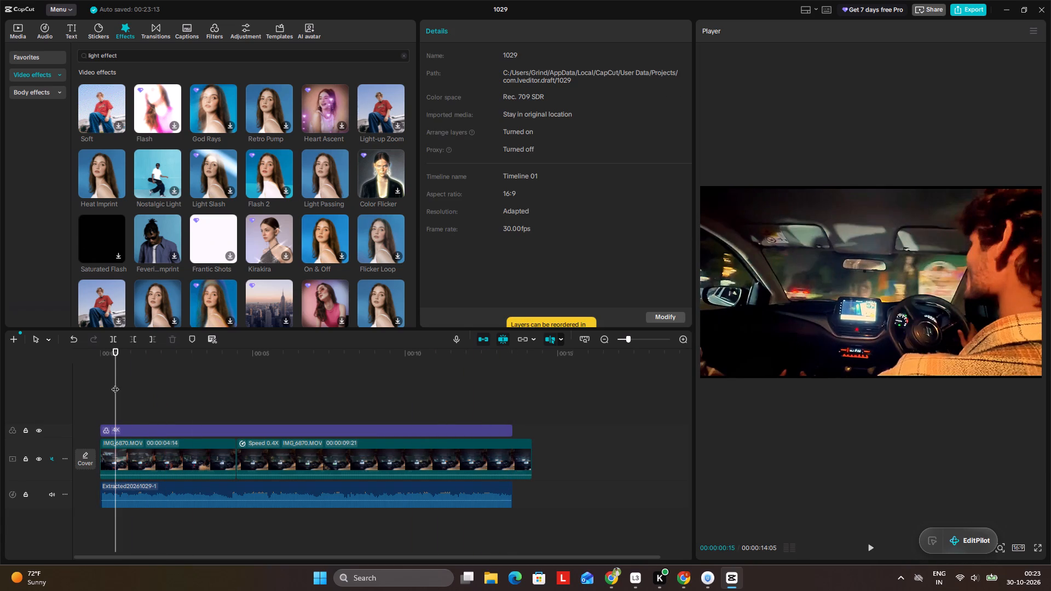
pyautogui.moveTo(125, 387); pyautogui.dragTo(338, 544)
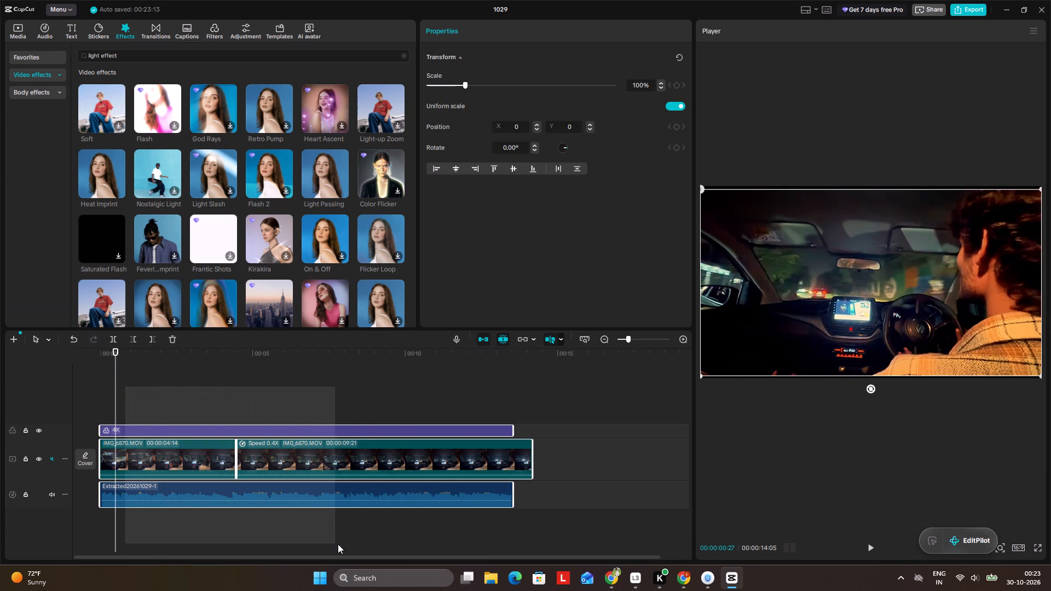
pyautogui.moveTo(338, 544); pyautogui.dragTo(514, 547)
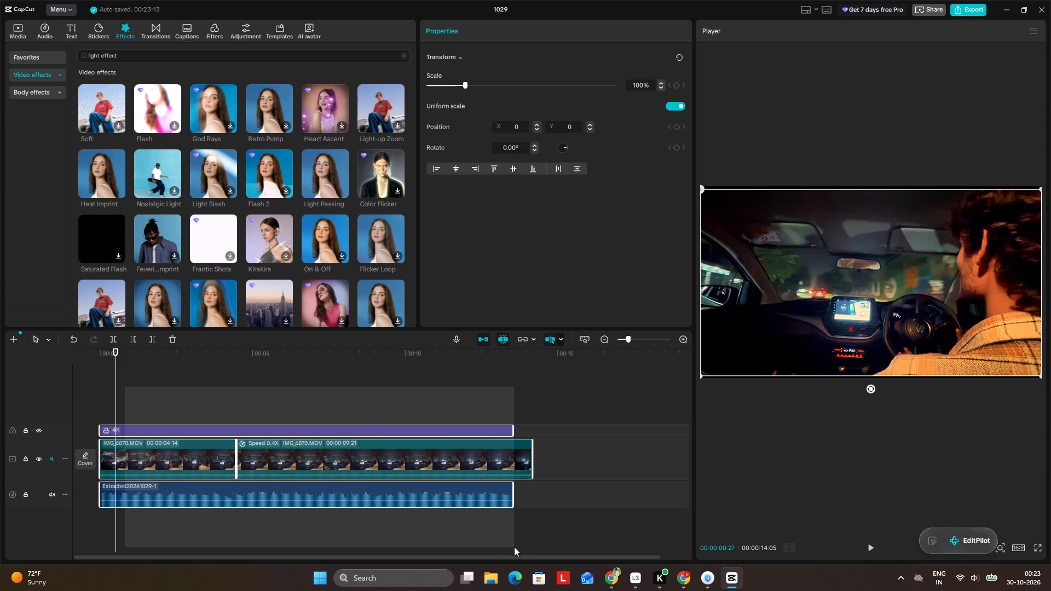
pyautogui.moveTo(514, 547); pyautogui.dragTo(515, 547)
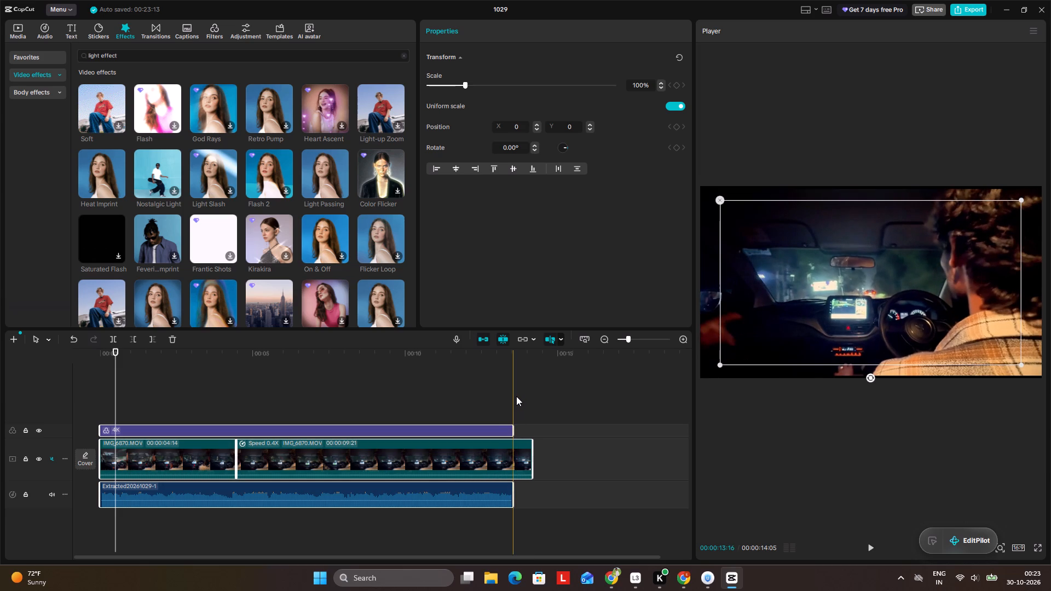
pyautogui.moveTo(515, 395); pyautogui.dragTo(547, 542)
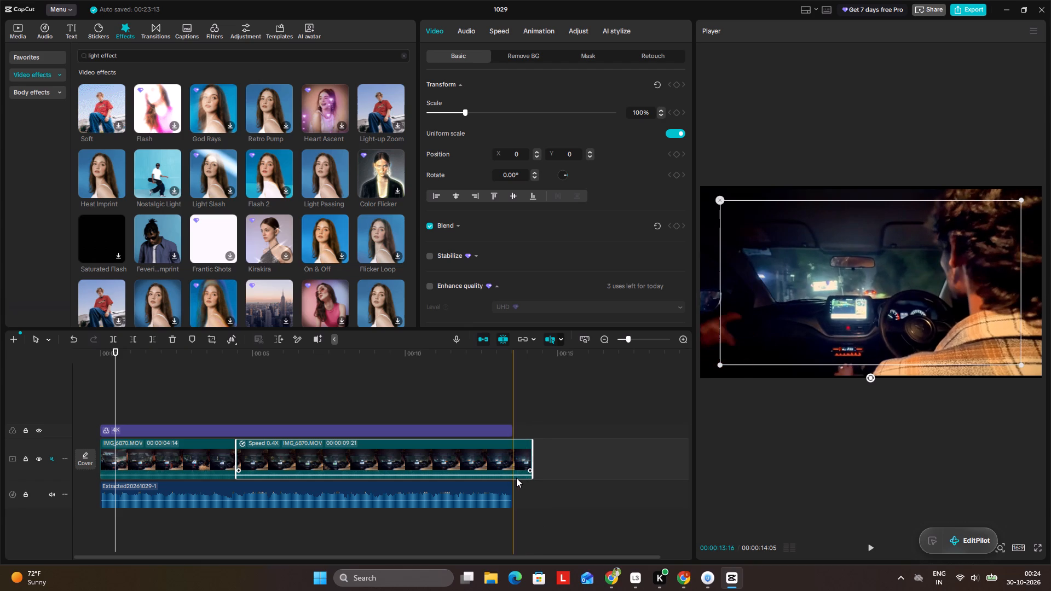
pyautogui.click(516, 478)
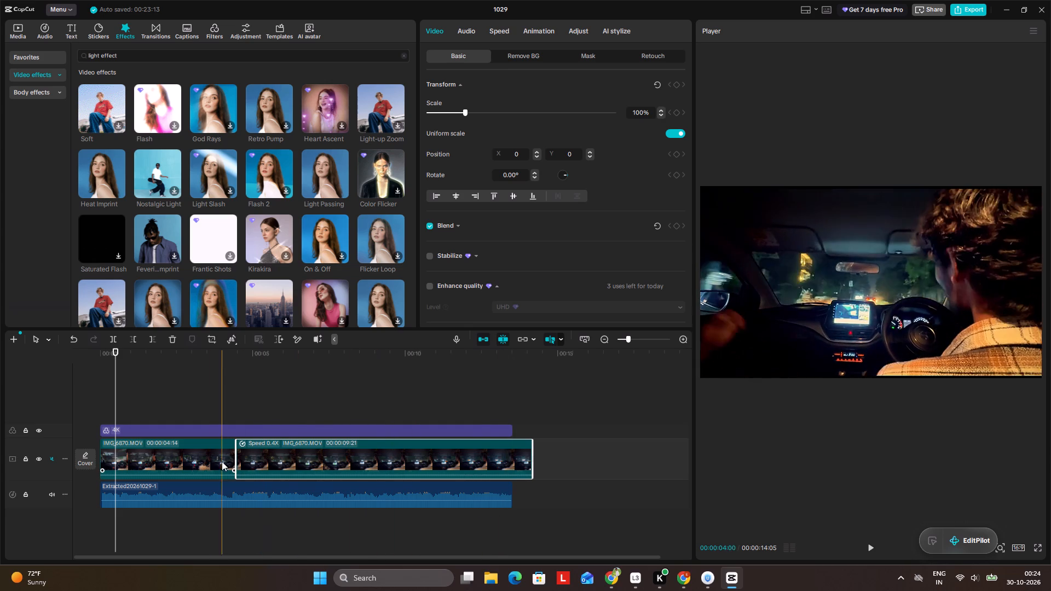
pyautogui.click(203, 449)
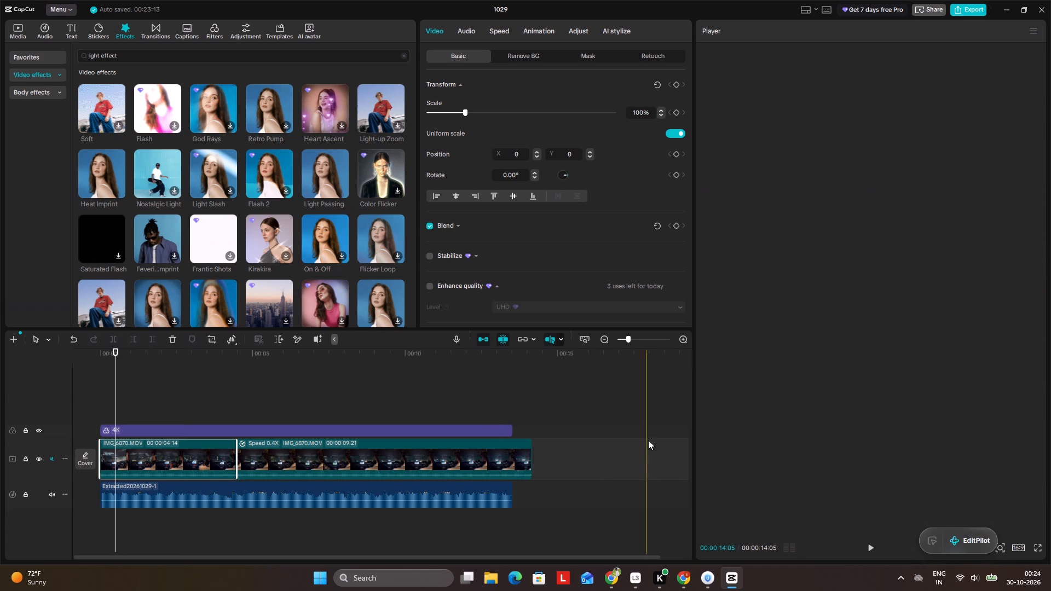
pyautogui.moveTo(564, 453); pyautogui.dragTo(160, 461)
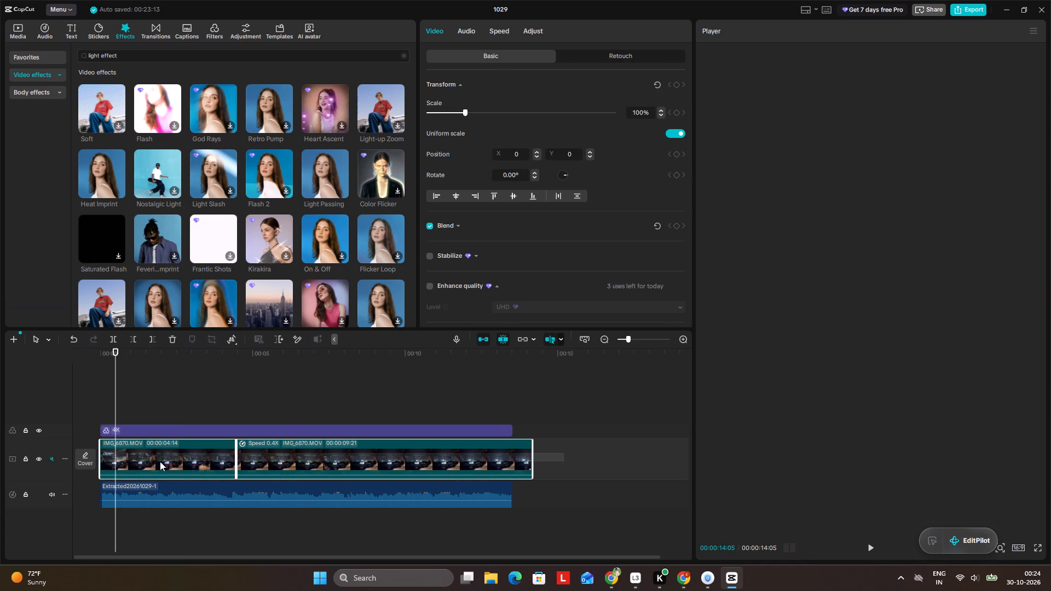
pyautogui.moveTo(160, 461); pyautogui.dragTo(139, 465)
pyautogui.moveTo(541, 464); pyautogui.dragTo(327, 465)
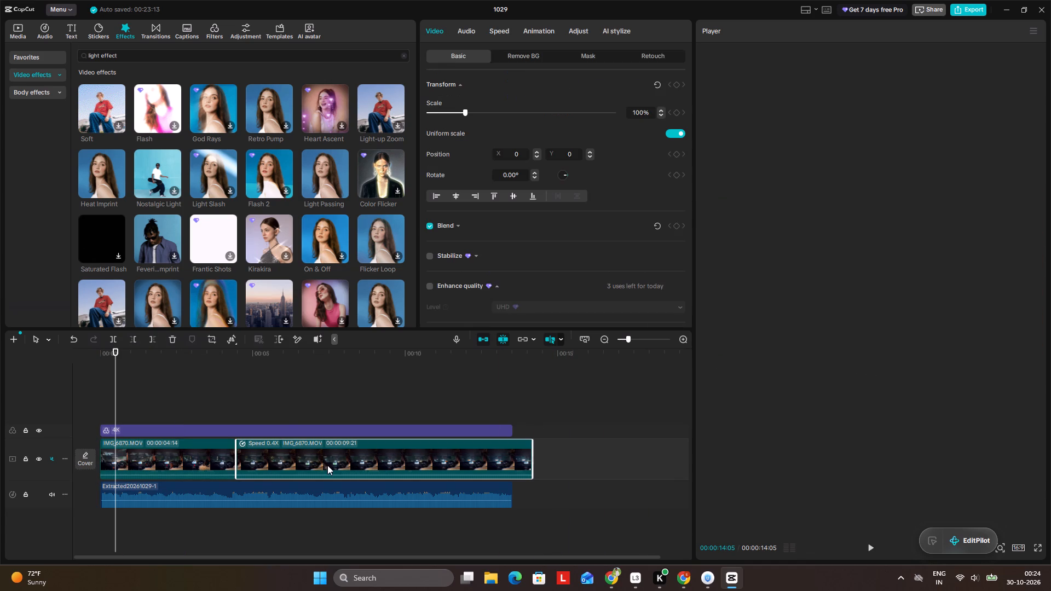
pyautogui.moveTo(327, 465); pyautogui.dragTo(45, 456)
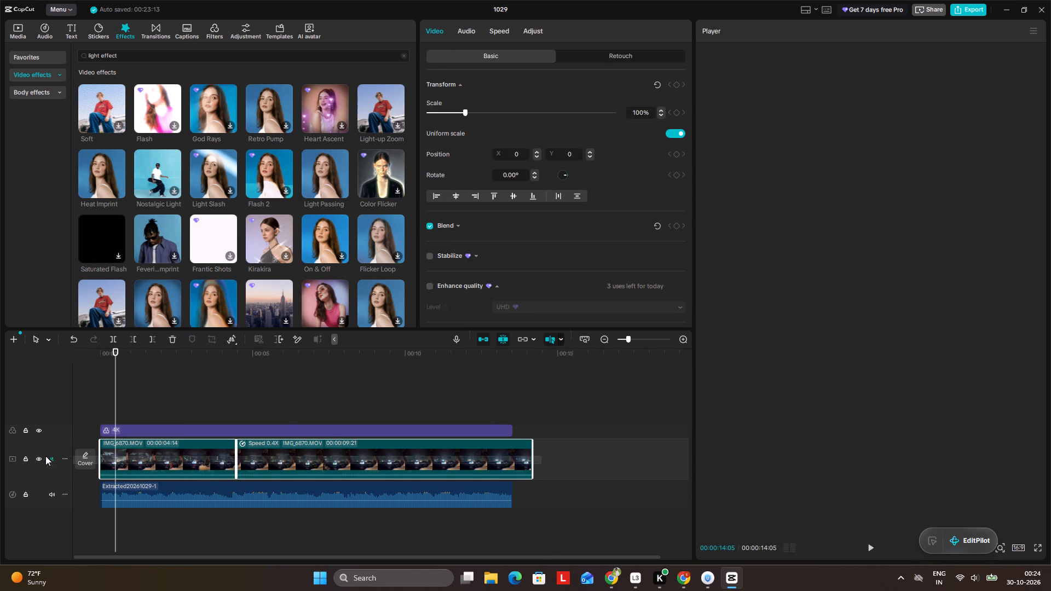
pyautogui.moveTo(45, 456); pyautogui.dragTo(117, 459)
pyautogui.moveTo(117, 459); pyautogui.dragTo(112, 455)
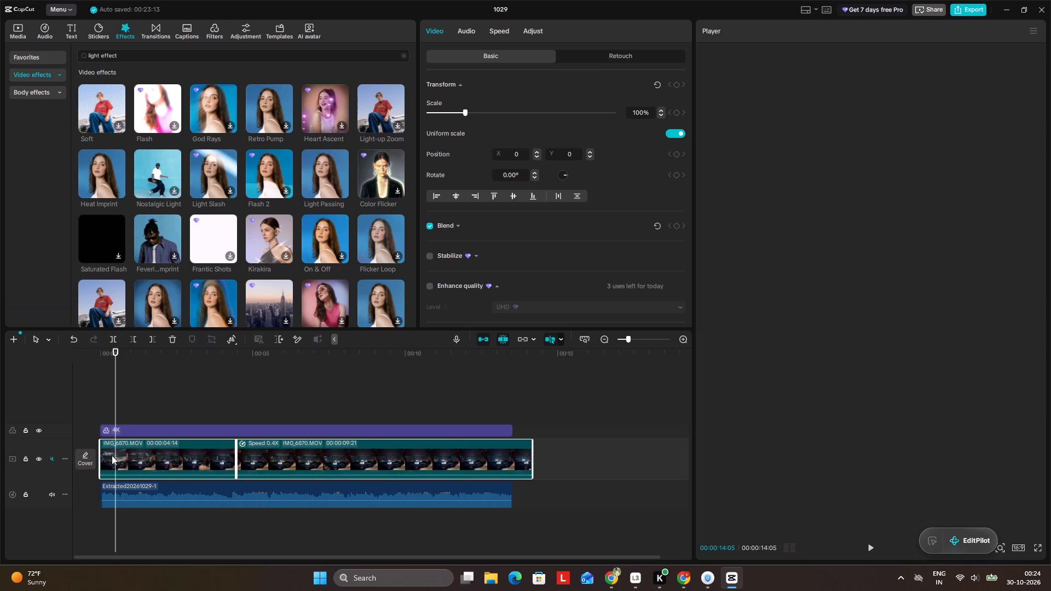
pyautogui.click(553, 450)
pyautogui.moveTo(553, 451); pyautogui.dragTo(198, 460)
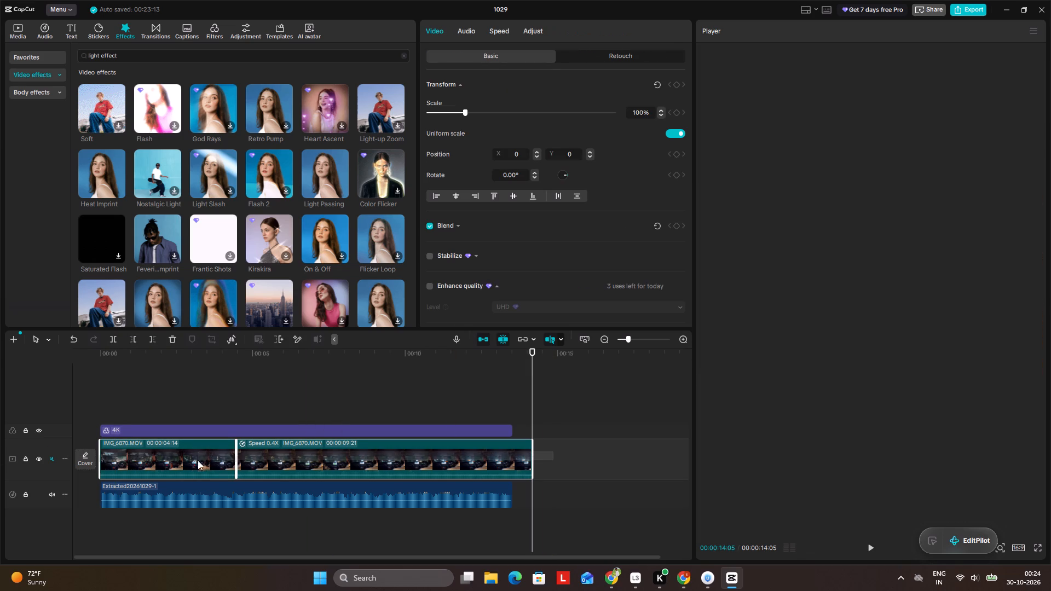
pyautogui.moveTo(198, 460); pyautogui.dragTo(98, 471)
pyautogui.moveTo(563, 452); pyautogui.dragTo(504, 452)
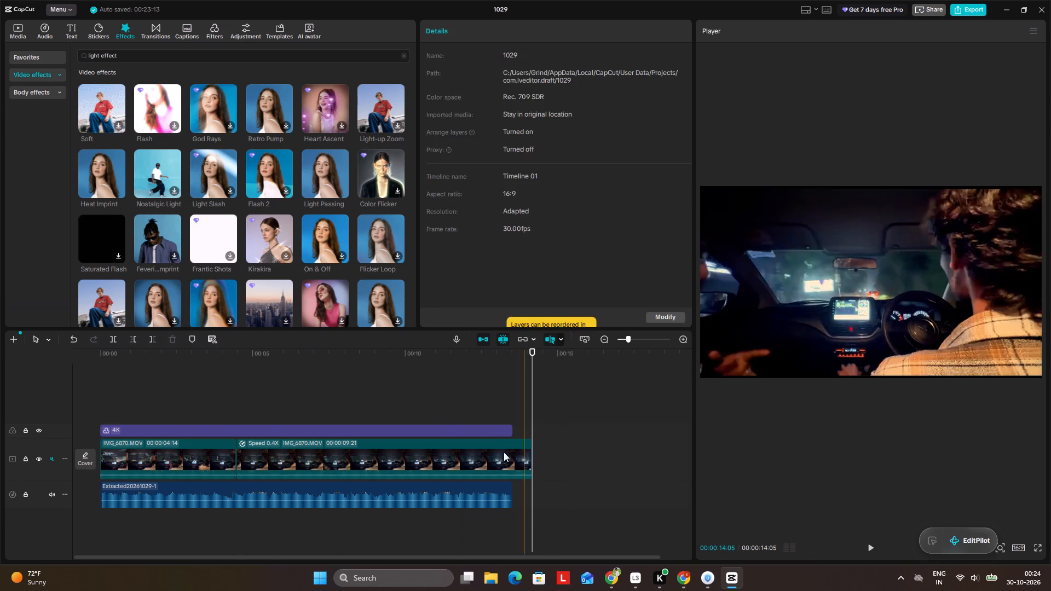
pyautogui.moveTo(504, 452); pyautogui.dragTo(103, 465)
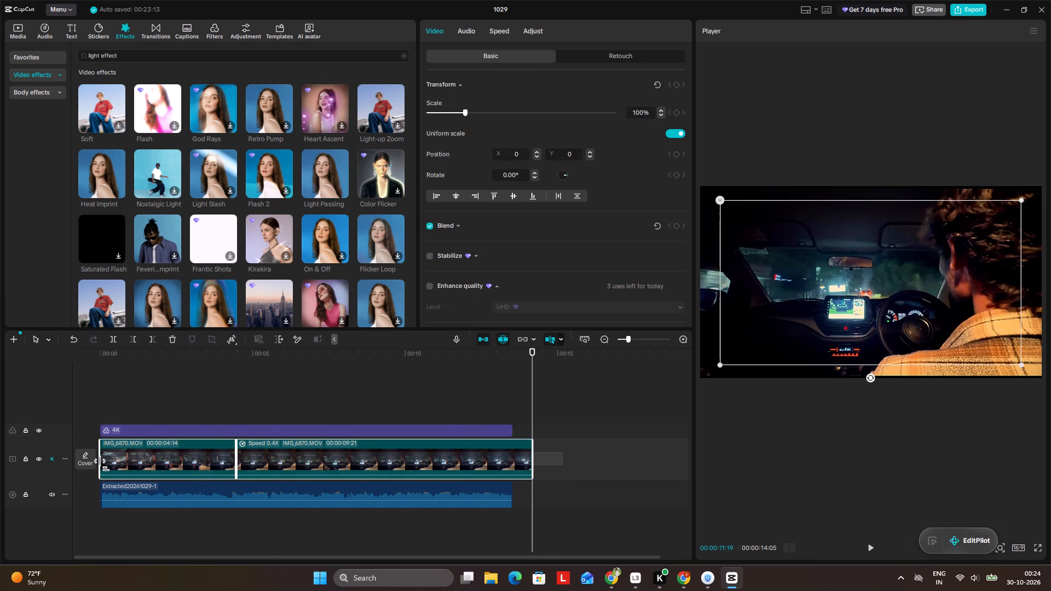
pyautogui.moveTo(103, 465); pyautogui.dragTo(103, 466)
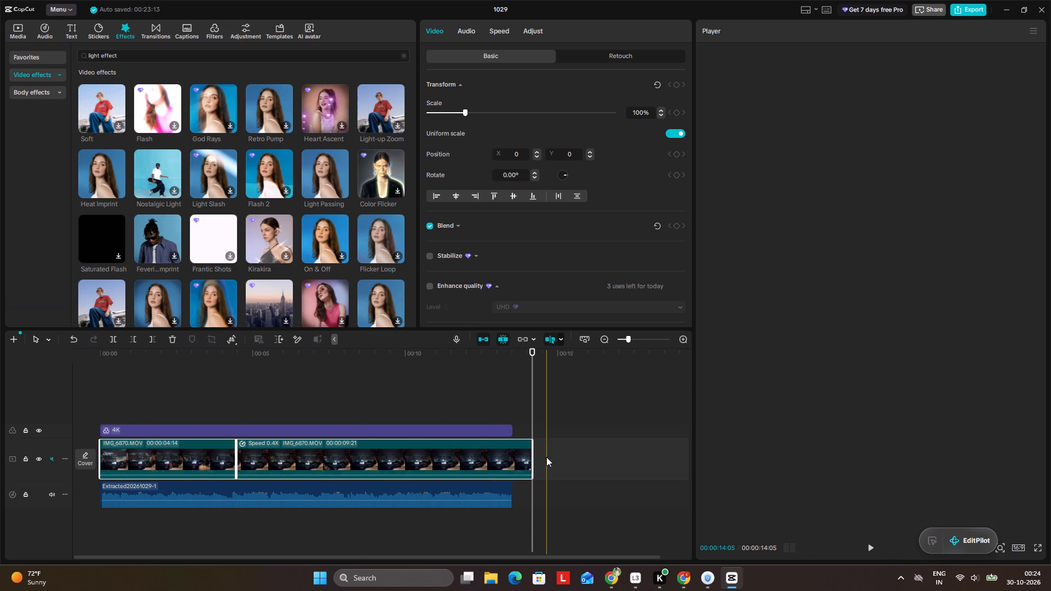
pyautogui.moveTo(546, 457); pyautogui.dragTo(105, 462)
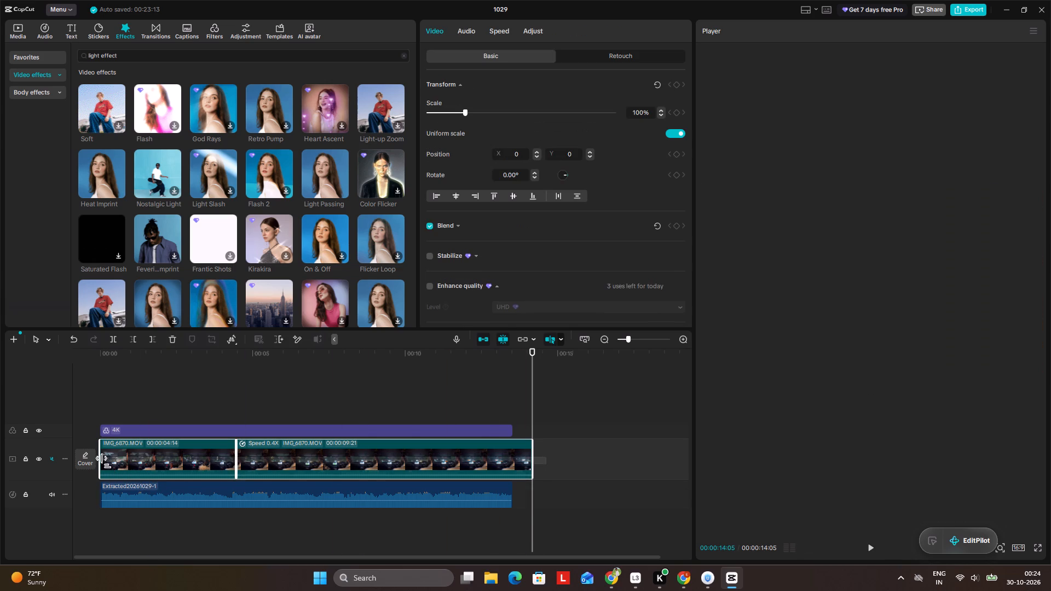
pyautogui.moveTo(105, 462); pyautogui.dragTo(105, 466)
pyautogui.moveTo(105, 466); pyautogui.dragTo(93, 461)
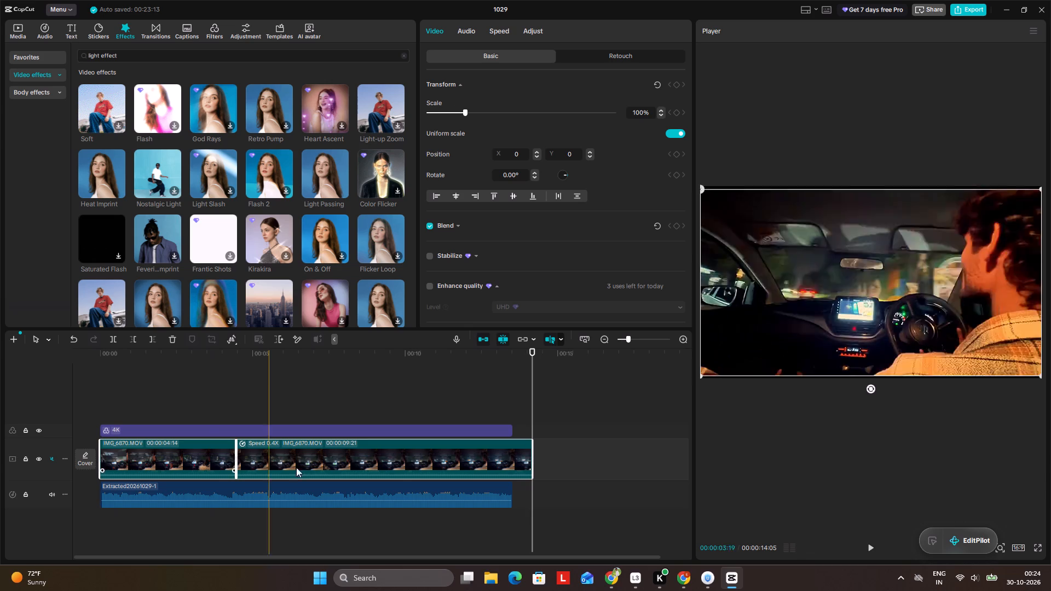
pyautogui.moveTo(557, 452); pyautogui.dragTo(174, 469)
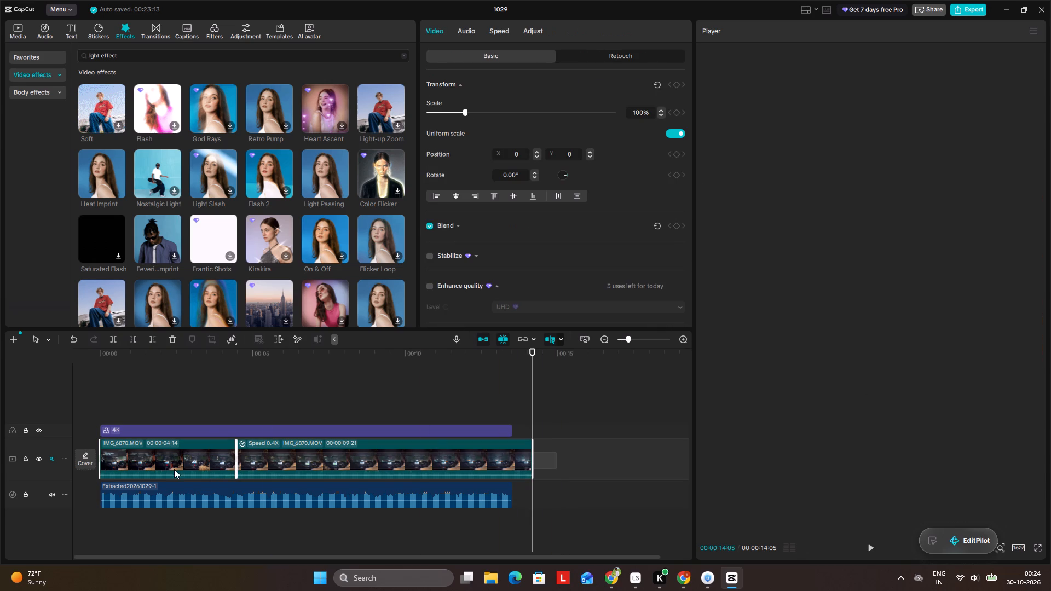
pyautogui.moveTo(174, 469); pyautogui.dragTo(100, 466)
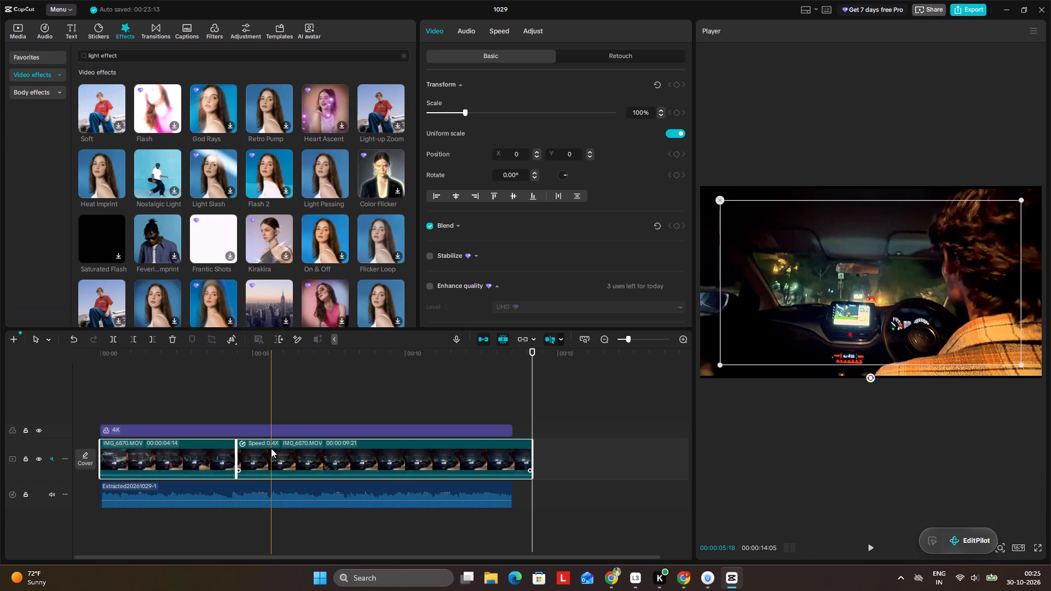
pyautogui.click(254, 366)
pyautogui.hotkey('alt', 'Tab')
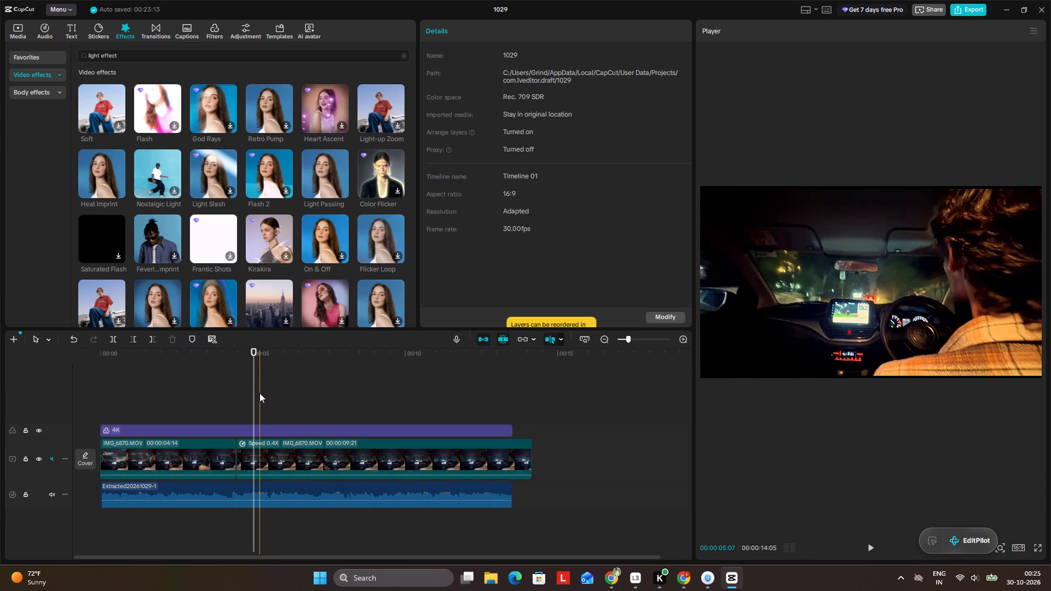
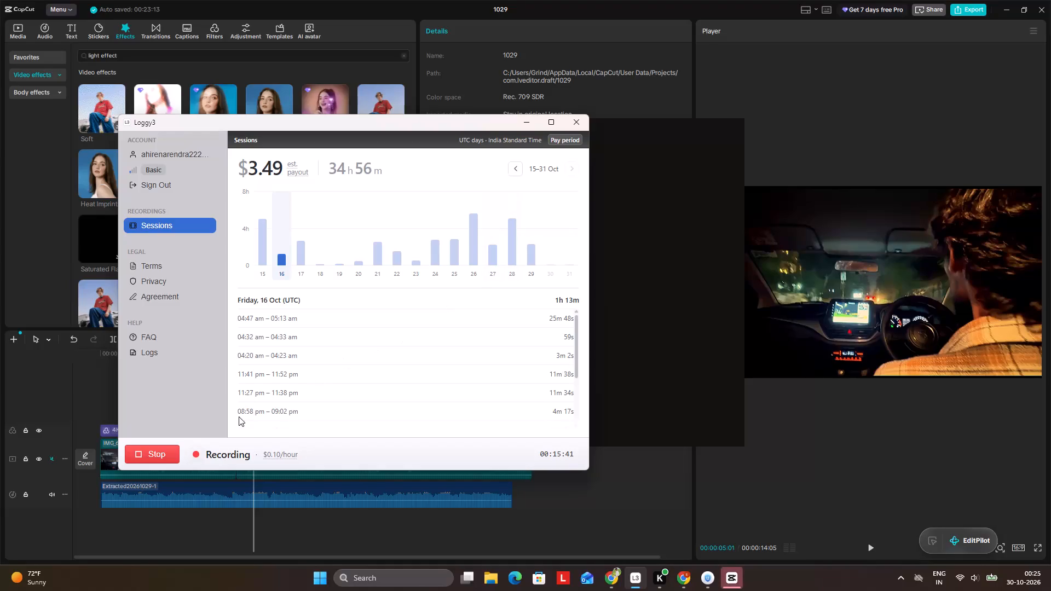
# Stop the current Loggy3 recording, start a new one, and switch back to CapCut.
pyautogui.click(162, 452)
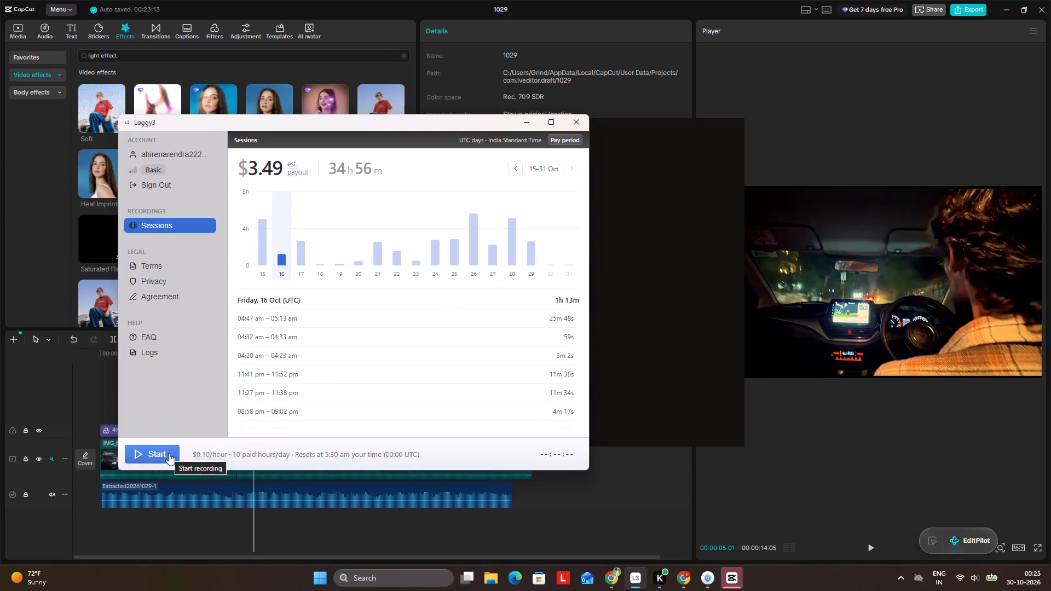
pyautogui.click(169, 453)
pyautogui.hotkey('alt', 'Tab')
pyautogui.hotkey('alt', 'Tab')
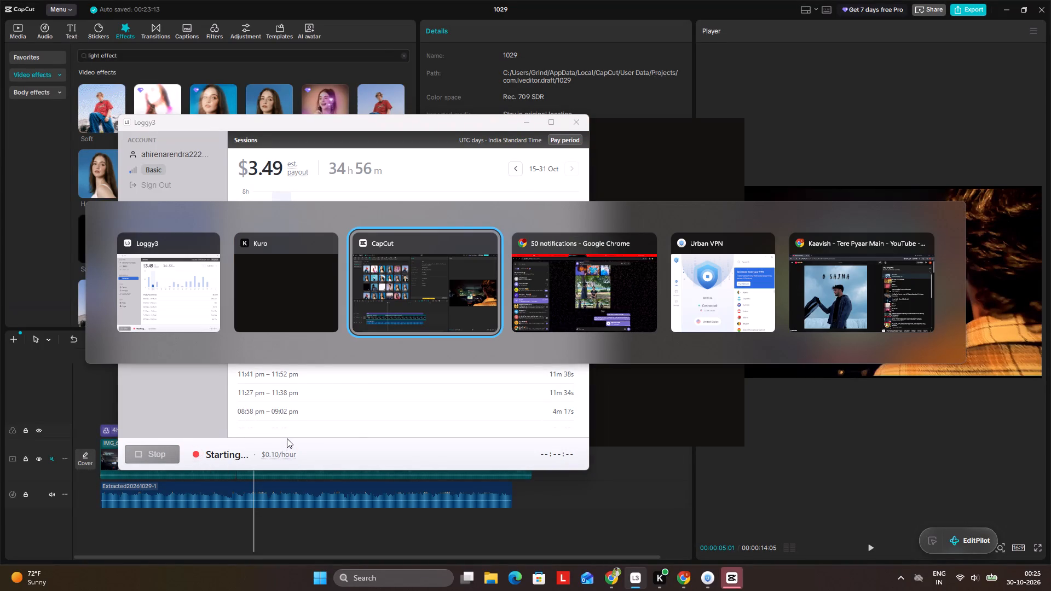
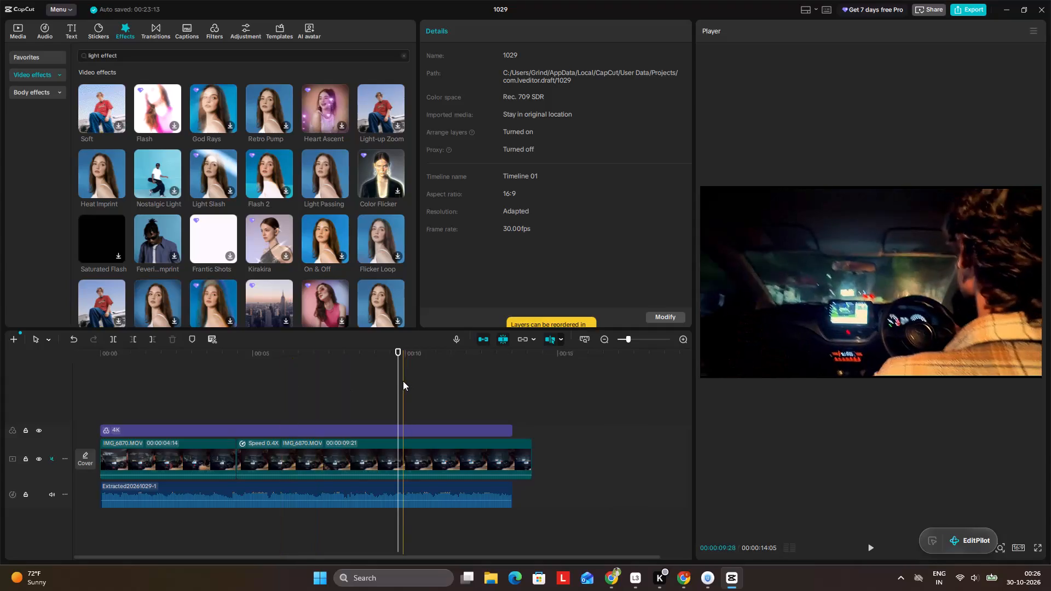
# Scrub the timeline from start to end to review the footage and check where the 4K filter, clips and audio end.
pyautogui.click(515, 395)
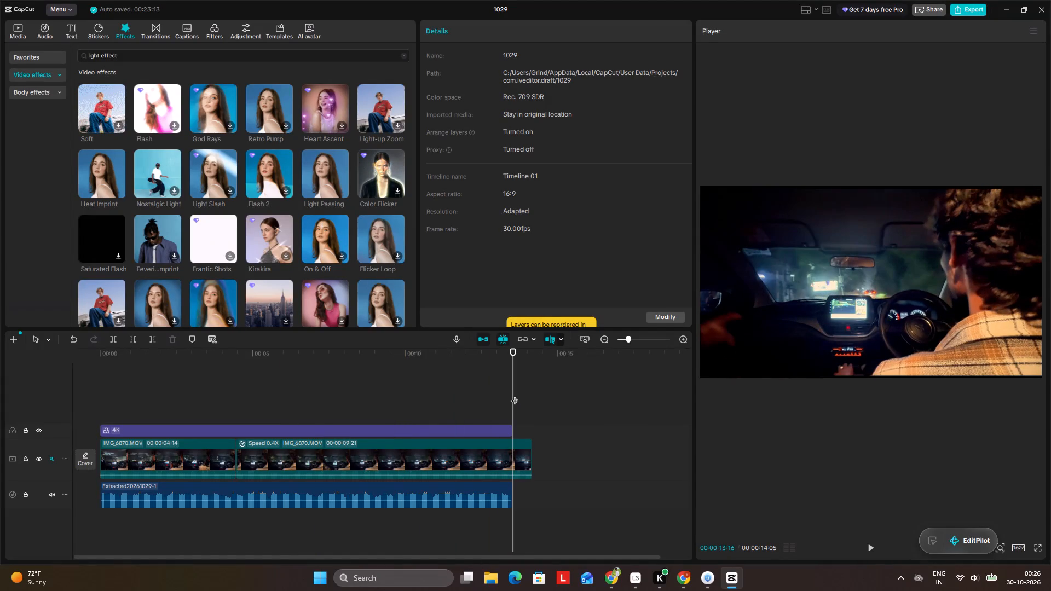
pyautogui.moveTo(515, 395); pyautogui.dragTo(533, 403)
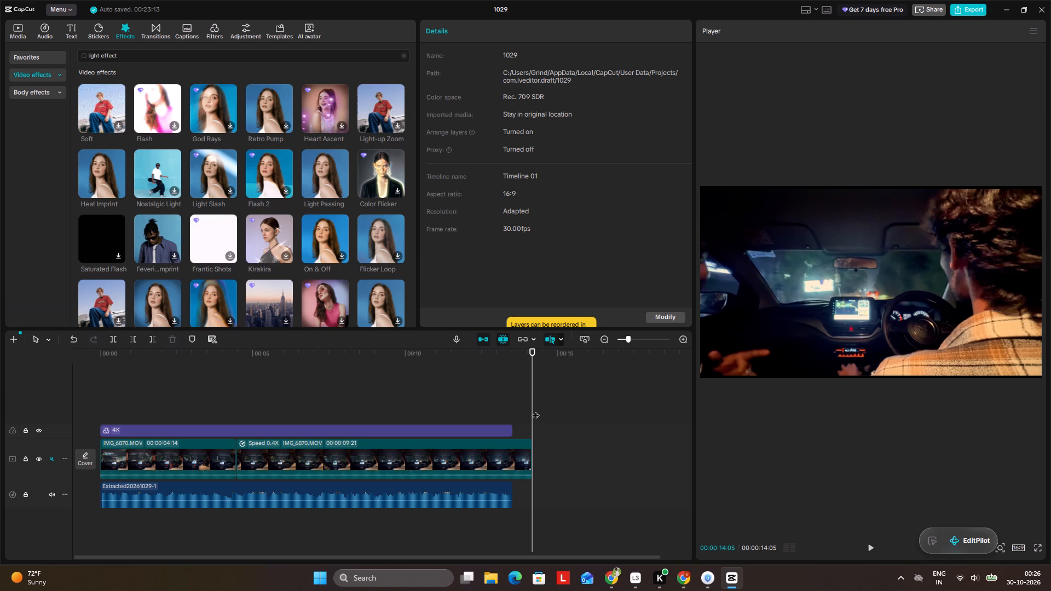
pyautogui.hotkey('alt', 'Tab')
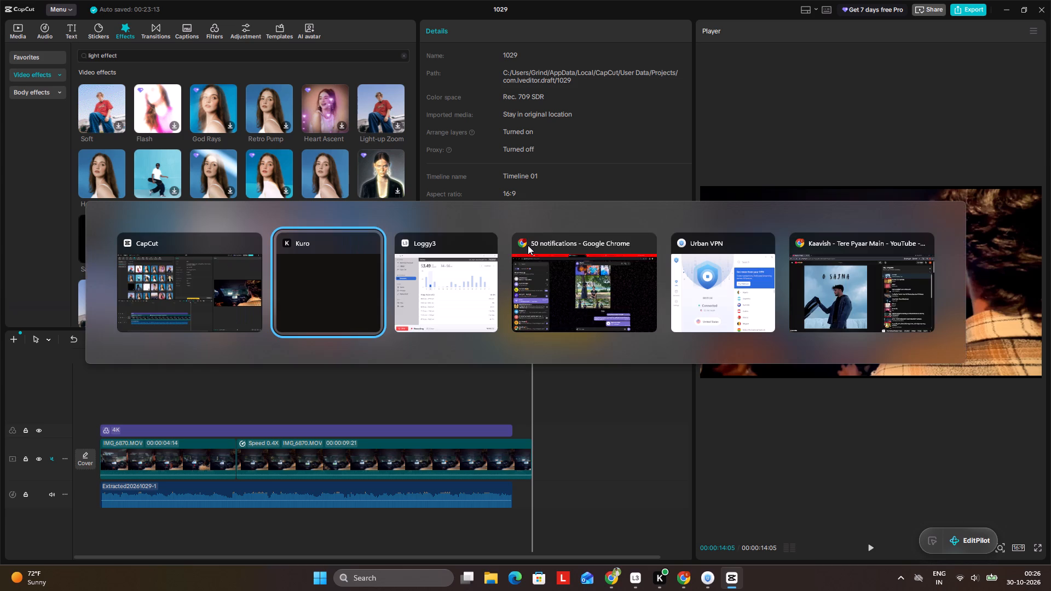
pyautogui.hotkey('alt', 'shift', 'Tab')
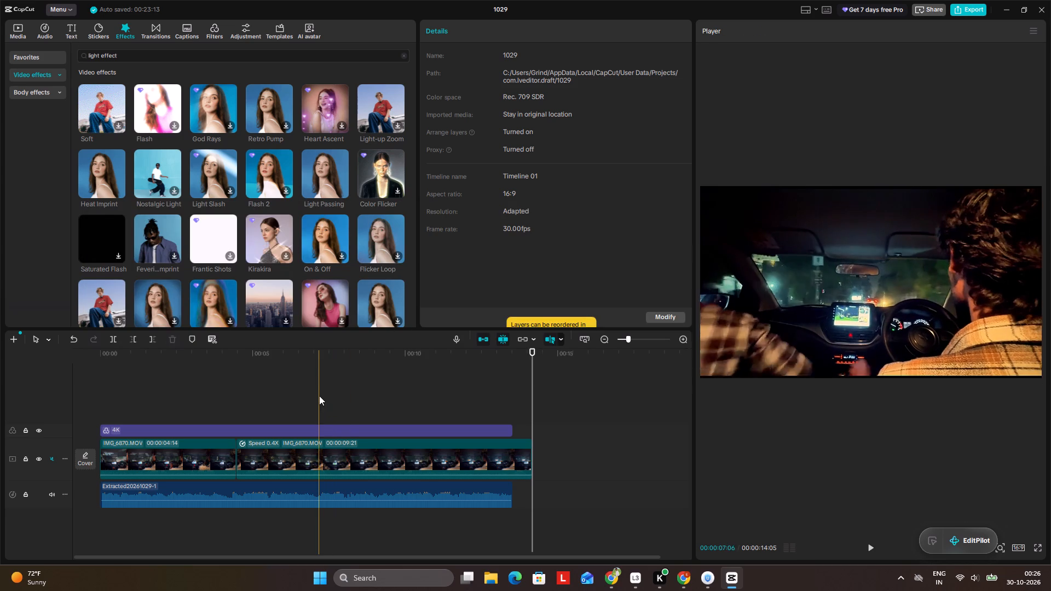
pyautogui.doubleClick(316, 388)
pyautogui.moveTo(314, 383); pyautogui.dragTo(290, 381)
pyautogui.moveTo(268, 378); pyautogui.dragTo(10, 372)
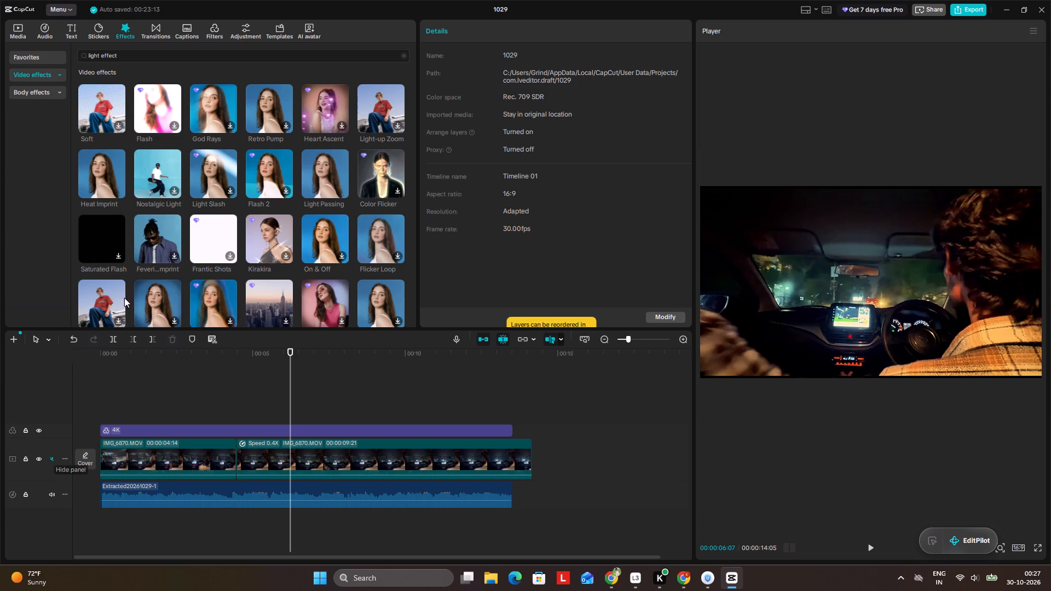
pyautogui.doubleClick(132, 374)
pyautogui.moveTo(131, 374); pyautogui.dragTo(78, 379)
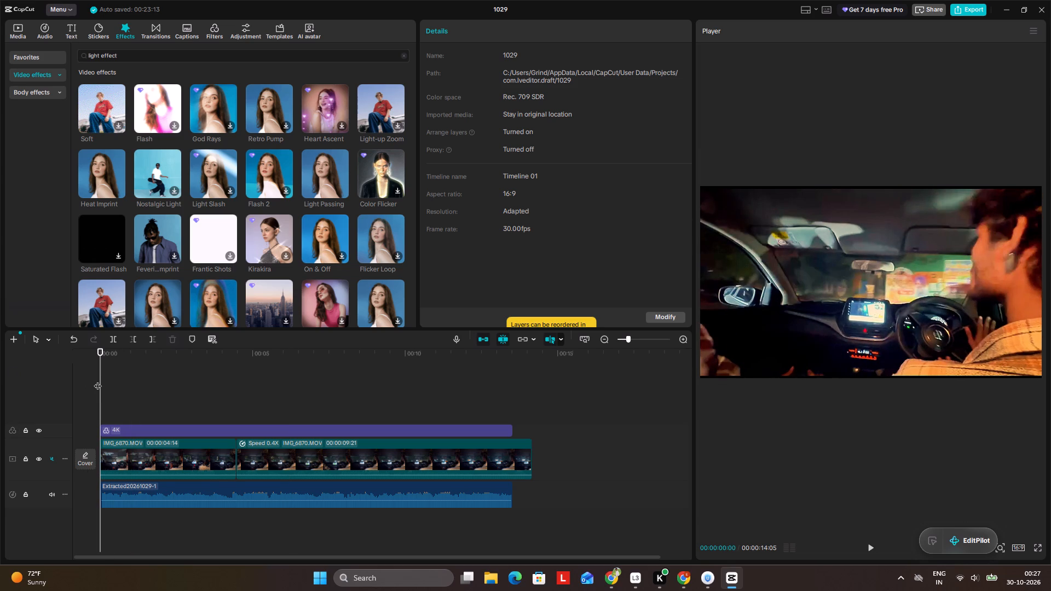
pyautogui.moveTo(97, 380); pyautogui.dragTo(90, 376)
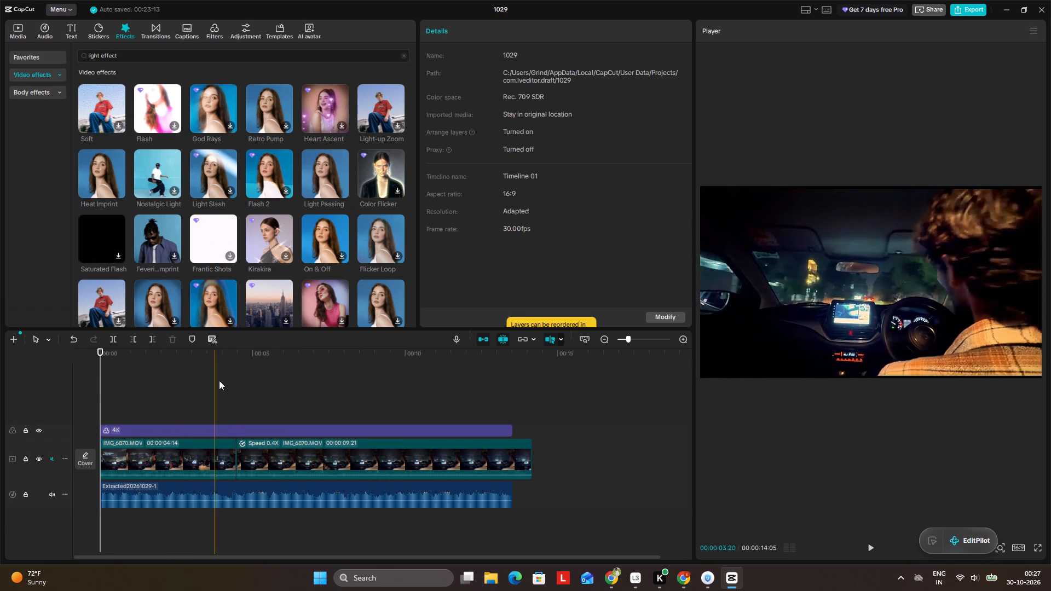
pyautogui.click(512, 427)
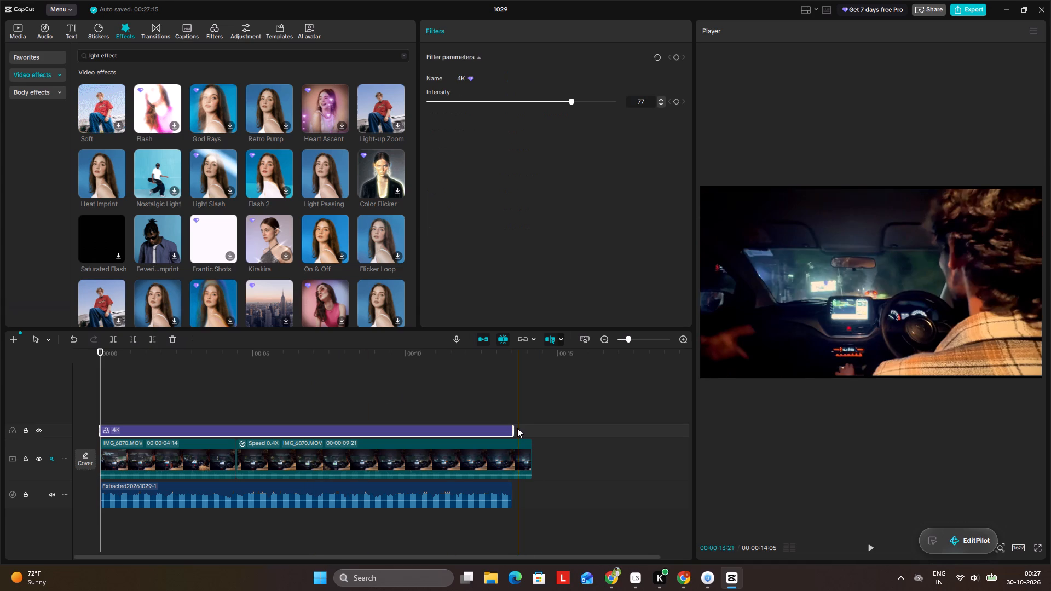
pyautogui.click(513, 428)
pyautogui.click(512, 419)
pyautogui.doubleClick(512, 416)
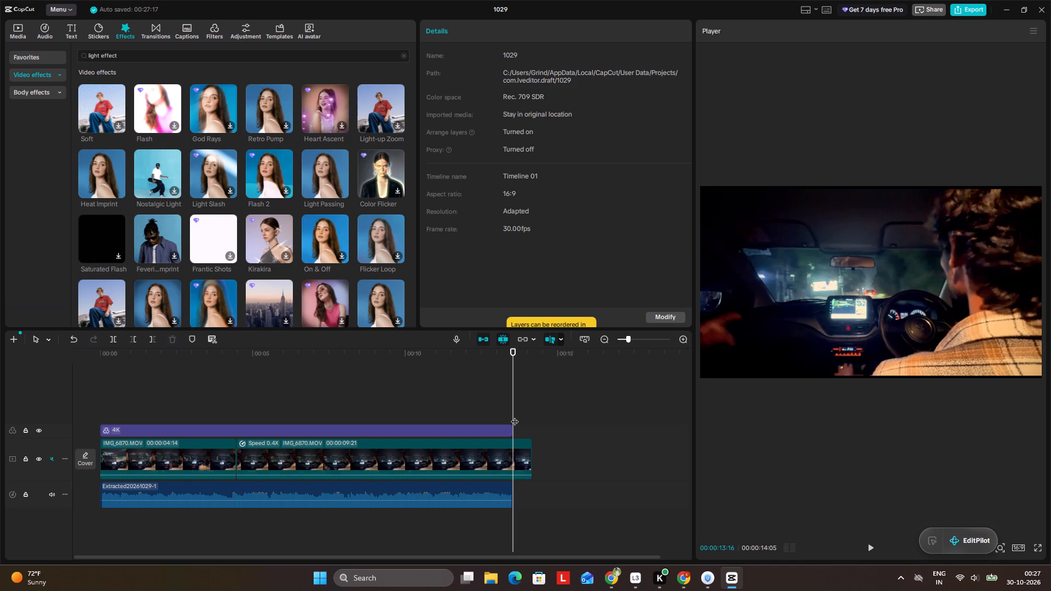
pyautogui.click(272, 384)
pyautogui.moveTo(270, 384); pyautogui.dragTo(49, 396)
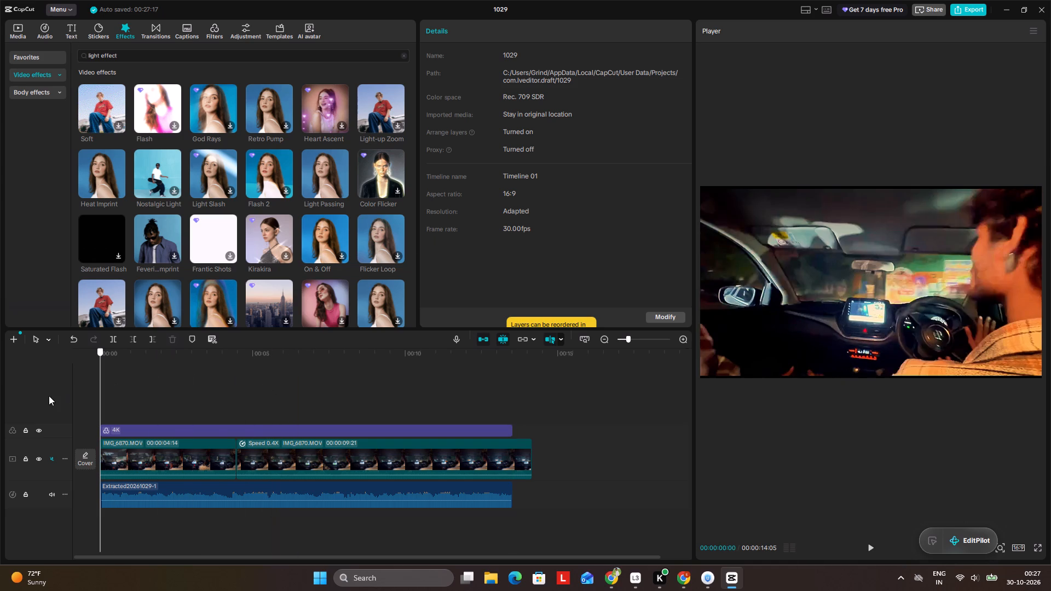
pyautogui.moveTo(49, 396); pyautogui.dragTo(70, 398)
pyautogui.moveTo(70, 398); pyautogui.dragTo(100, 406)
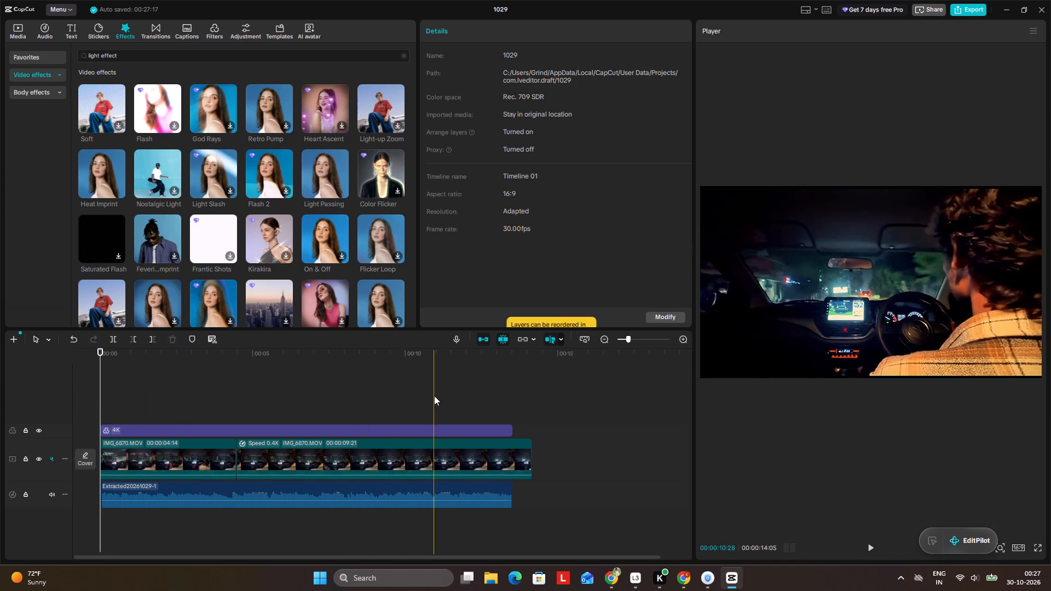
# Examine the second clip's basic video, background removal, audio, speed and animation settings.
pyautogui.click(303, 455)
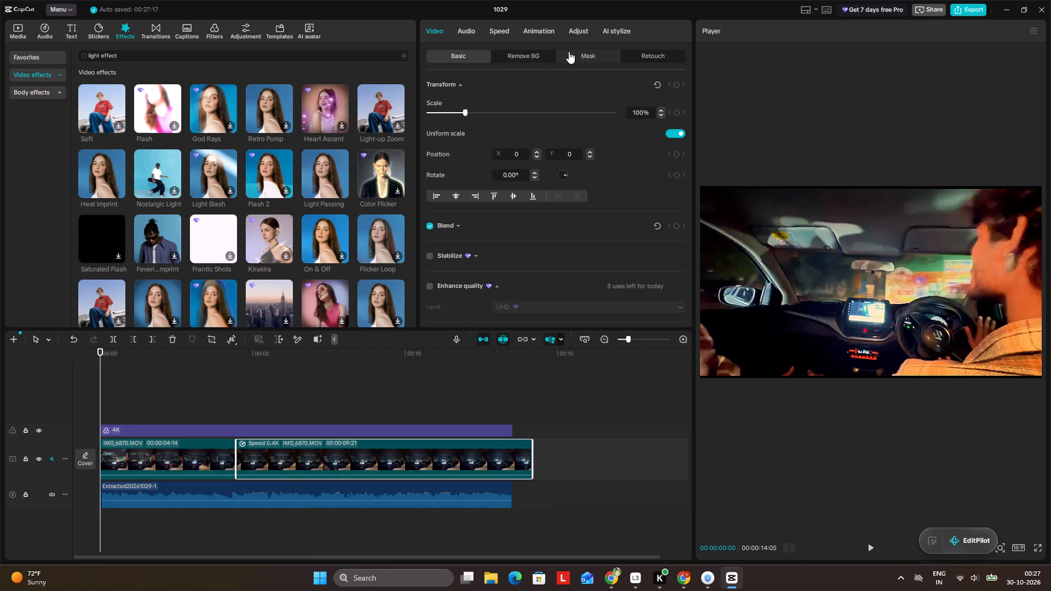
pyautogui.click(525, 58)
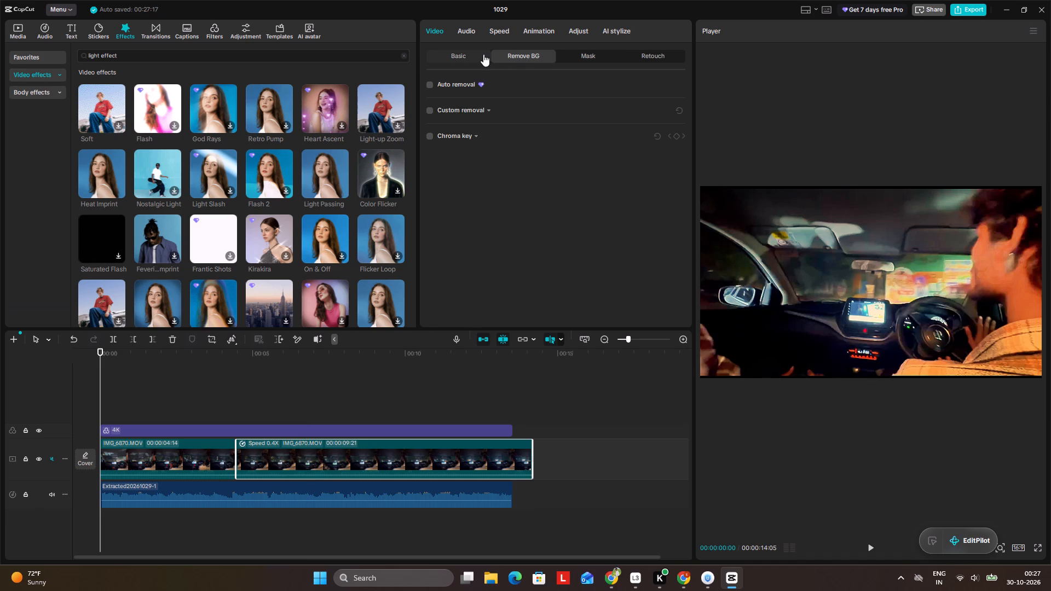
pyautogui.click(482, 54)
pyautogui.scroll(-20, 500, 125)
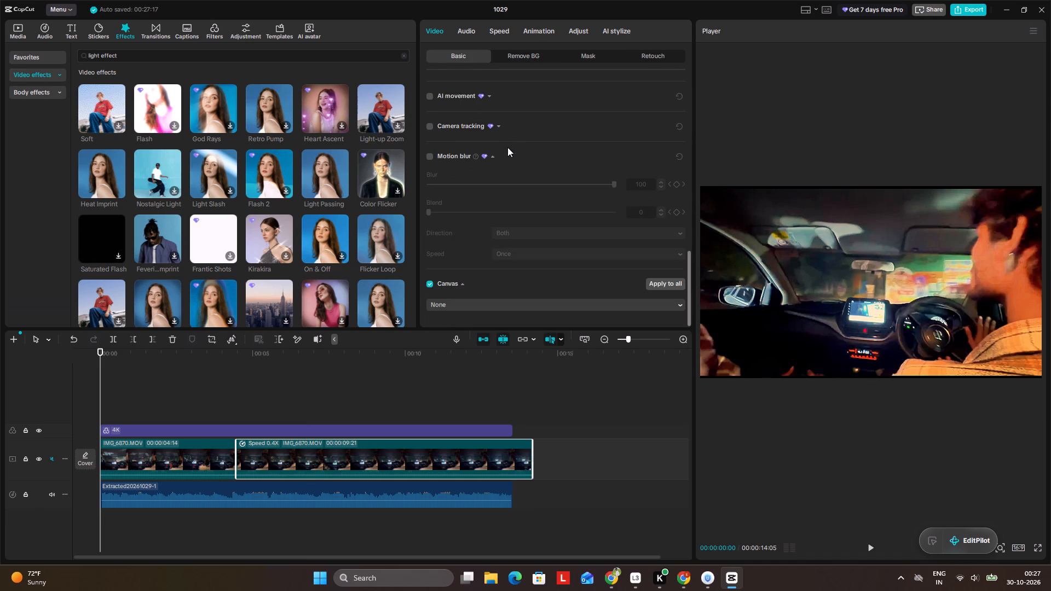
pyautogui.click(470, 33)
pyautogui.scroll(-10, 517, 103)
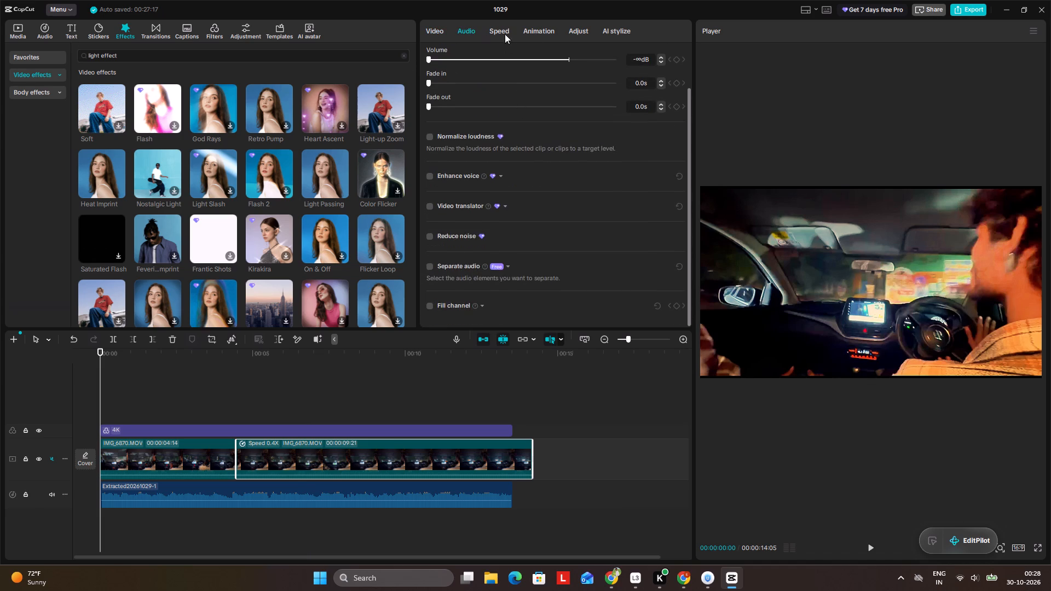
pyautogui.click(505, 33)
pyautogui.click(555, 22)
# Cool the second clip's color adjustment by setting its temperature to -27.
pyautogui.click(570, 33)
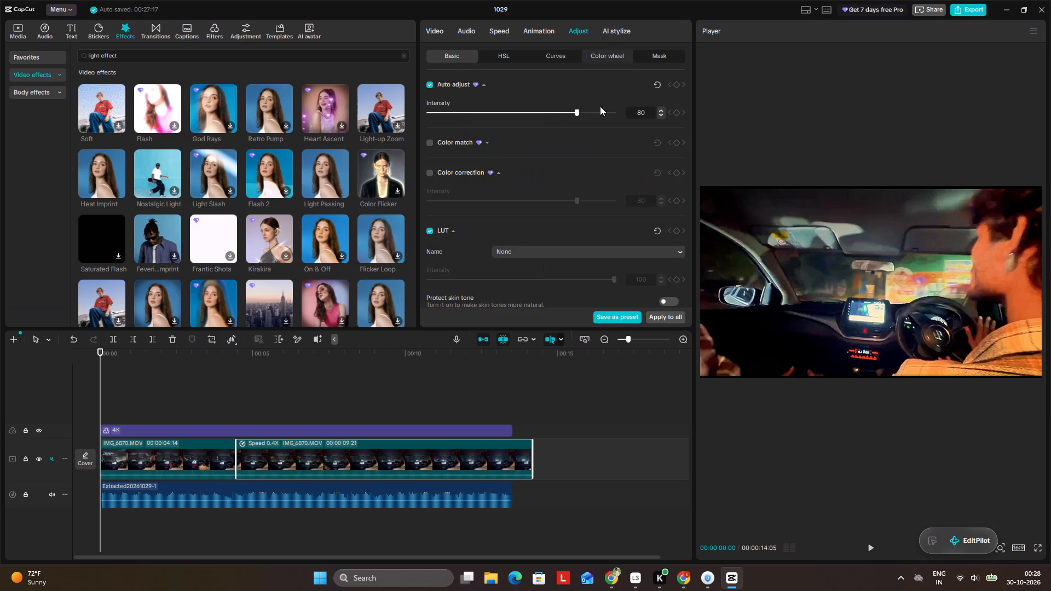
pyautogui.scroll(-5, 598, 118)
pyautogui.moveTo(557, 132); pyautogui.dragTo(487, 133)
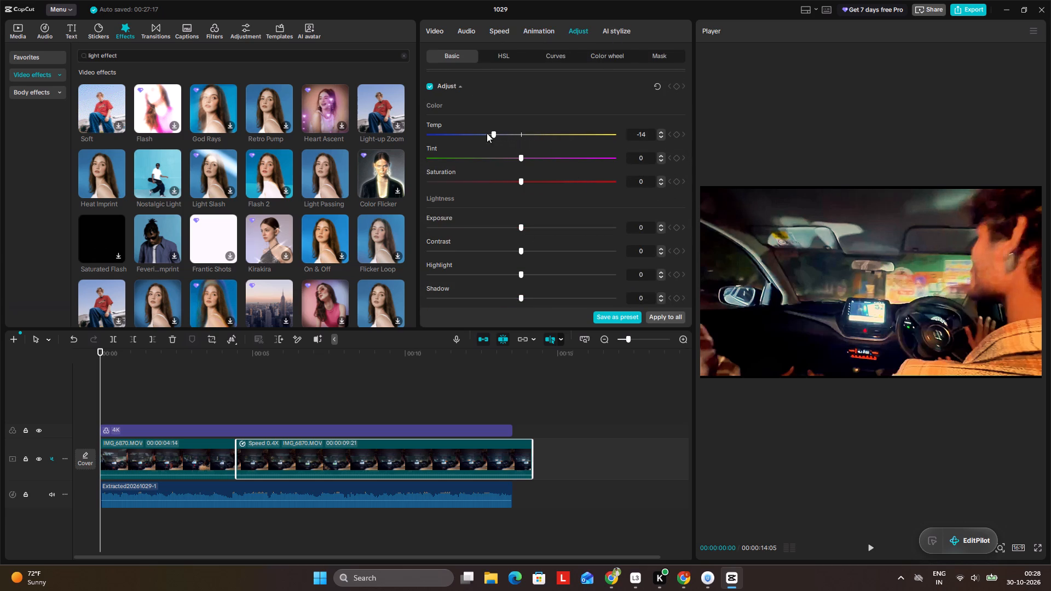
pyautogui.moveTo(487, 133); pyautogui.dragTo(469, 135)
# Select the first clip and compare cooler and warmer temperatures, settling on 20.
pyautogui.click(177, 448)
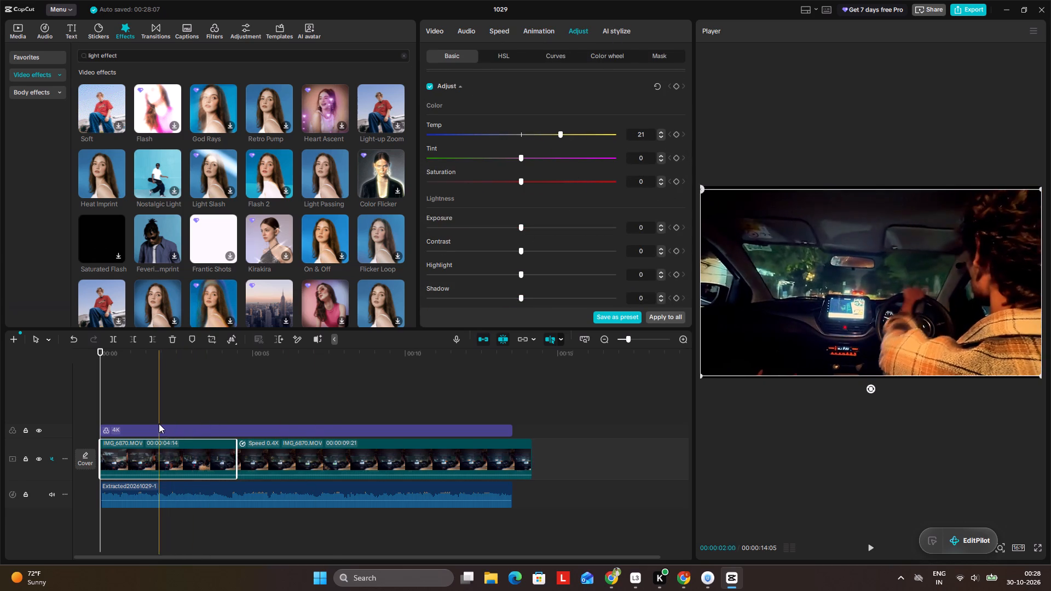
pyautogui.click(147, 464)
pyautogui.moveTo(527, 137); pyautogui.dragTo(496, 134)
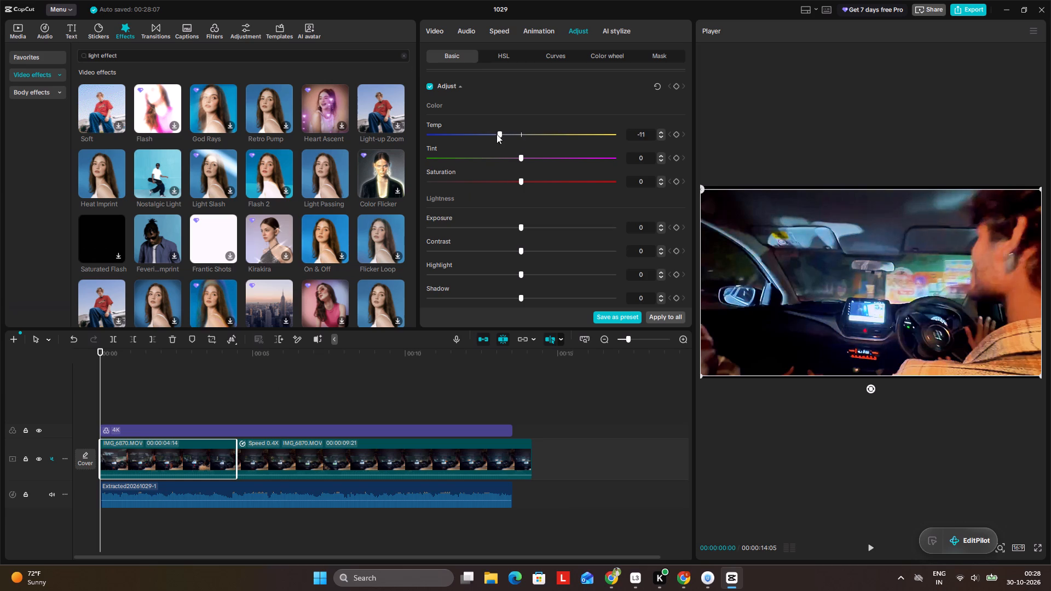
pyautogui.moveTo(496, 134); pyautogui.dragTo(573, 130)
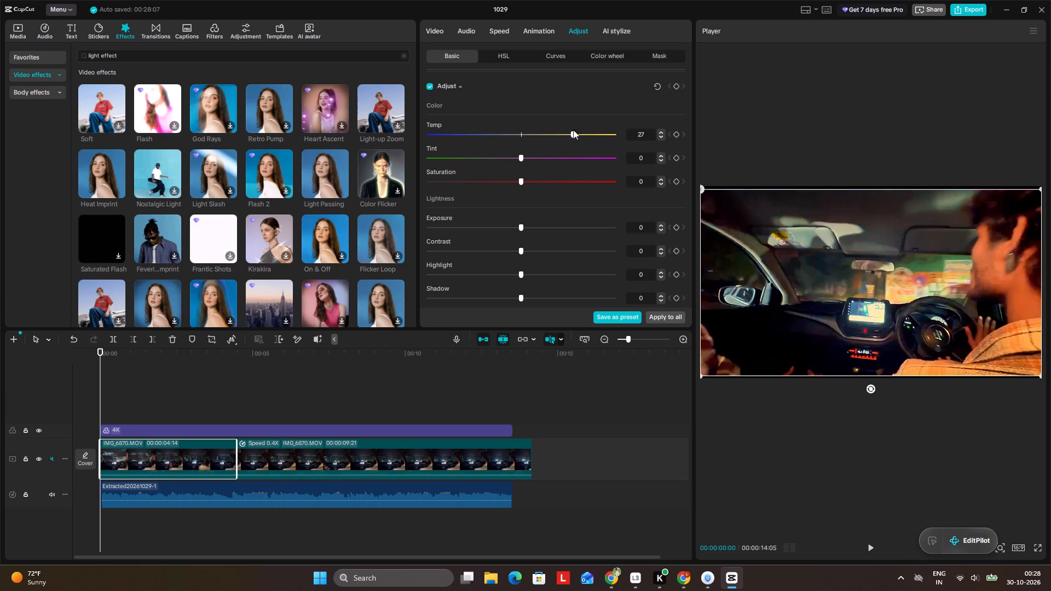
pyautogui.moveTo(573, 130); pyautogui.dragTo(567, 125)
pyautogui.moveTo(567, 125); pyautogui.dragTo(559, 125)
pyautogui.moveTo(559, 125); pyautogui.dragTo(557, 126)
# Compare magenta and green tints on the first clip, set the tint to -13, and play back the result.
pyautogui.moveTo(519, 160); pyautogui.dragTo(525, 155)
pyautogui.moveTo(525, 155); pyautogui.dragTo(639, 163)
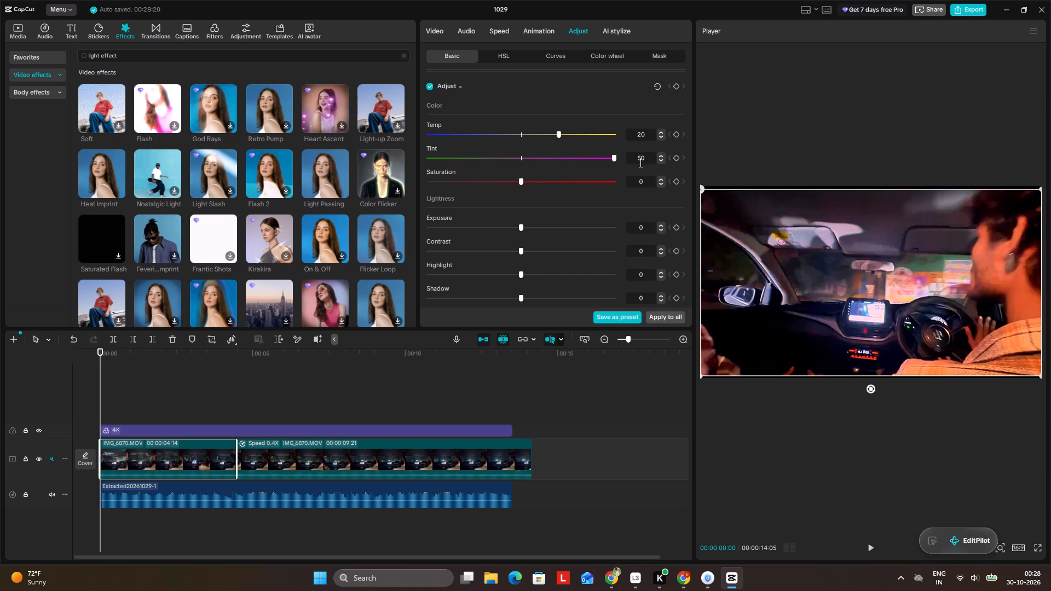
pyautogui.moveTo(639, 163); pyautogui.dragTo(494, 159)
pyautogui.press('space')
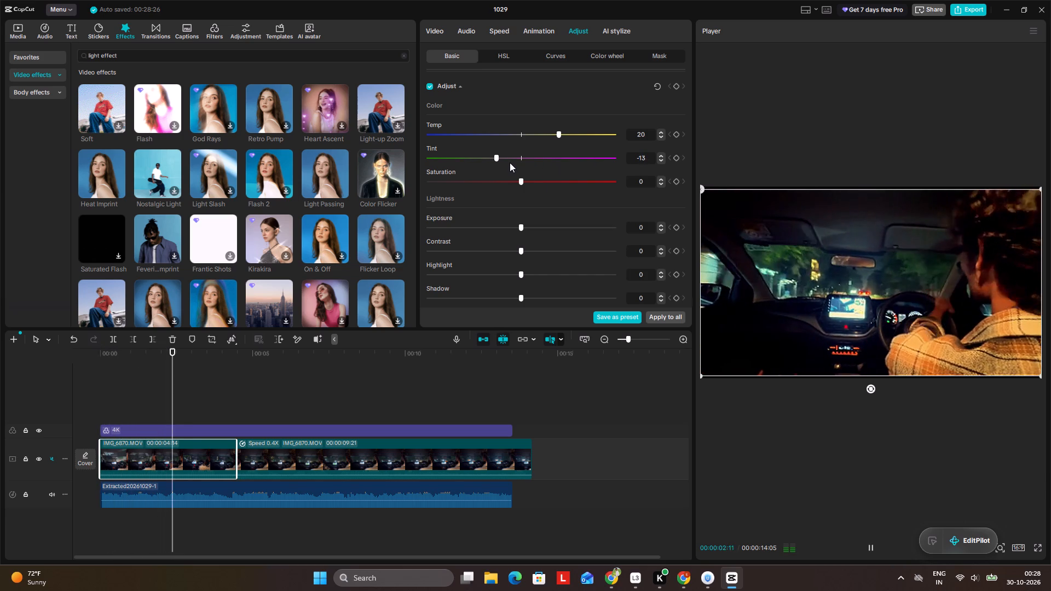
pyautogui.press('space')
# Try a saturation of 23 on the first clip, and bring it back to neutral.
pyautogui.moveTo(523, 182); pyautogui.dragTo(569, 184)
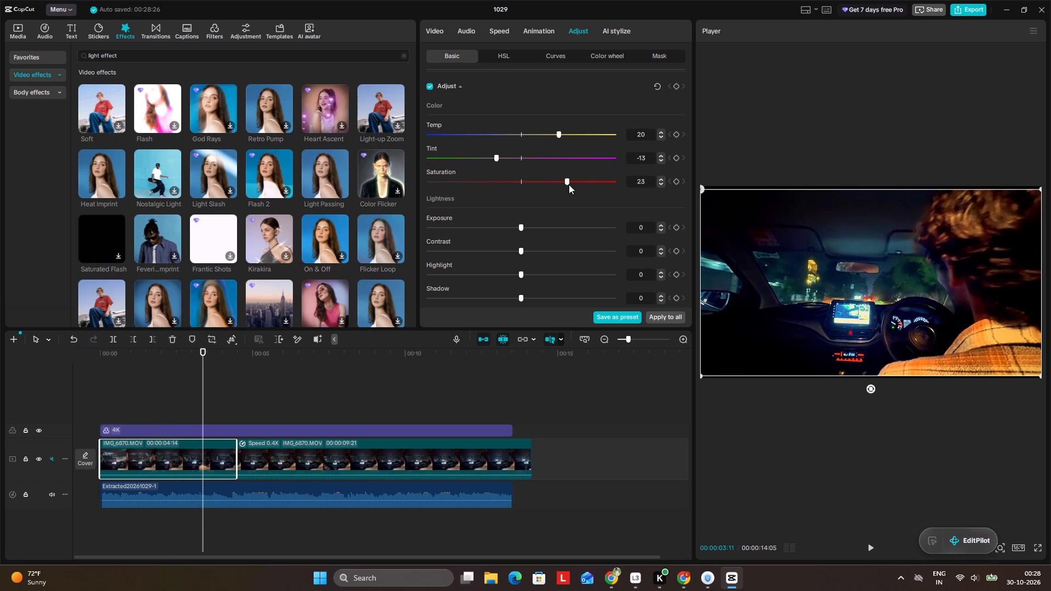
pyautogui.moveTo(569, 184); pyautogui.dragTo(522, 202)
# Match the second clip's color to the first by setting its temperature to 21 and tint to -13.
pyautogui.click(333, 458)
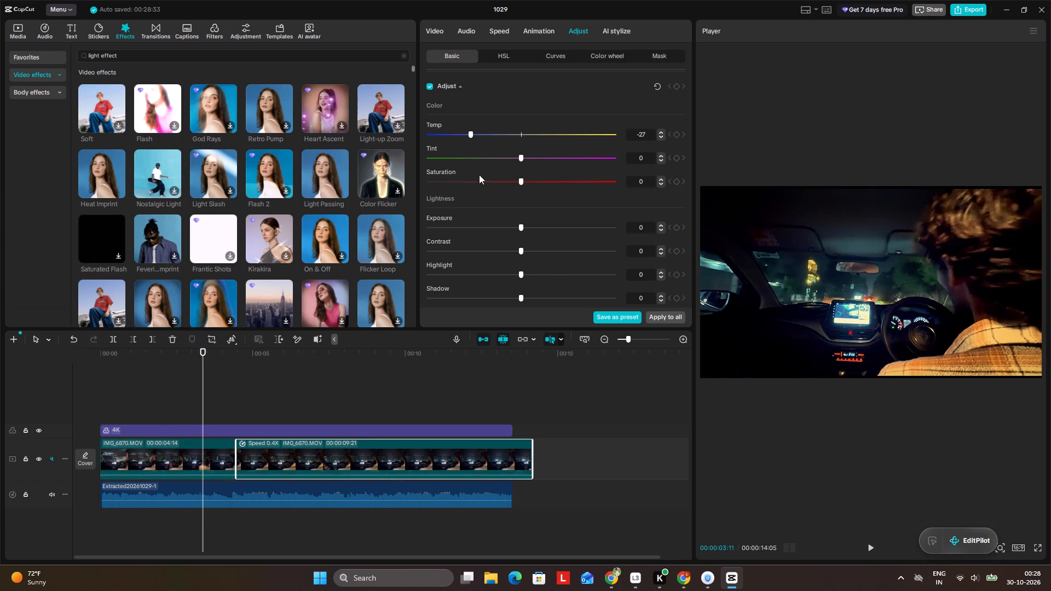
pyautogui.moveTo(548, 133); pyautogui.dragTo(560, 135)
pyautogui.moveTo(560, 135); pyautogui.dragTo(558, 135)
pyautogui.moveTo(521, 158); pyautogui.dragTo(499, 158)
pyautogui.moveTo(499, 158); pyautogui.dragTo(496, 158)
# Examine the second clip's color adjustment options, covering the basic, HSL, curves, color wheel and mask settings.
pyautogui.scroll(-1, 455, 181)
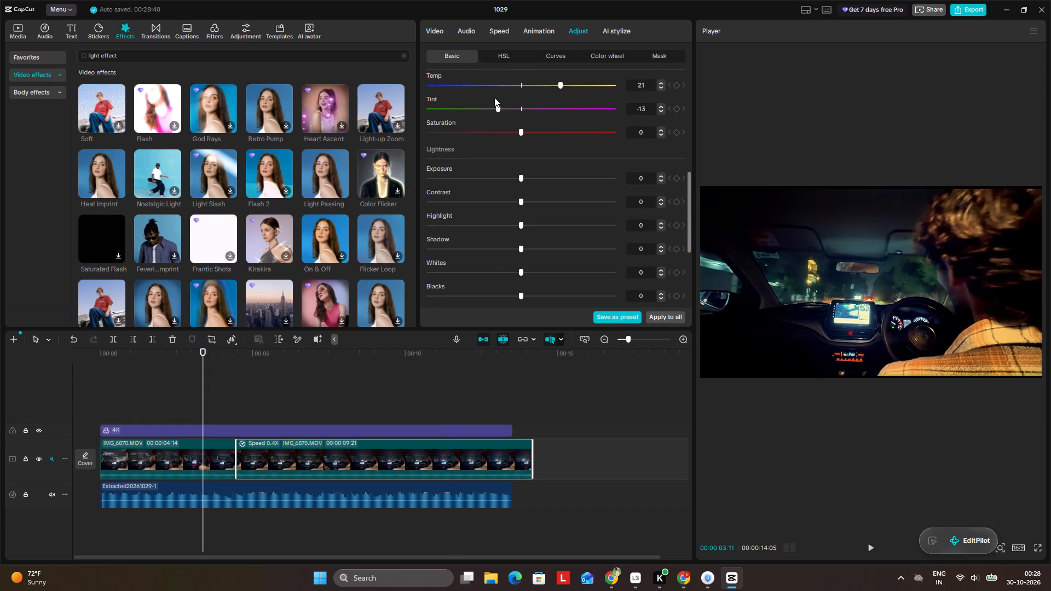
pyautogui.scroll(-18, 496, 140)
pyautogui.click(507, 55)
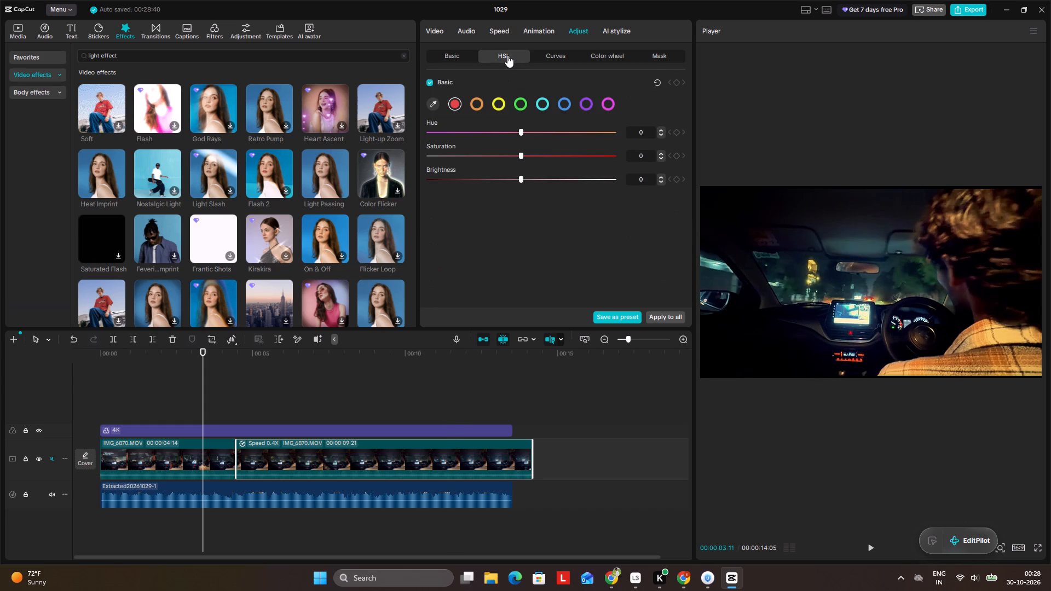
pyautogui.click(548, 53)
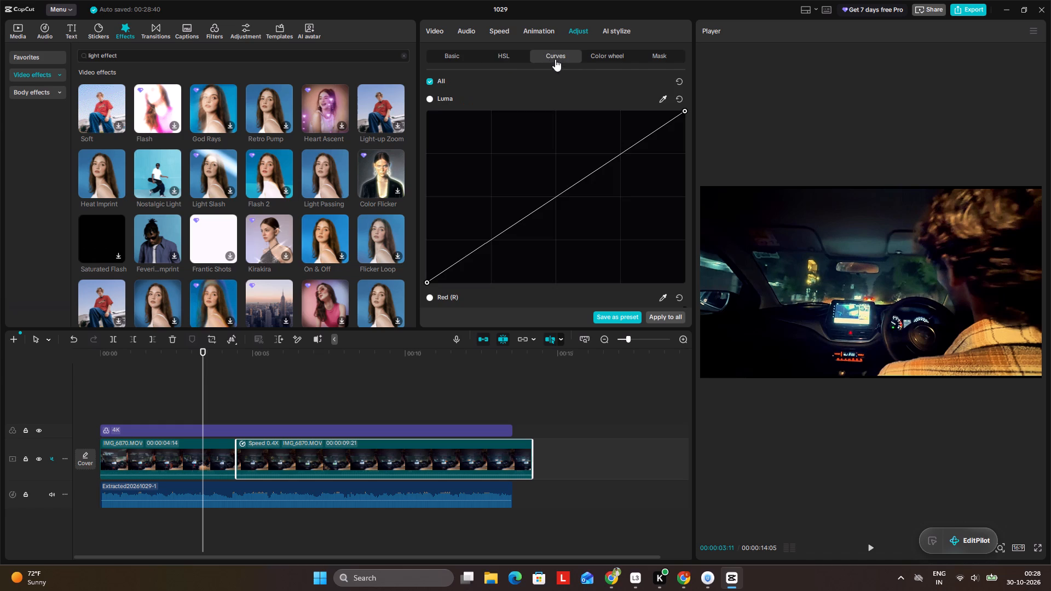
pyautogui.click(601, 61)
pyautogui.click(662, 62)
pyautogui.click(440, 60)
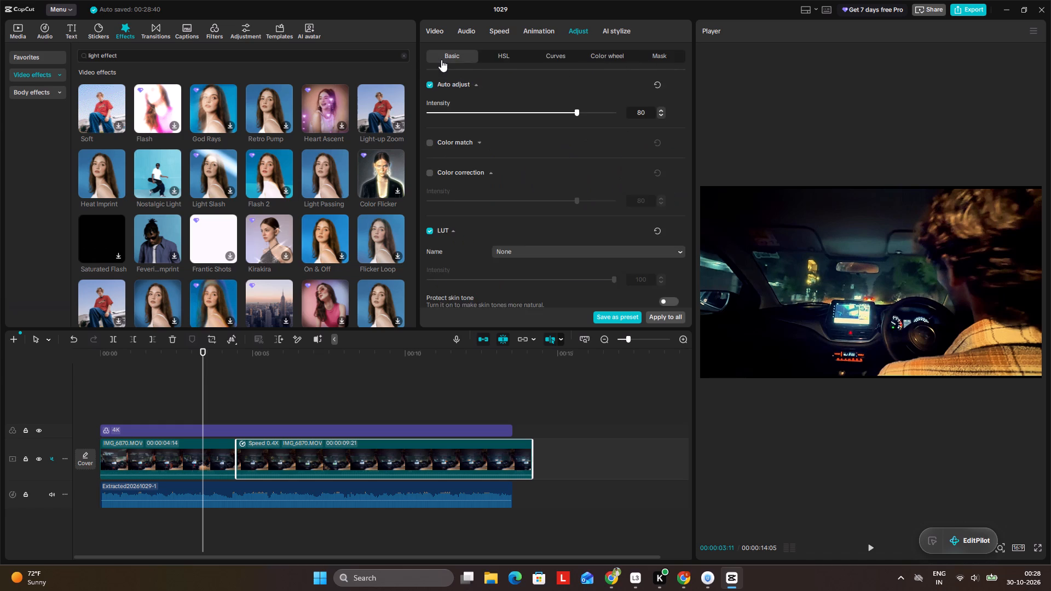
pyautogui.scroll(-6, 468, 134)
pyautogui.scroll(15, 468, 135)
# Review the second clip's video, audio, speed and animation settings.
pyautogui.click(437, 26)
pyautogui.click(460, 26)
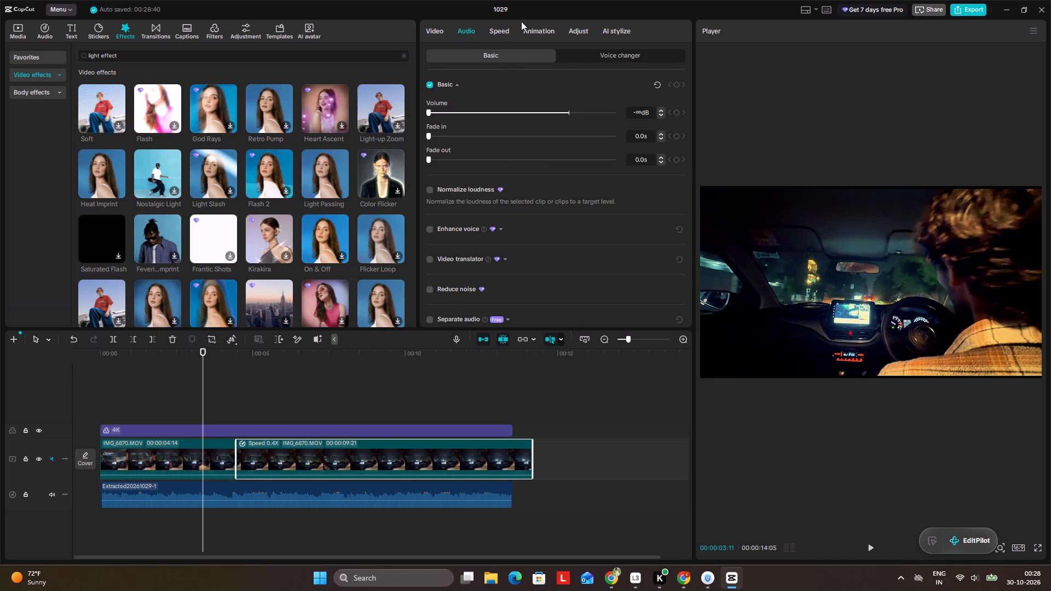
pyautogui.click(494, 33)
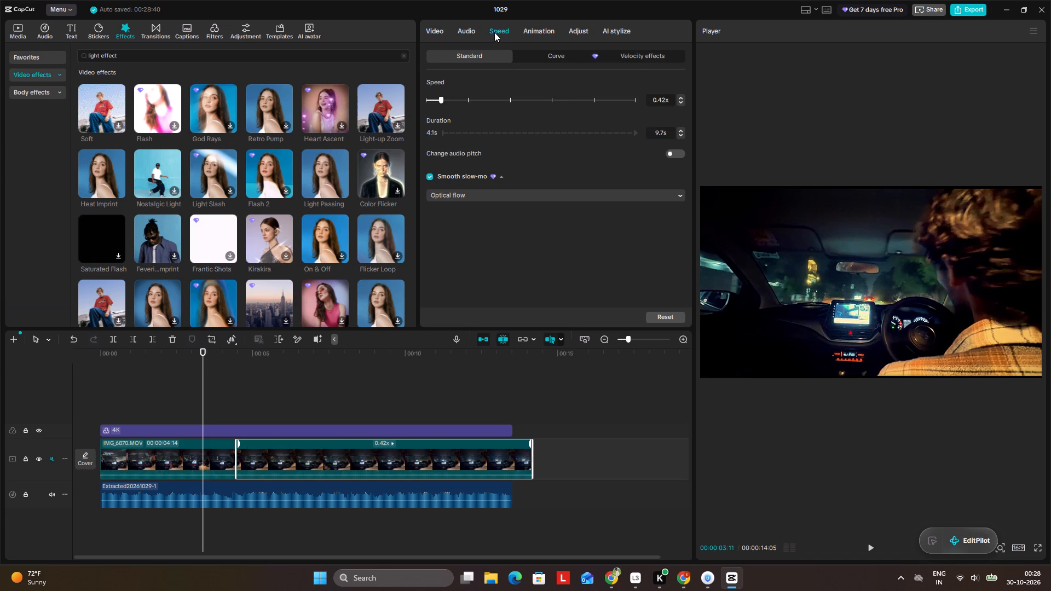
pyautogui.click(532, 31)
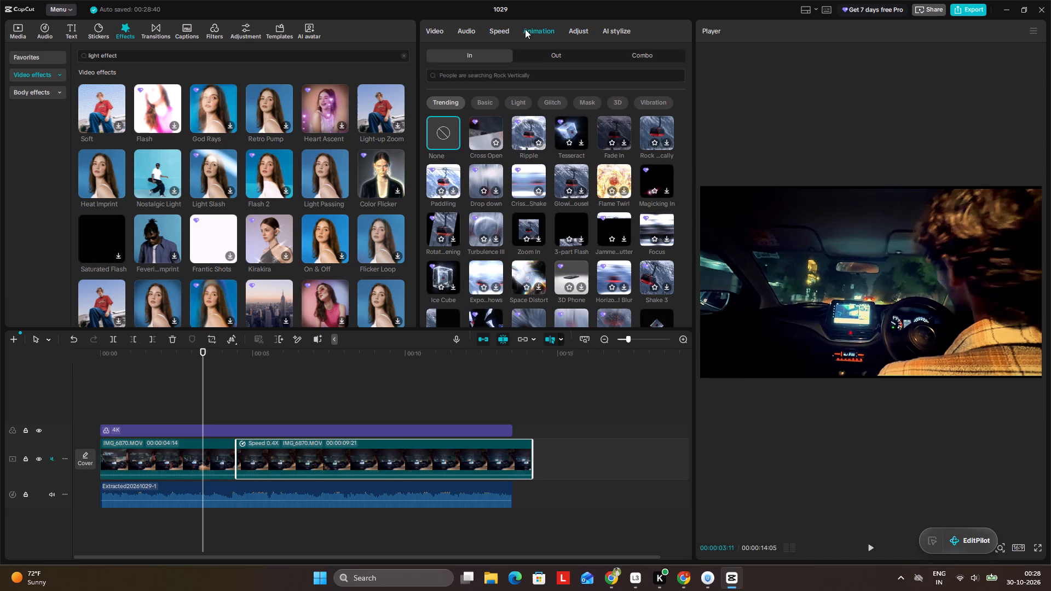
pyautogui.click(510, 30)
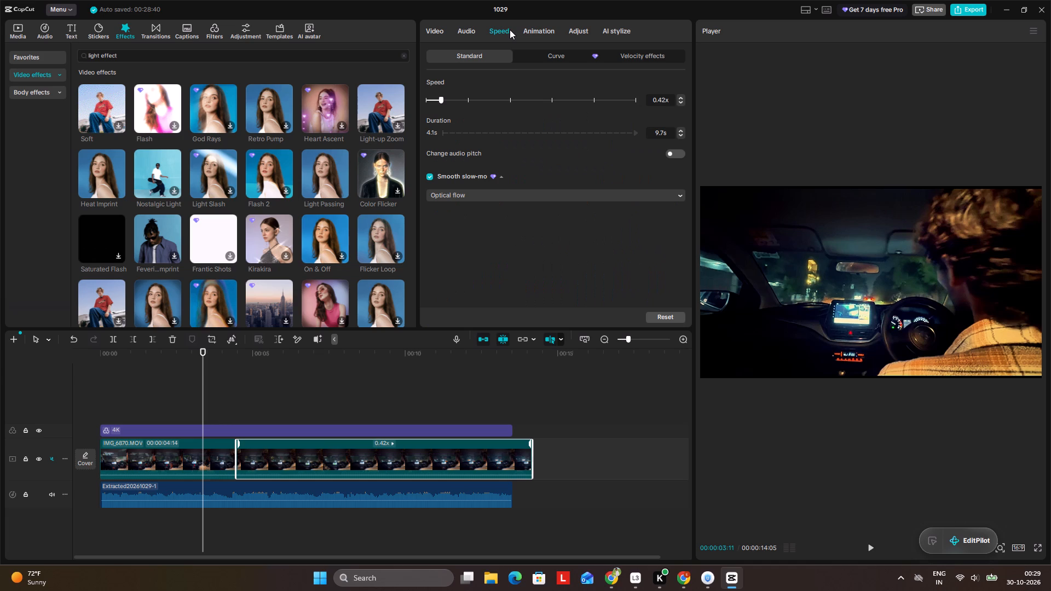
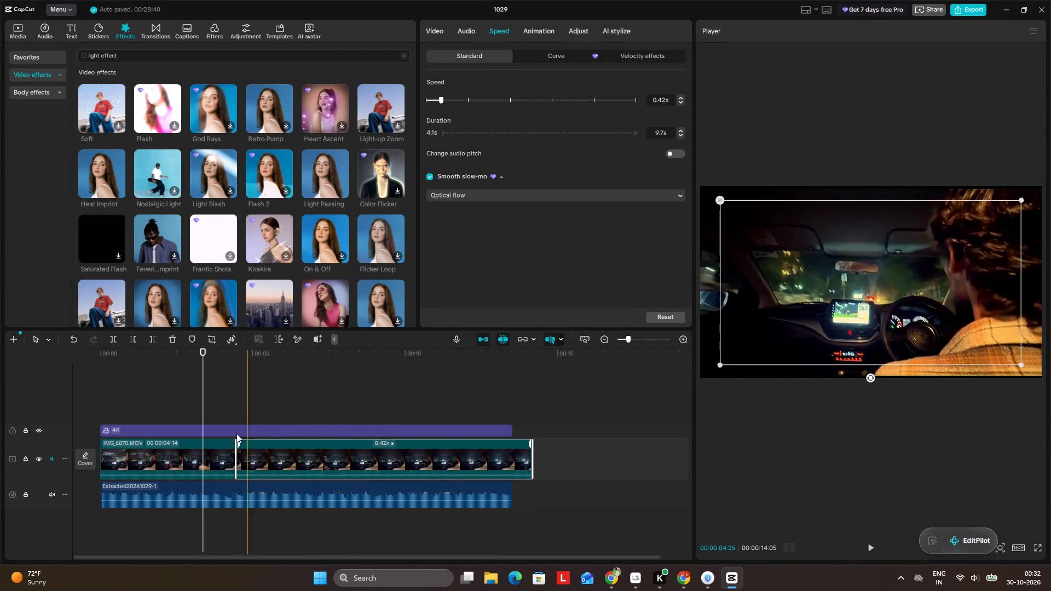
# Browse further light effects, and play the edit full screen from near its beginning into the second clip.
pyautogui.click(120, 407)
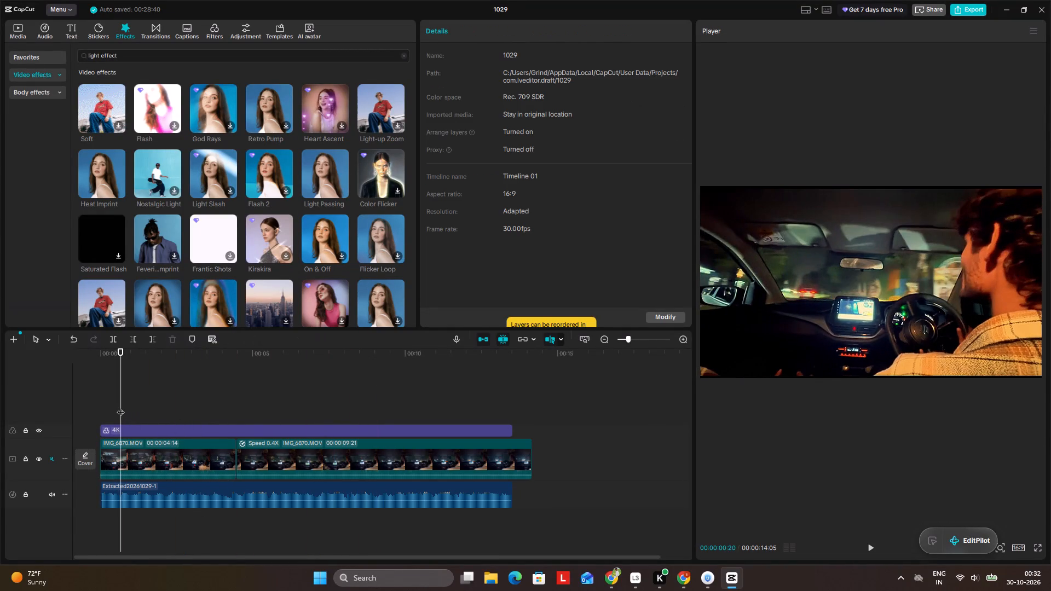
pyautogui.scroll(-8, 327, 189)
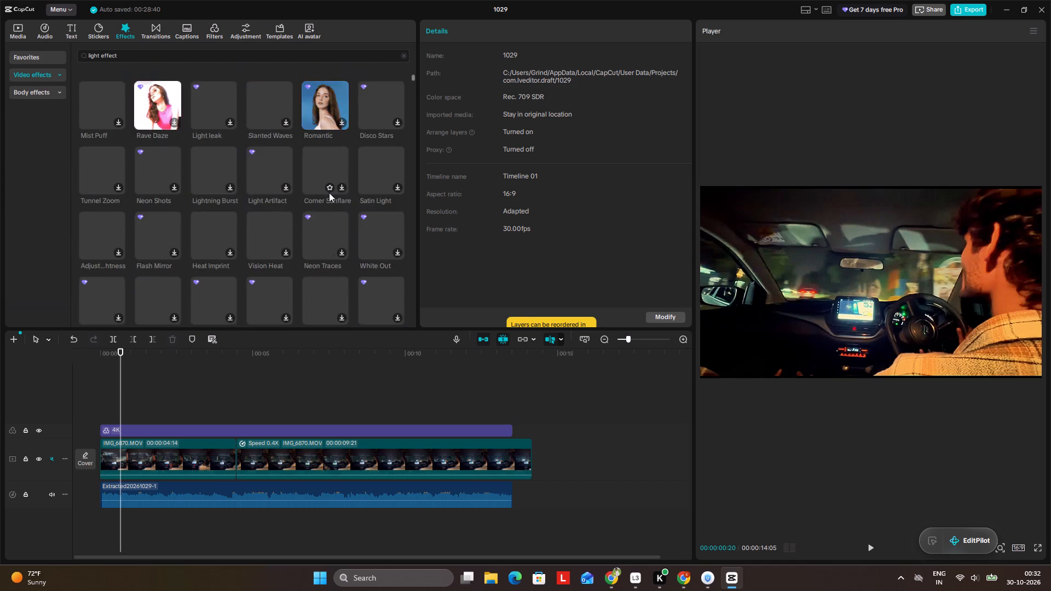
pyautogui.scroll(-6, 329, 193)
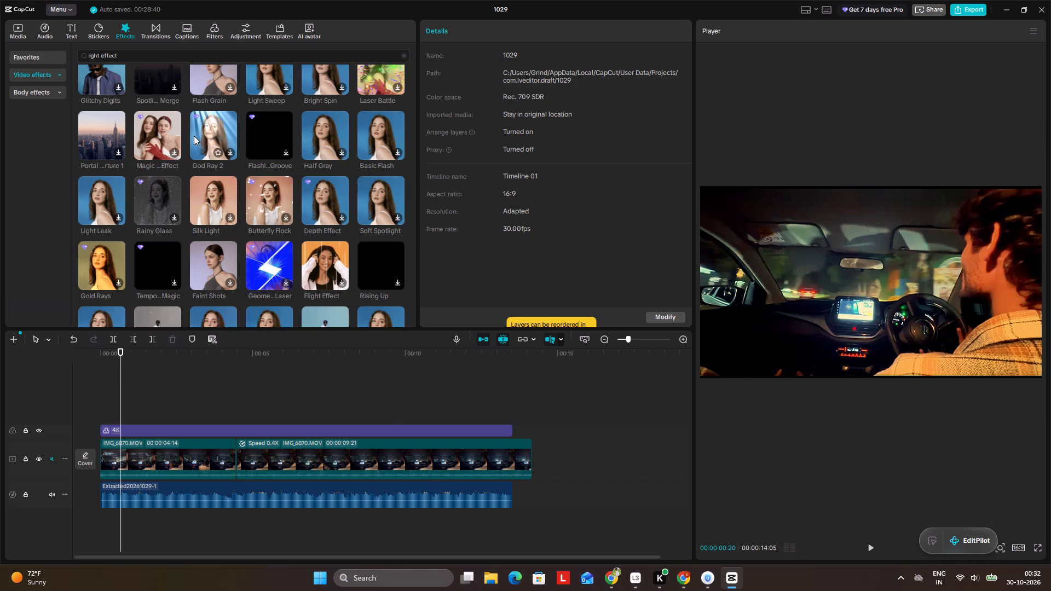
pyautogui.click(1041, 551)
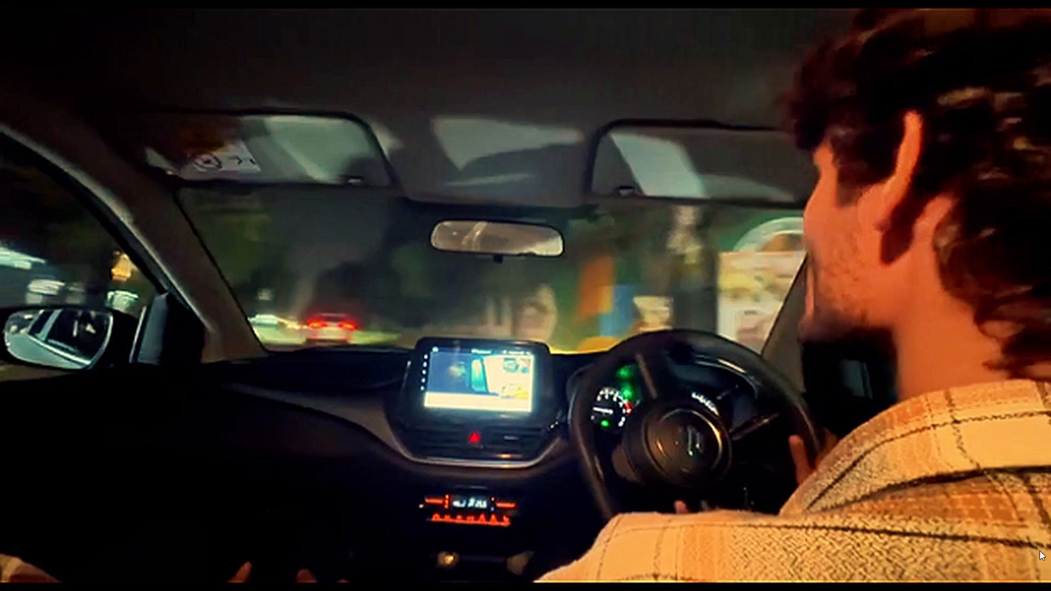
pyautogui.click(486, 544)
pyautogui.moveTo(485, 544); pyautogui.dragTo(461, 546)
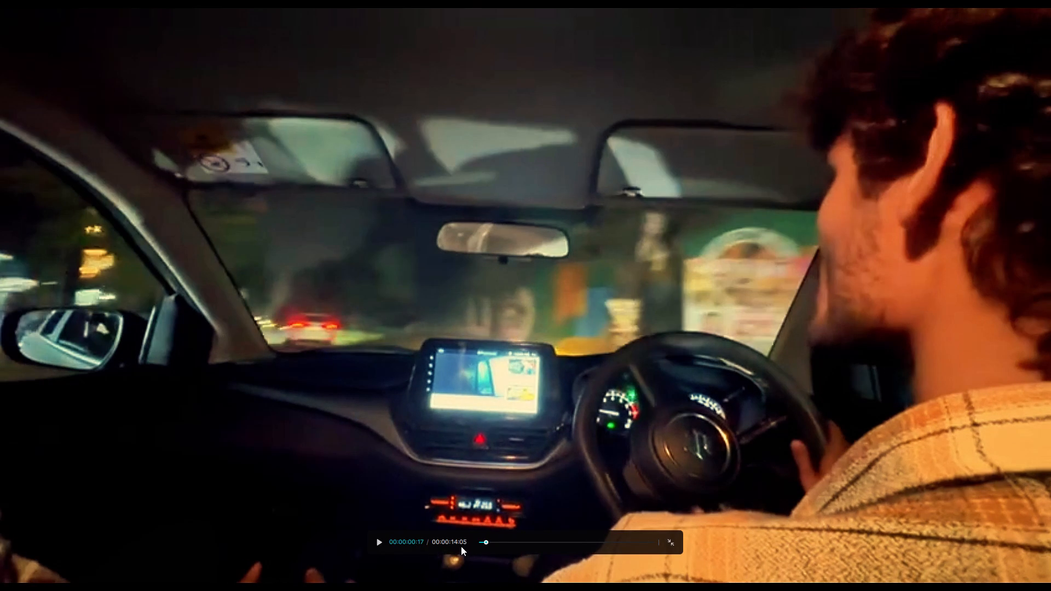
pyautogui.moveTo(490, 540); pyautogui.dragTo(472, 541)
pyautogui.press('space')
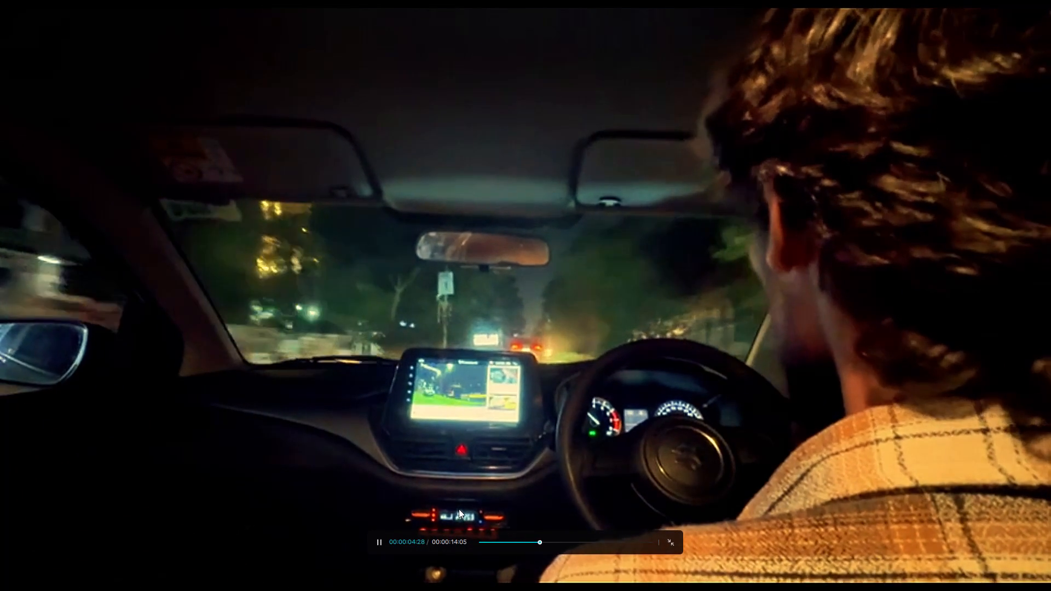
pyautogui.press('Escape')
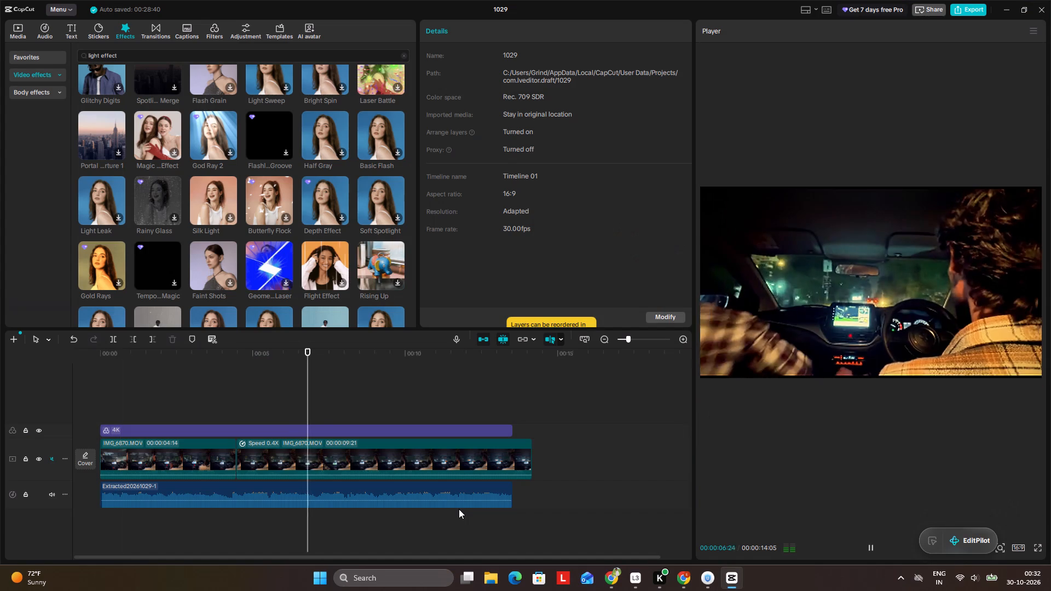
# Slow the second clip to a speed of 0.29x.
pyautogui.click(376, 449)
pyautogui.click(496, 27)
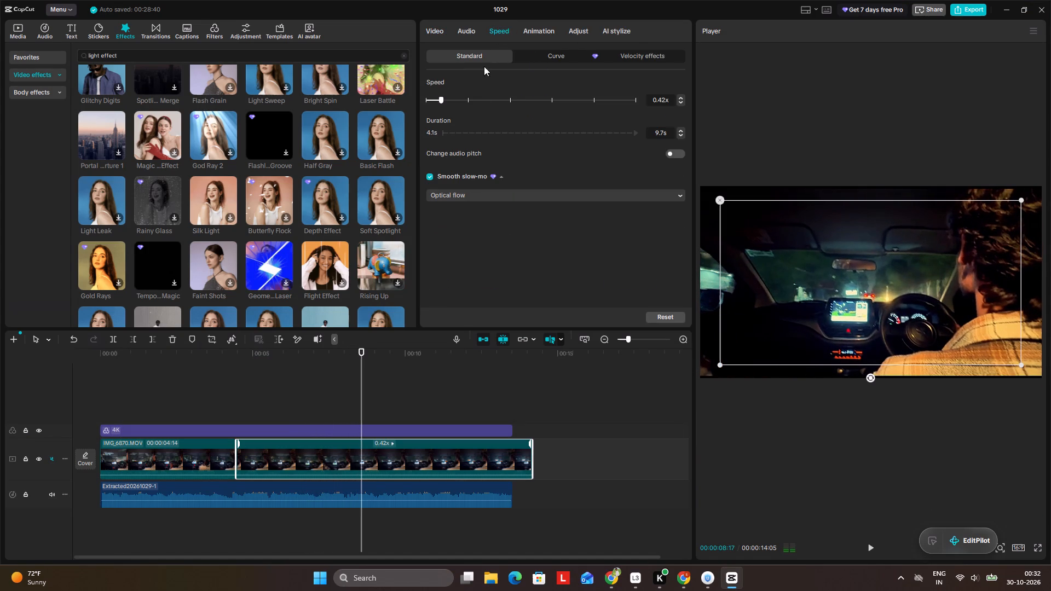
pyautogui.click(451, 192)
pyautogui.click(451, 236)
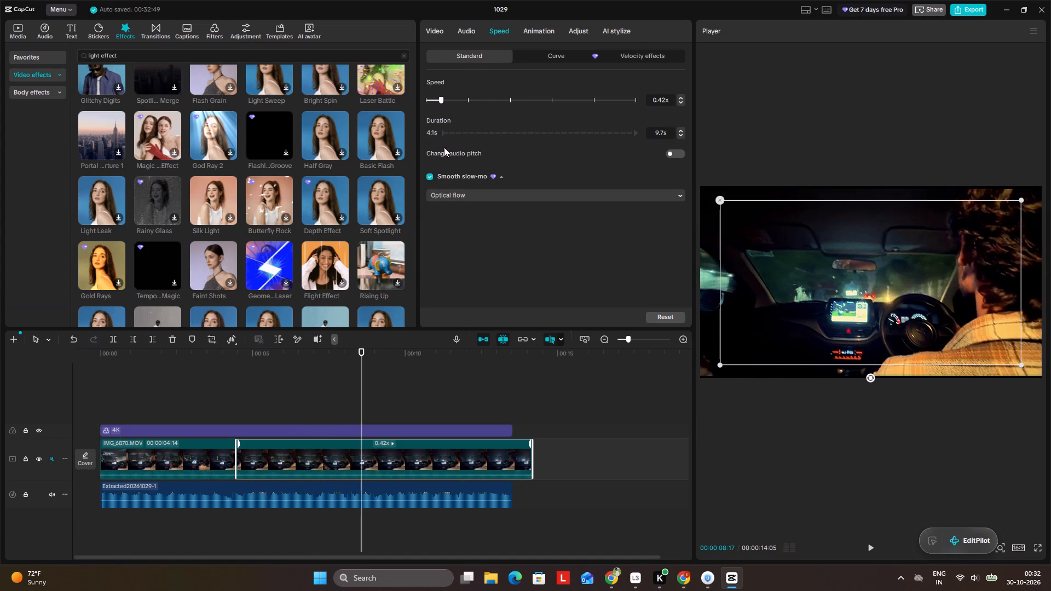
pyautogui.click(440, 103)
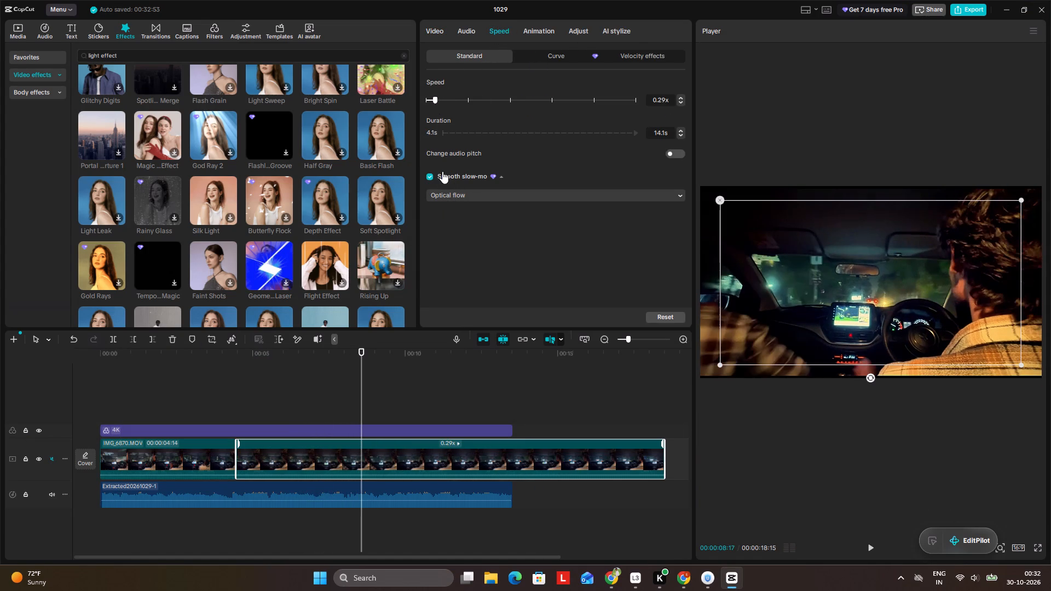
# Switch the second clip's smooth slow-mo method to Frame blending, reapply it, and play the slowed footage to check it.
pyautogui.click(472, 198)
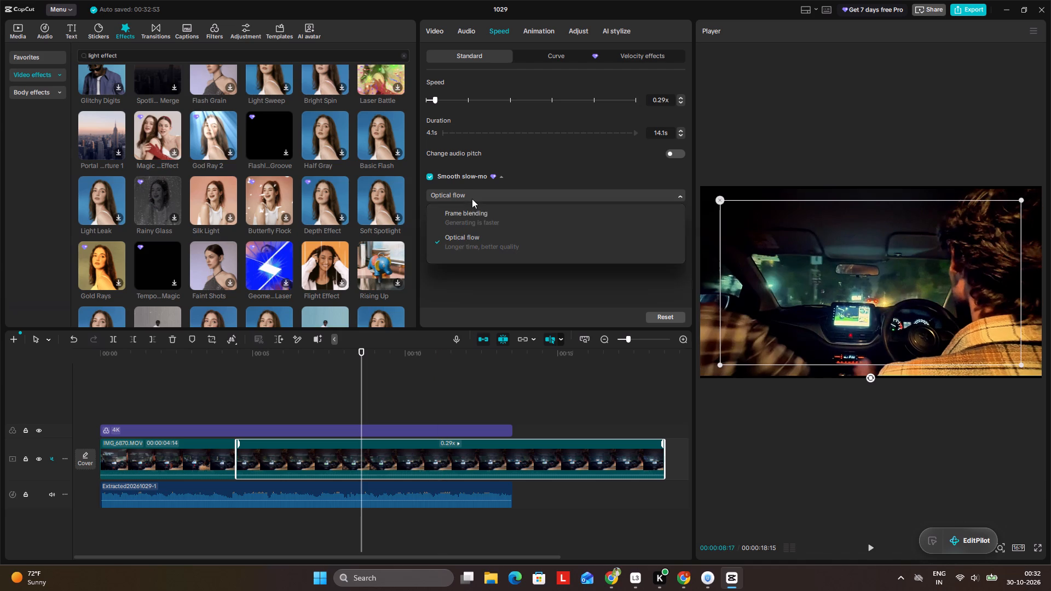
pyautogui.click(470, 215)
pyautogui.click(470, 199)
pyautogui.click(476, 247)
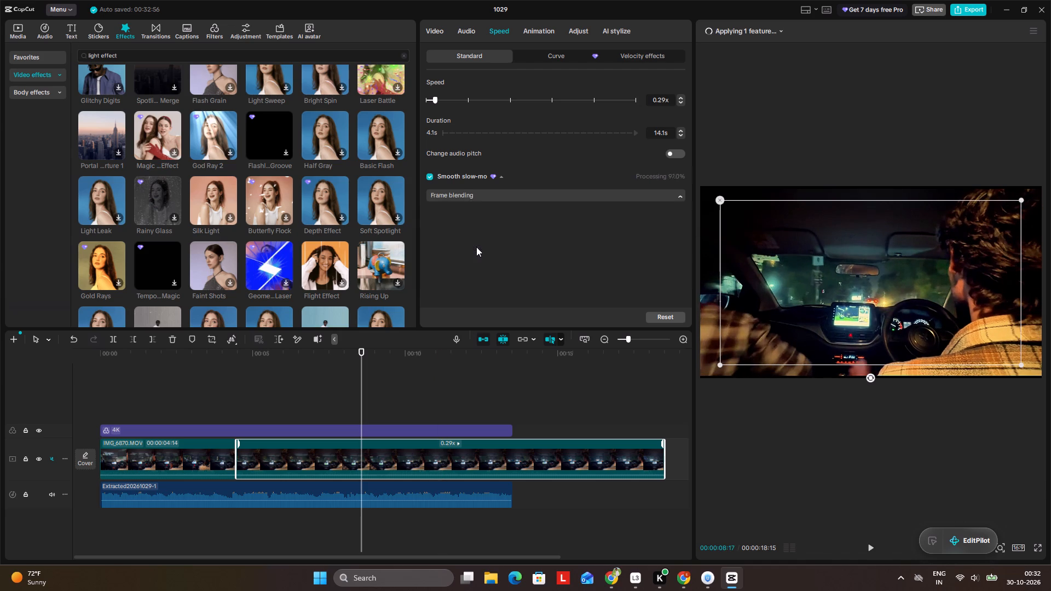
pyautogui.click(427, 172)
pyautogui.doubleClick(430, 179)
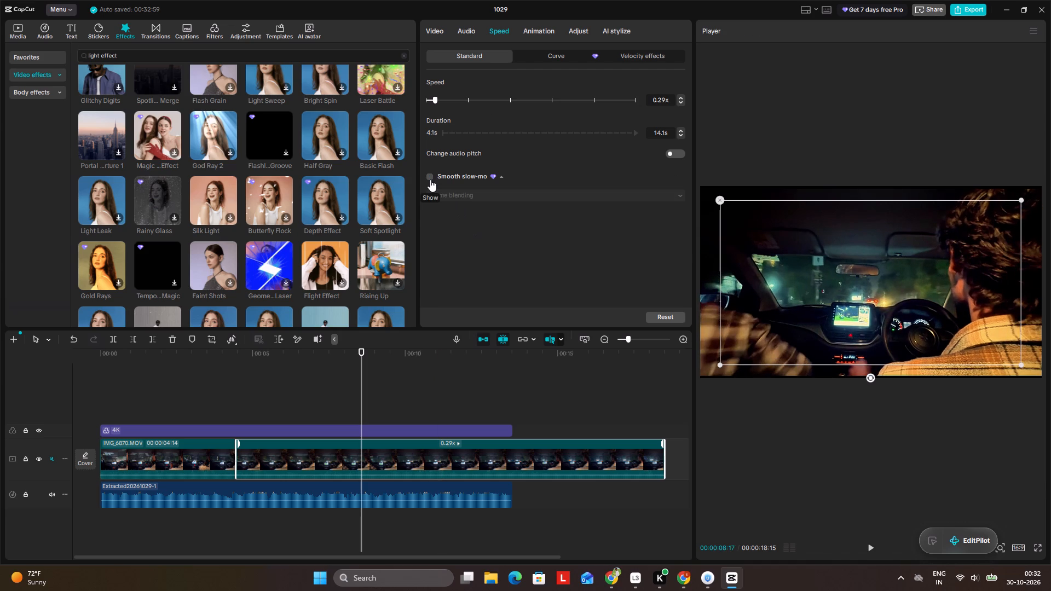
pyautogui.click(430, 179)
pyautogui.press('space')
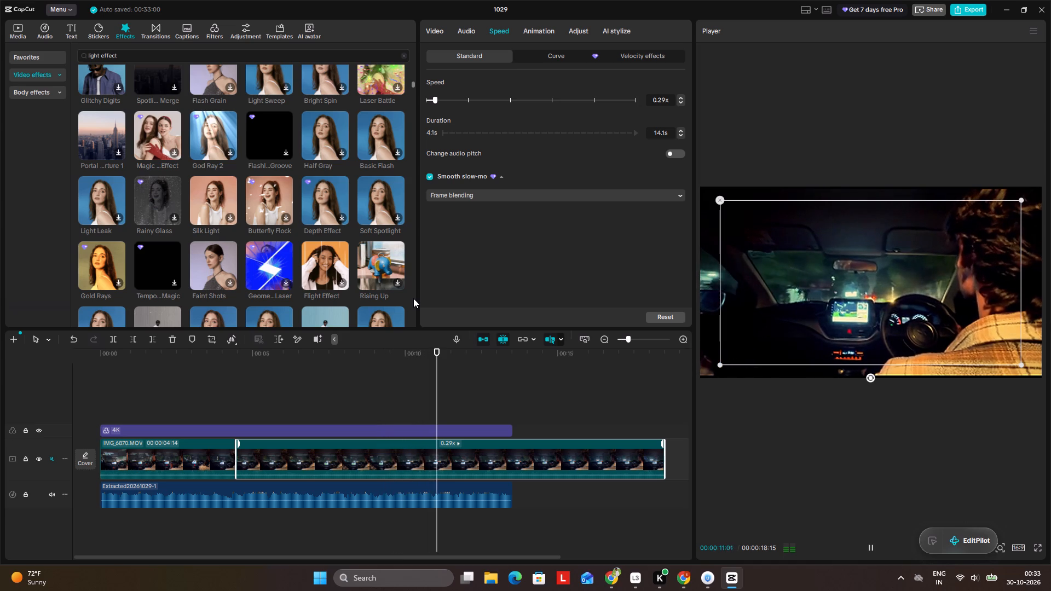
pyautogui.press('space')
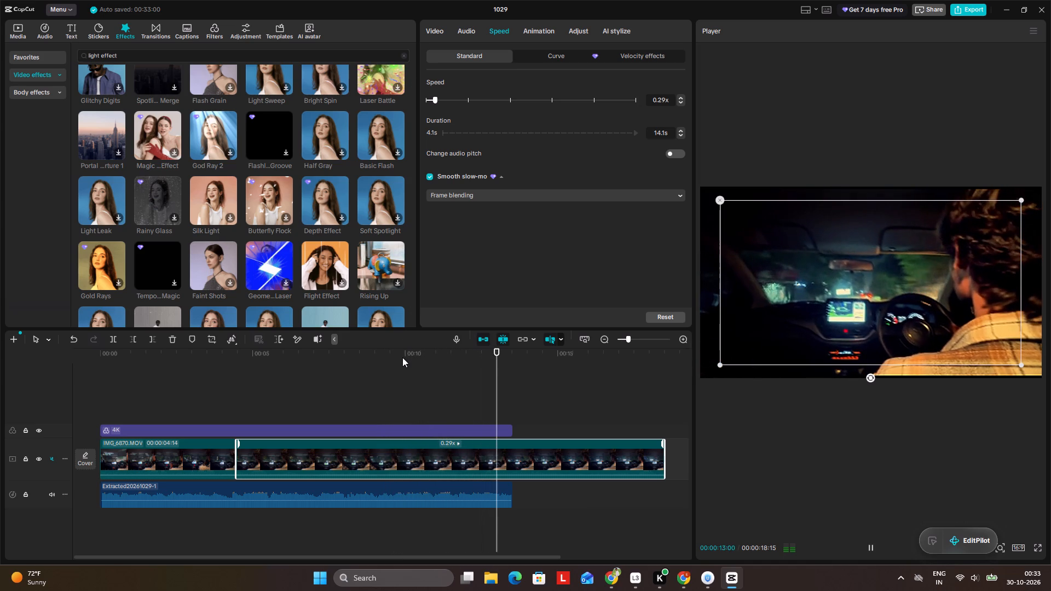
# Open the project's imported media.
pyautogui.click(13, 32)
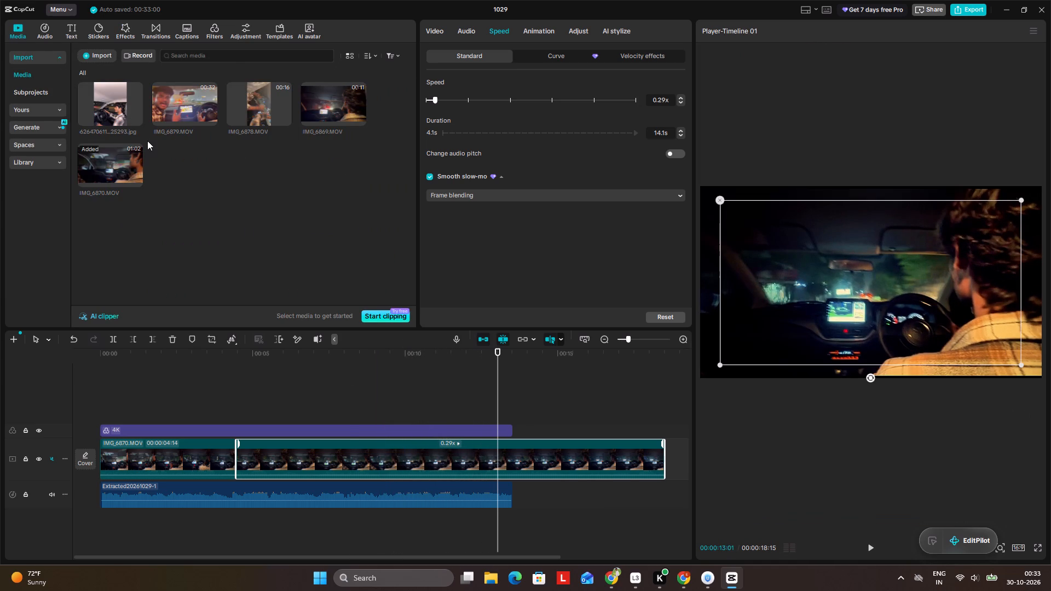
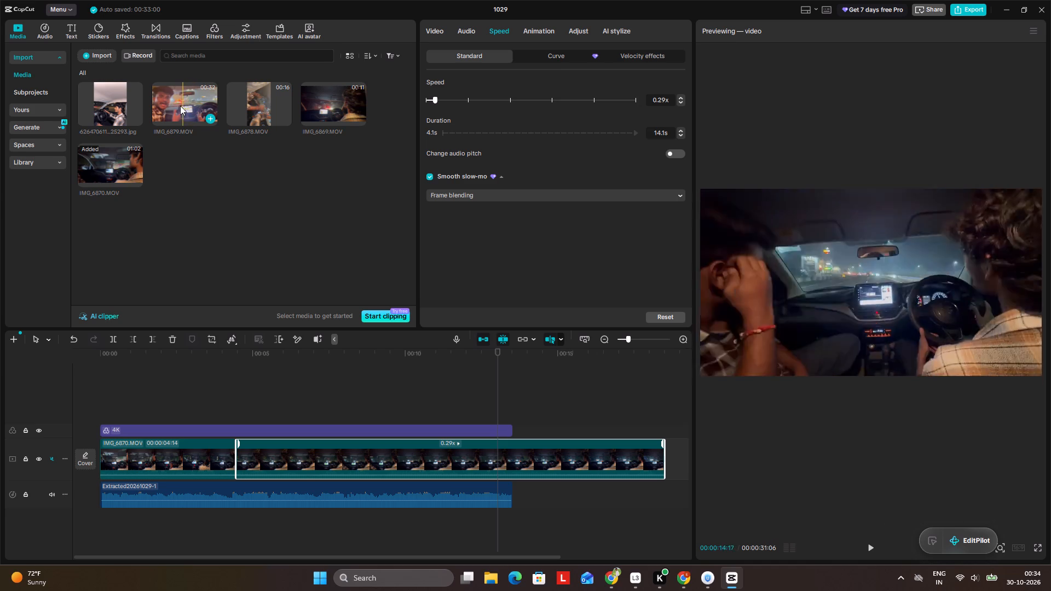
# Add IMG_6879.MOV to a new video track above, starting at about 14 s, just past the end of the audio.
pyautogui.moveTo(159, 100); pyautogui.dragTo(173, 127)
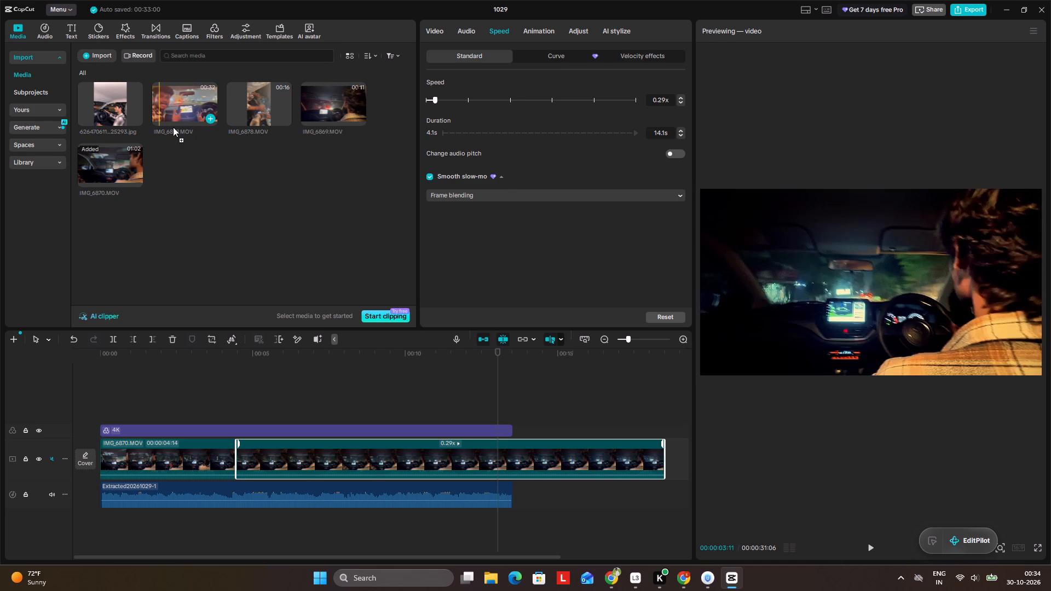
pyautogui.moveTo(173, 127); pyautogui.dragTo(519, 418)
# Play and scrub through the added IMG_6879.MOV footage to its end to look for a usable section.
pyautogui.click(505, 381)
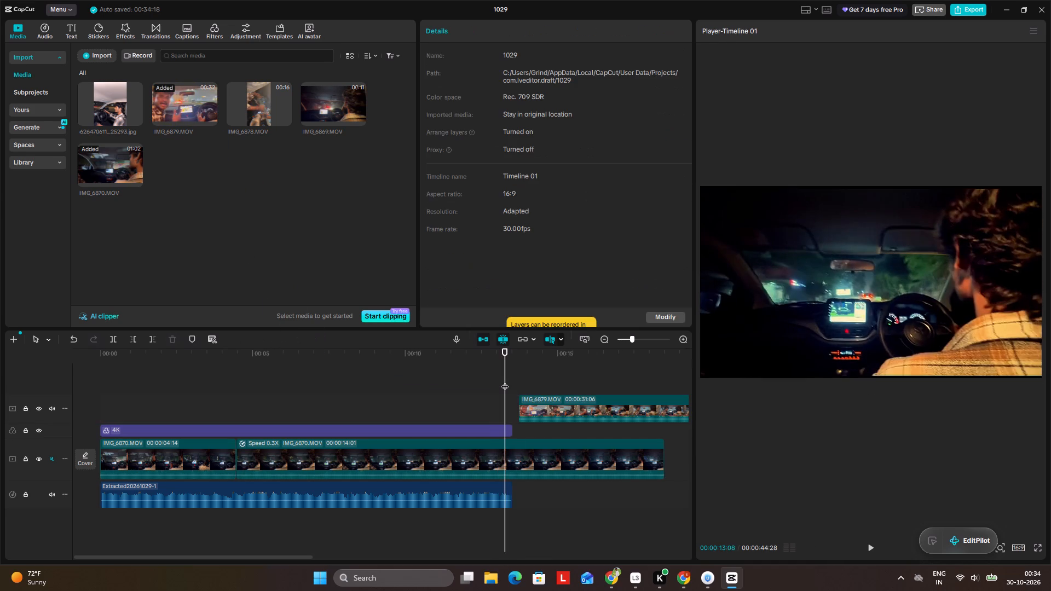
pyautogui.press('space')
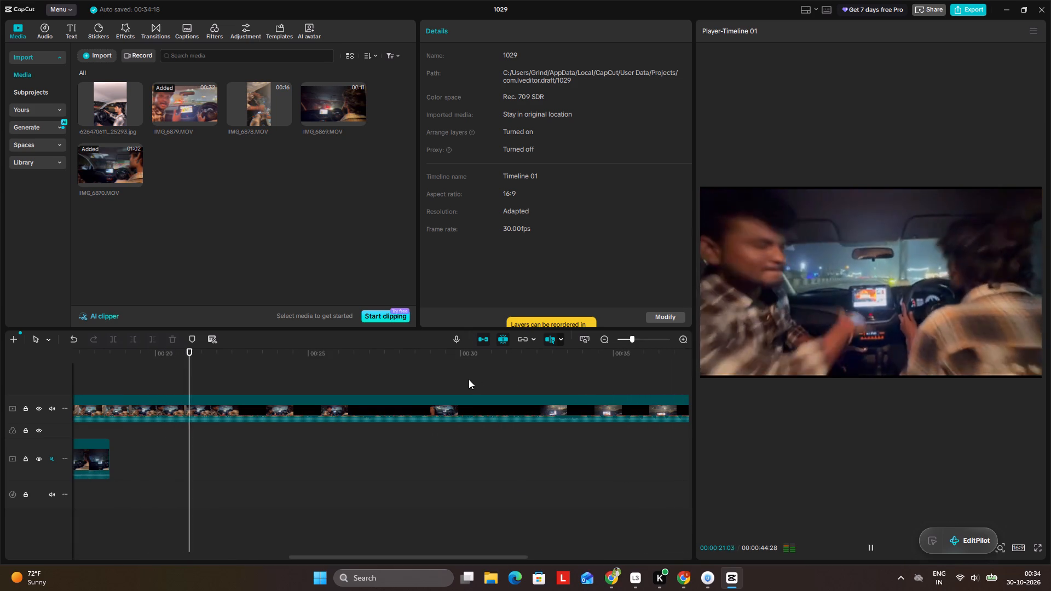
pyautogui.doubleClick(509, 377)
pyautogui.moveTo(513, 377); pyautogui.dragTo(621, 375)
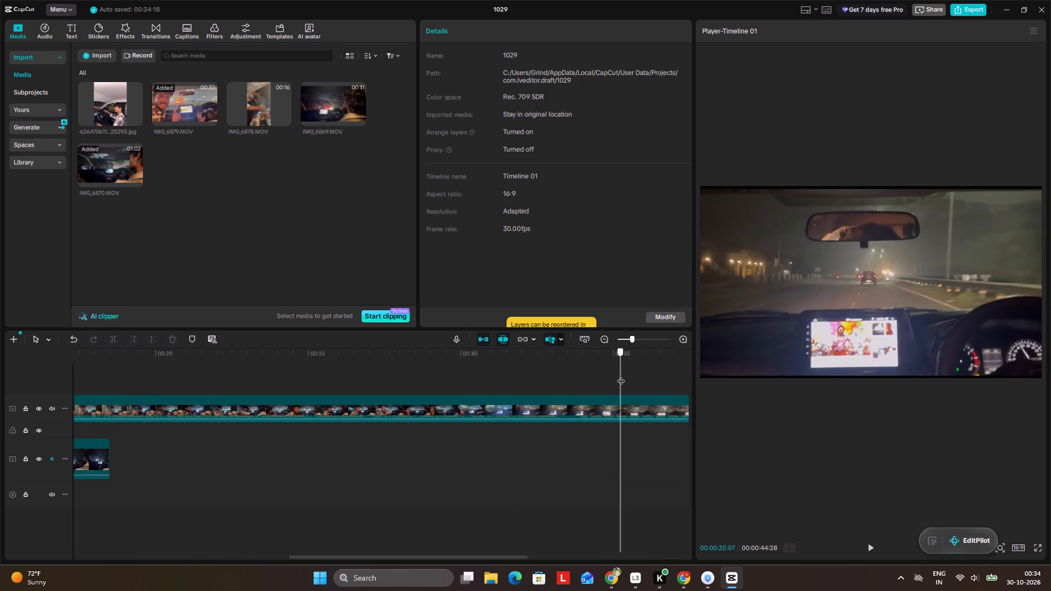
pyautogui.moveTo(621, 375); pyautogui.dragTo(675, 384)
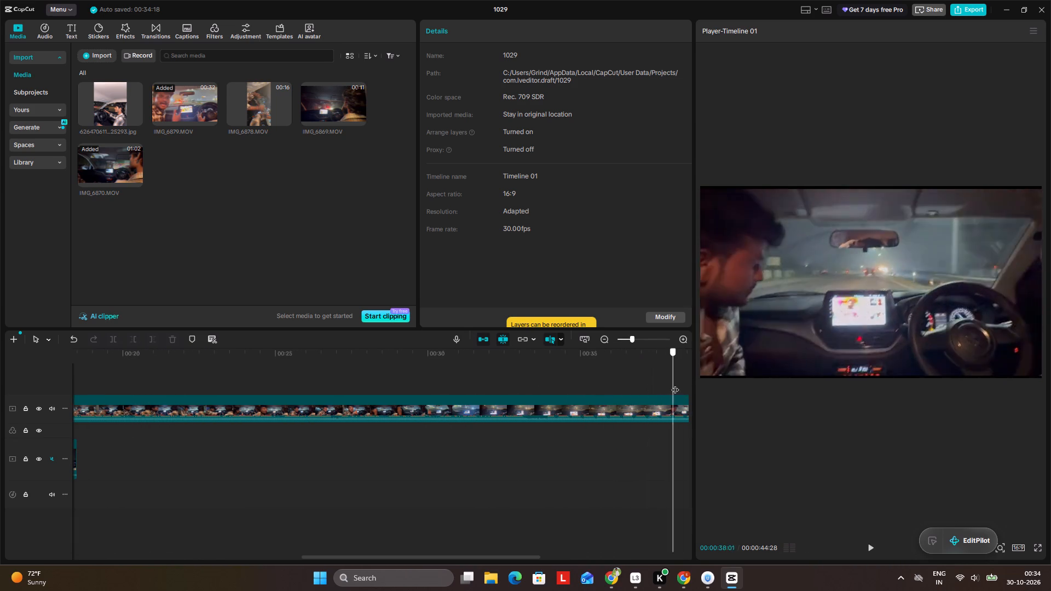
pyautogui.moveTo(675, 384); pyautogui.dragTo(402, 380)
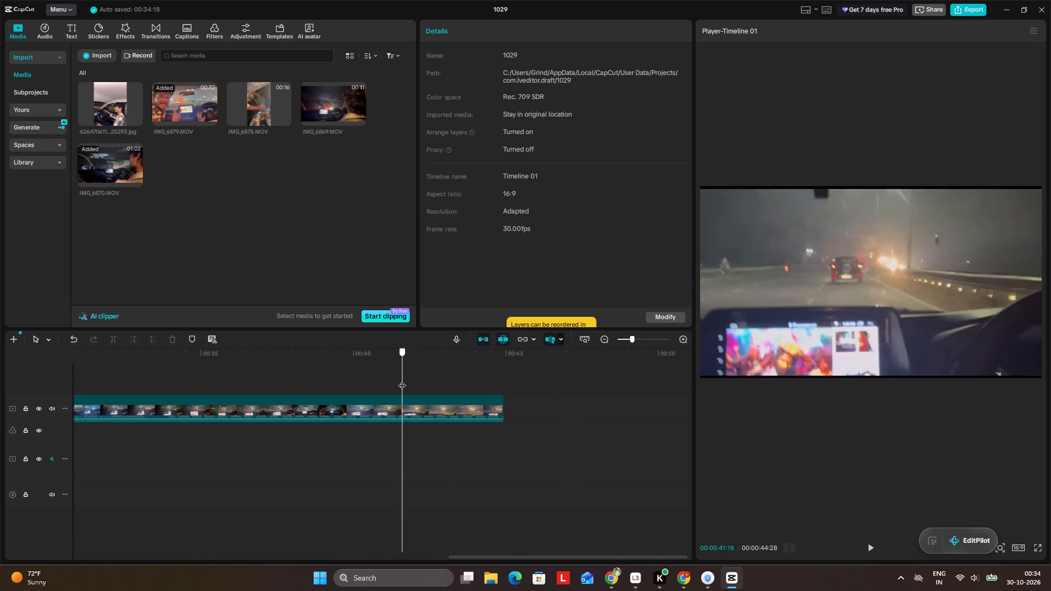
pyautogui.moveTo(402, 380); pyautogui.dragTo(146, 369)
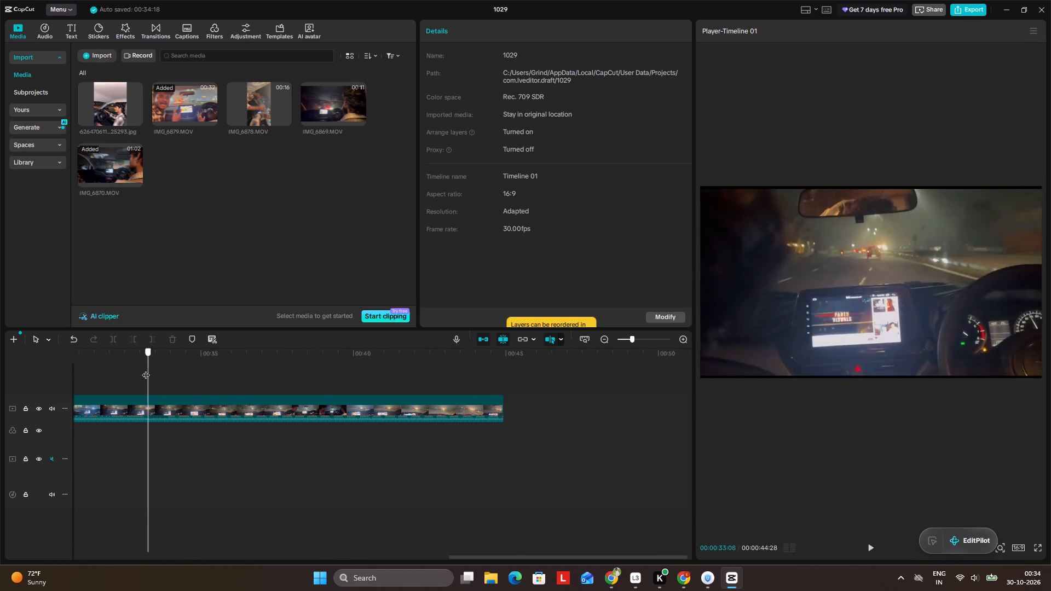
pyautogui.moveTo(146, 369); pyautogui.dragTo(98, 369)
pyautogui.press('space')
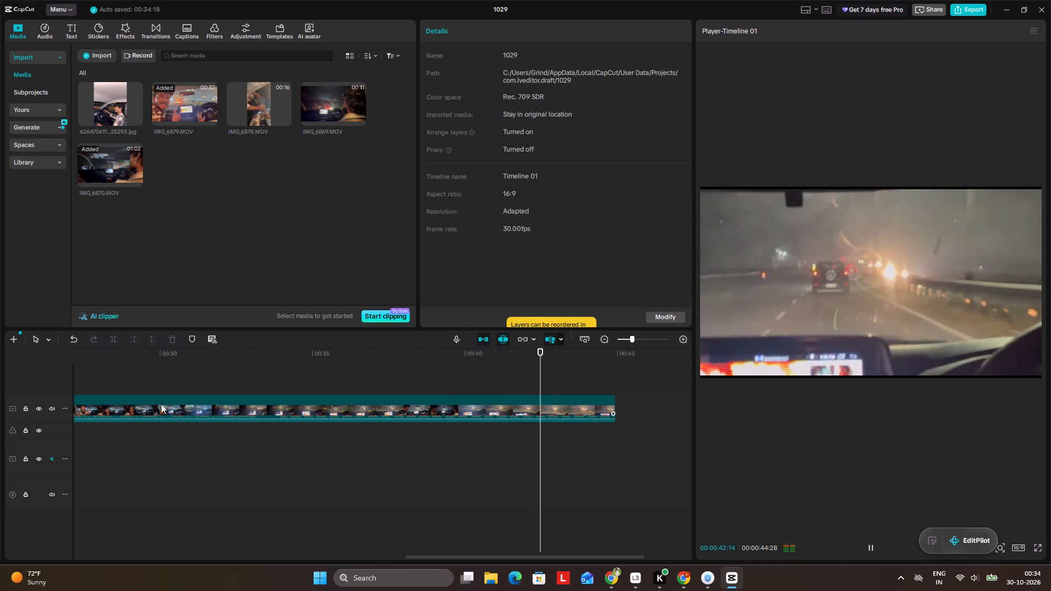
pyautogui.click(180, 436)
pyautogui.moveTo(180, 436); pyautogui.dragTo(94, 430)
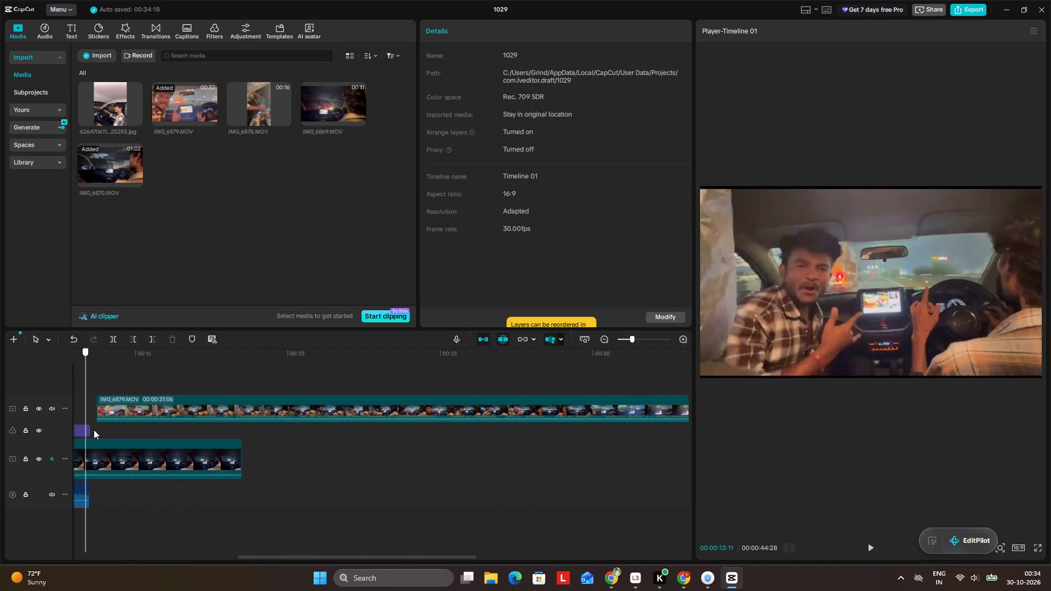
# Trim the start of IMG_6879.MOV up to about 17 s on the timeline.
pyautogui.moveTo(94, 430); pyautogui.dragTo(284, 385)
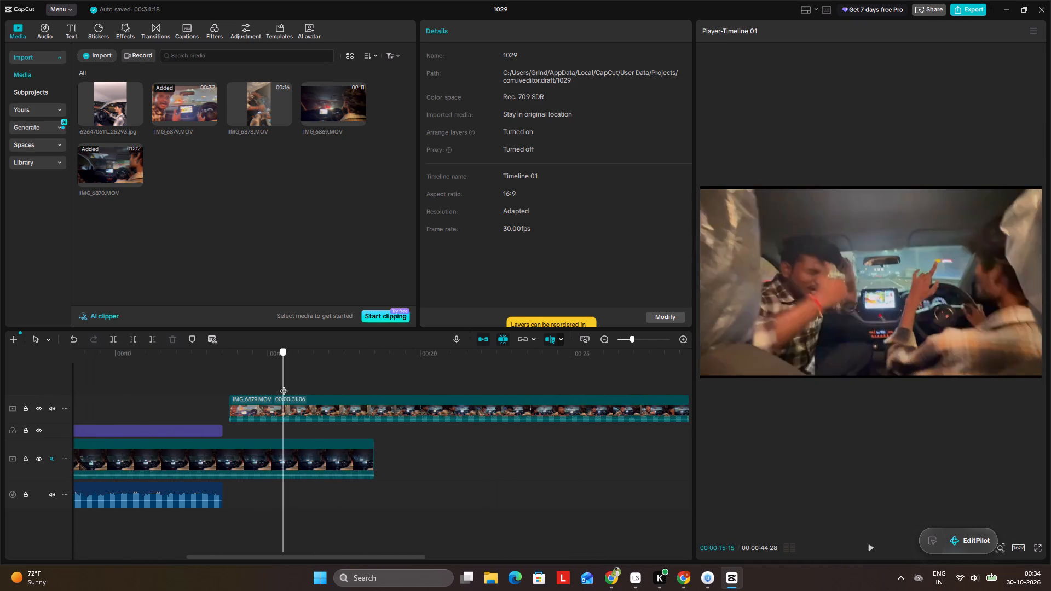
pyautogui.moveTo(284, 385); pyautogui.dragTo(314, 386)
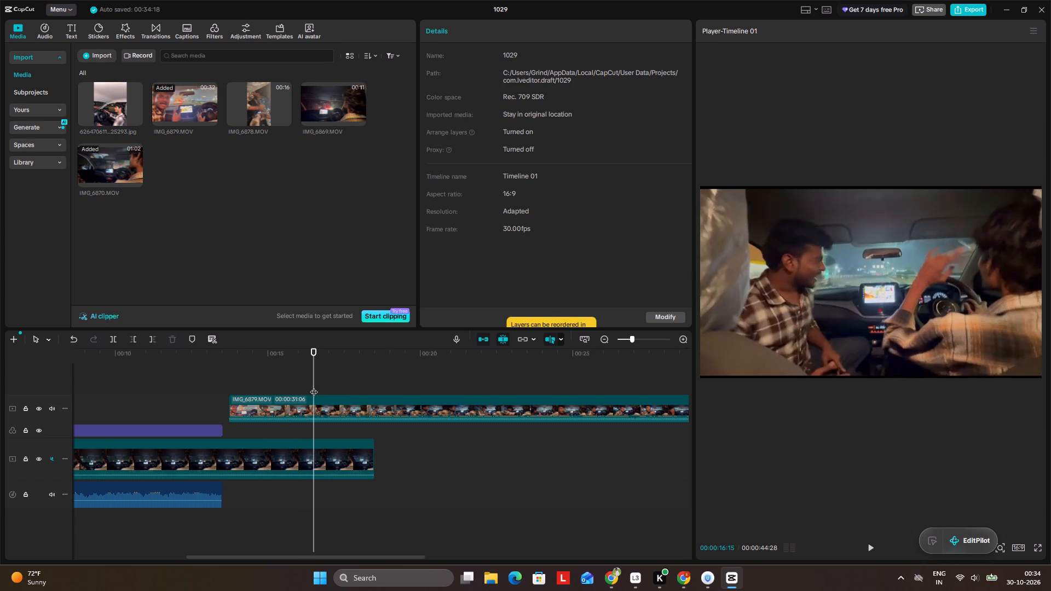
pyautogui.click(337, 418)
pyautogui.press('q')
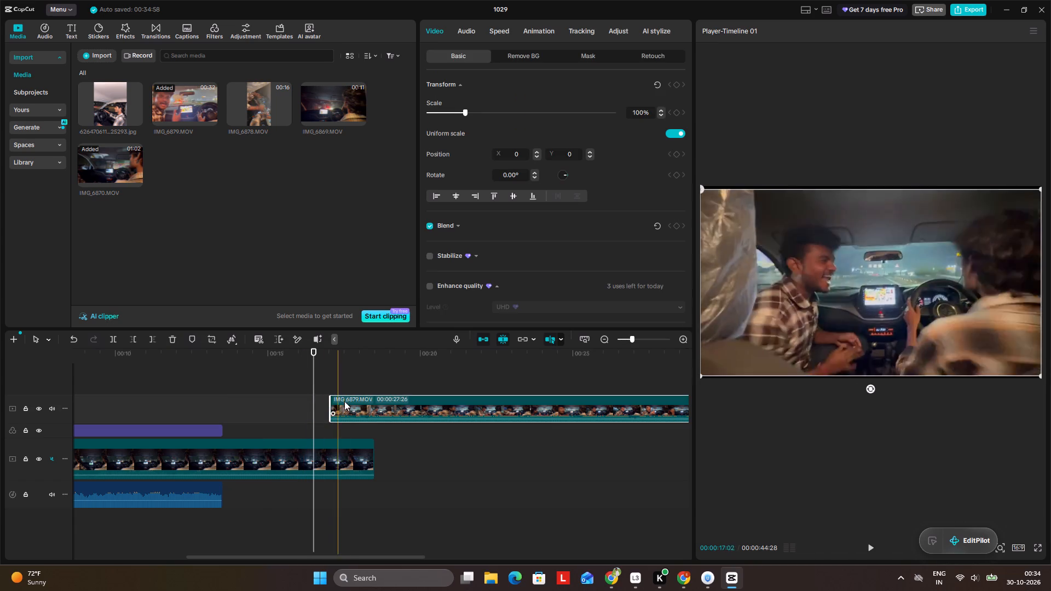
# Play the trimmed opening of IMG_6879.MOV and extend the clip's start back to about 16 s on the timeline.
pyautogui.press('space')
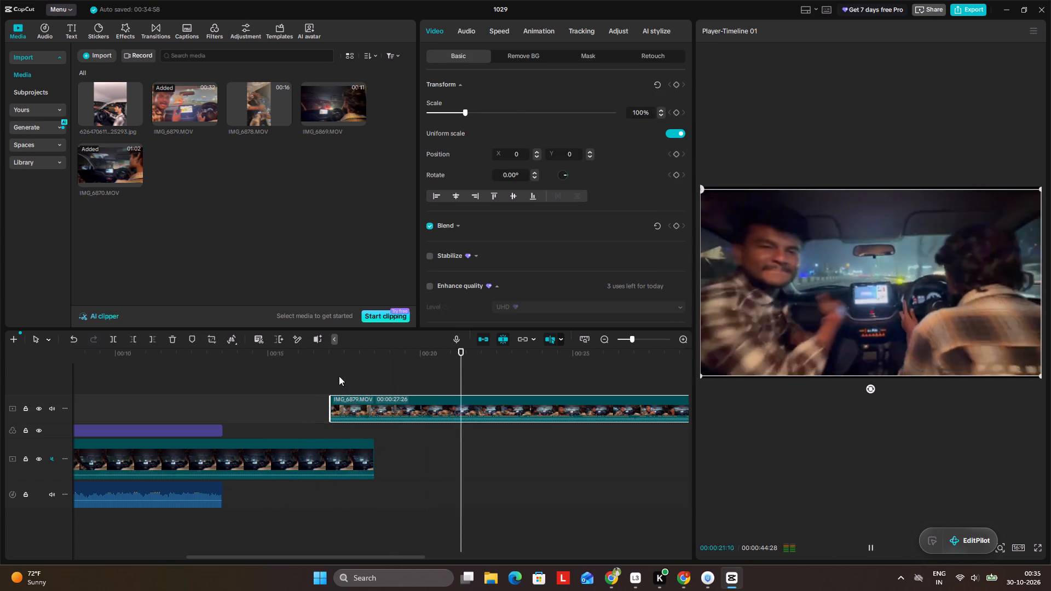
pyautogui.click(339, 376)
pyautogui.moveTo(338, 375); pyautogui.dragTo(318, 370)
pyautogui.press('space')
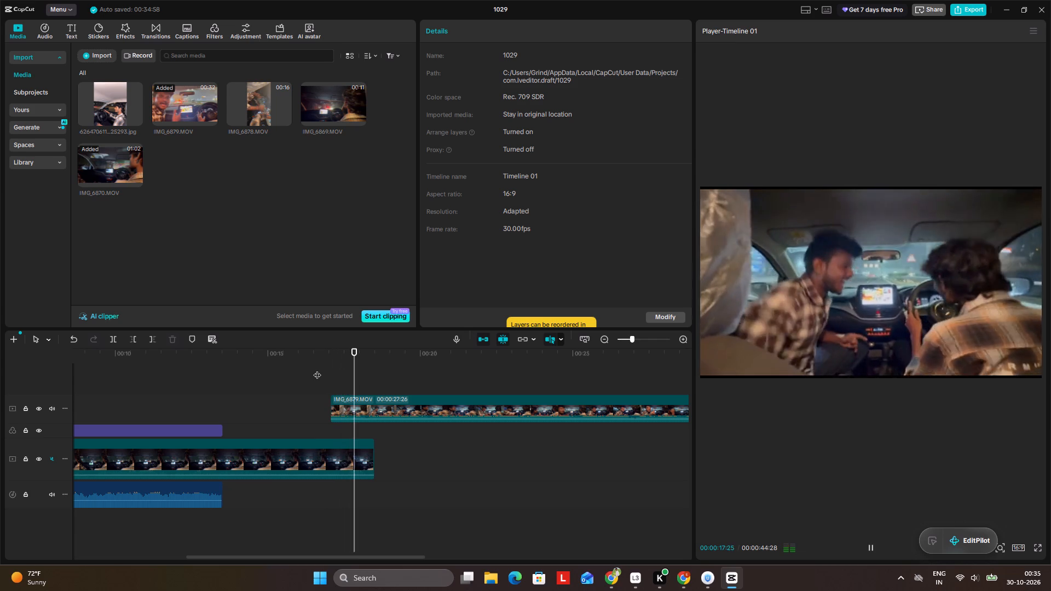
pyautogui.press('space')
pyautogui.click(340, 402)
pyautogui.click(326, 400)
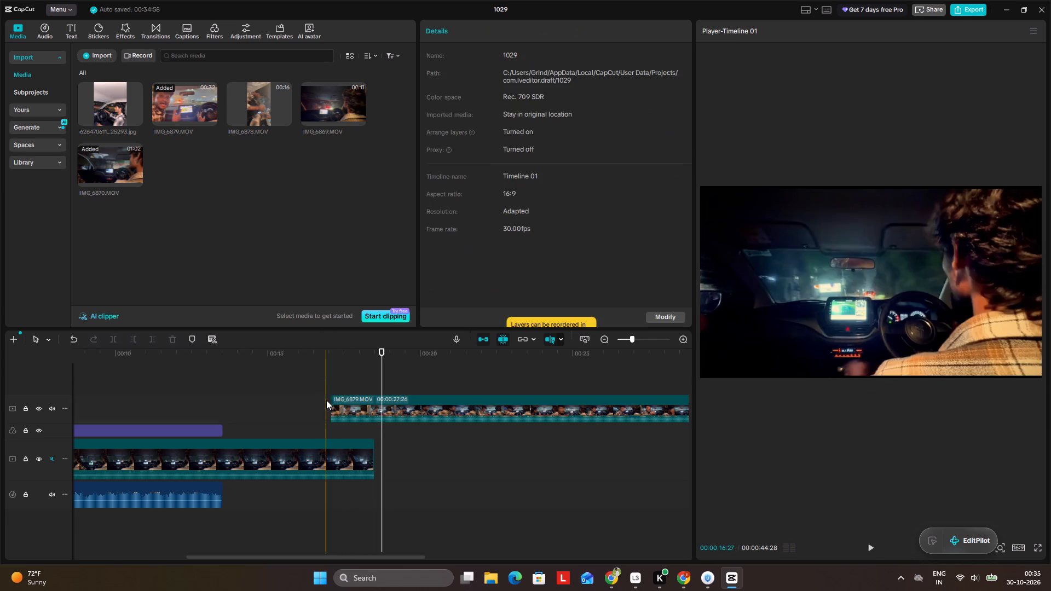
pyautogui.moveTo(332, 400); pyautogui.dragTo(303, 393)
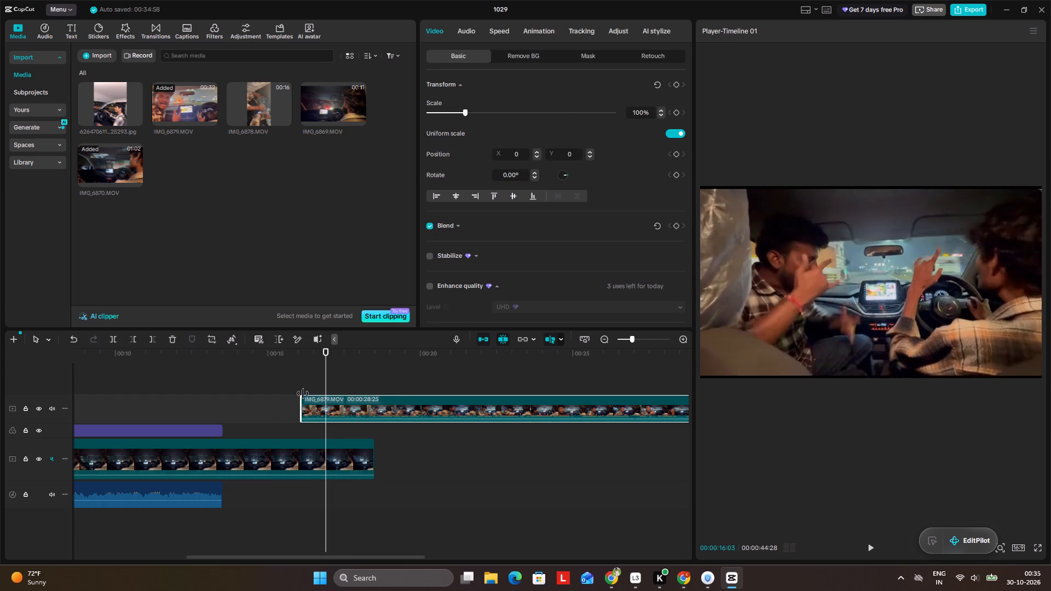
pyautogui.moveTo(303, 393); pyautogui.dragTo(299, 392)
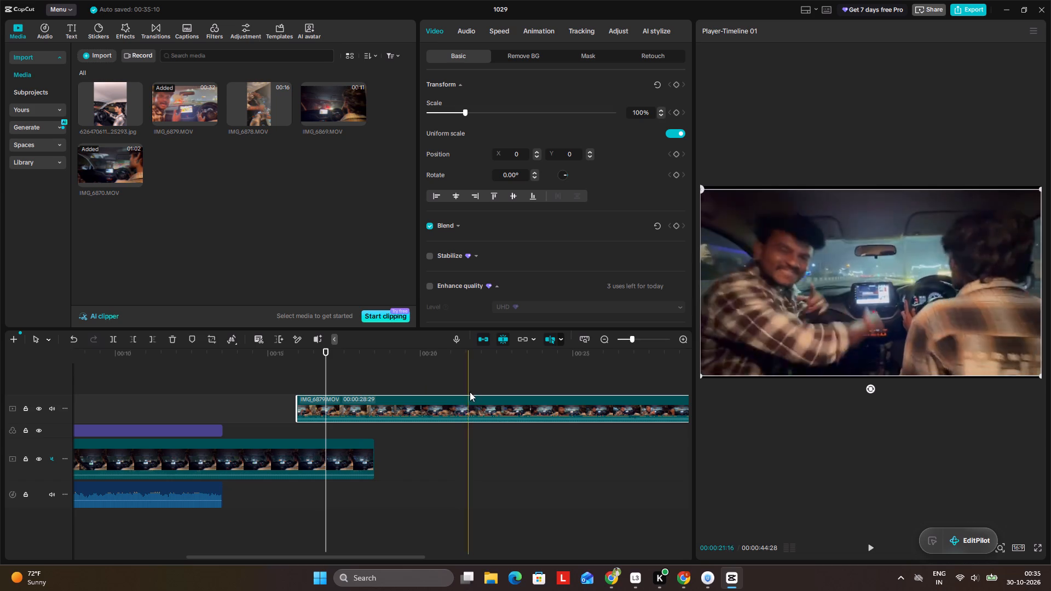
# Cut off the end of IMG_6879.MOV after 21:17 on the timeline.
pyautogui.click(531, 404)
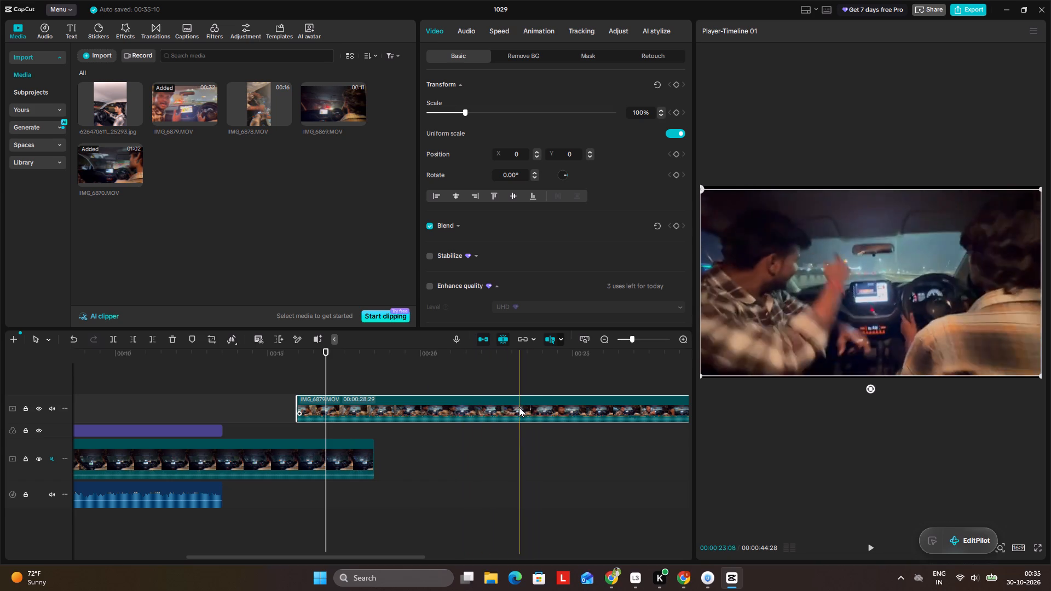
pyautogui.click(485, 407)
pyautogui.click(432, 404)
pyautogui.click(469, 363)
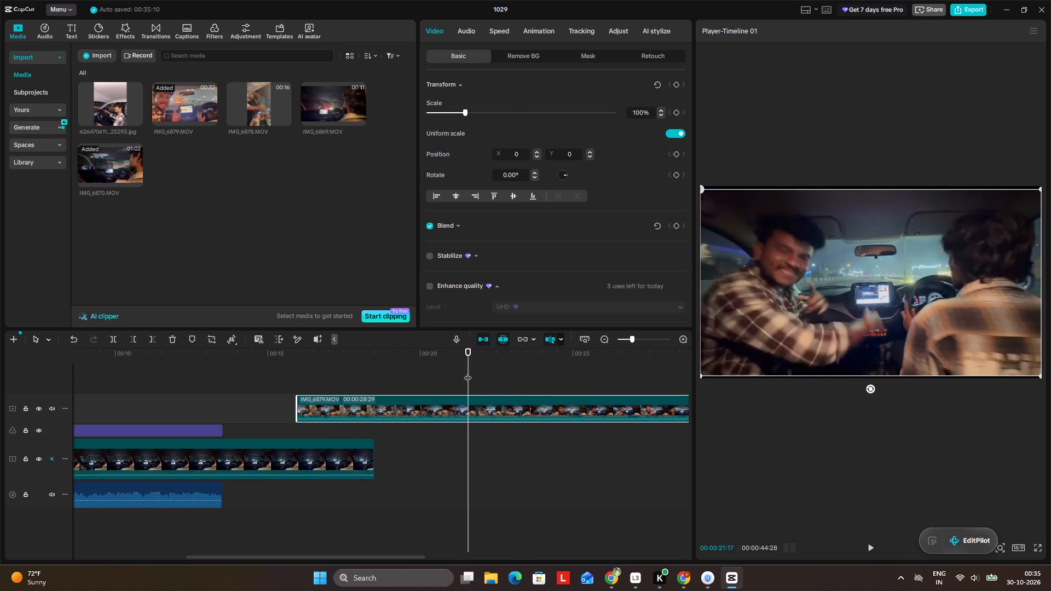
pyautogui.click(467, 392)
pyautogui.click(467, 402)
pyautogui.press('w')
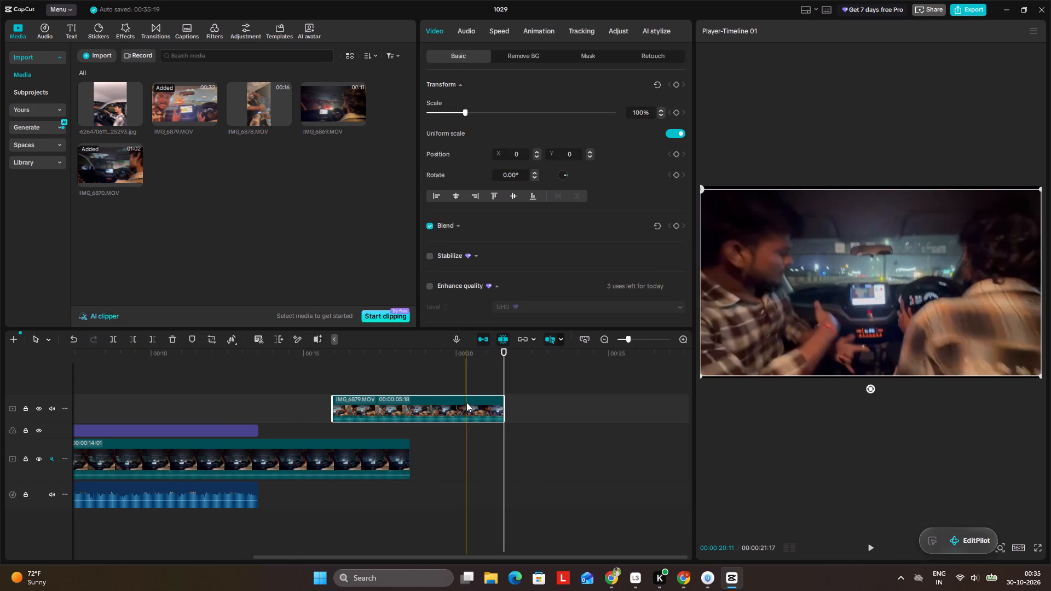
# Slow the trimmed IMG_6879.MOV clip to a speed of 0.35x.
pyautogui.click(466, 402)
pyautogui.click(504, 22)
pyautogui.click(501, 33)
pyautogui.moveTo(447, 95); pyautogui.dragTo(444, 99)
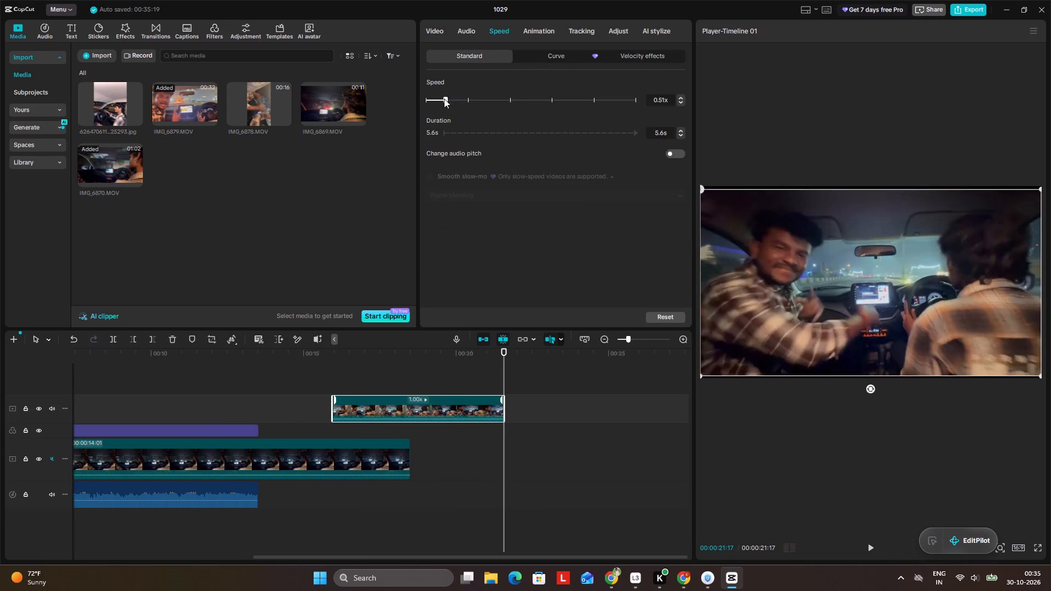
pyautogui.moveTo(444, 99); pyautogui.dragTo(438, 101)
# Enable smooth slow-mo on the IMG_6879.MOV clip with the Optical flow method.
pyautogui.click(430, 179)
pyautogui.click(435, 196)
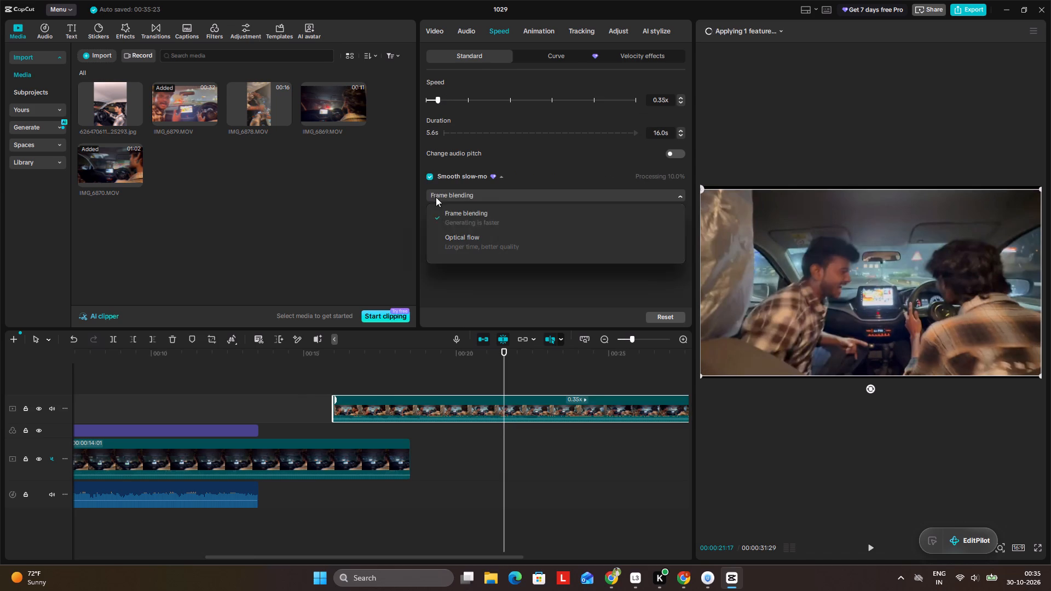
pyautogui.click(447, 231)
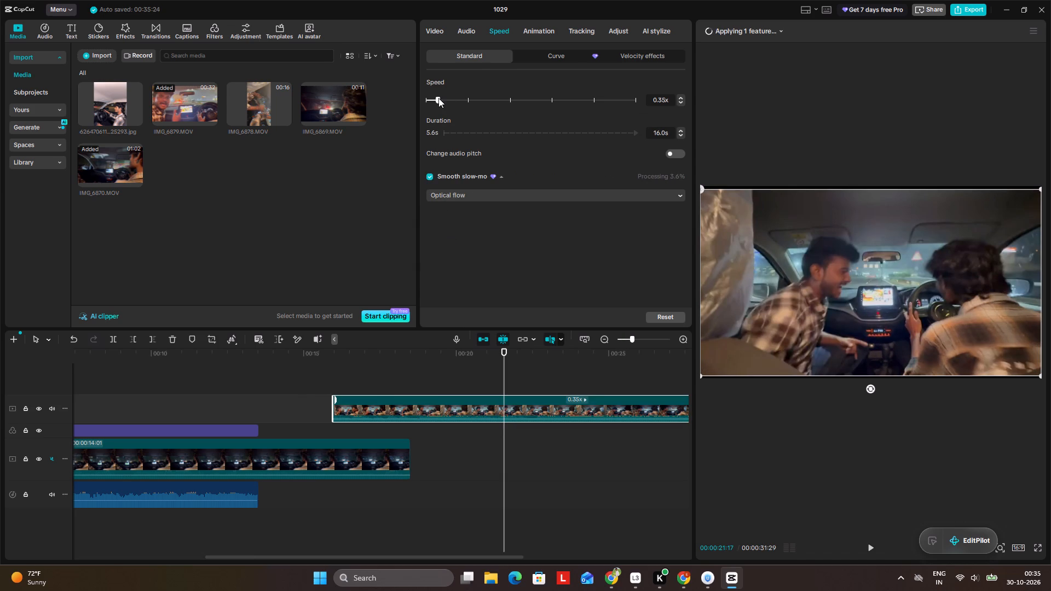
# Slow the IMG_6879.MOV clip further to a speed of 0.31x.
pyautogui.click(438, 98)
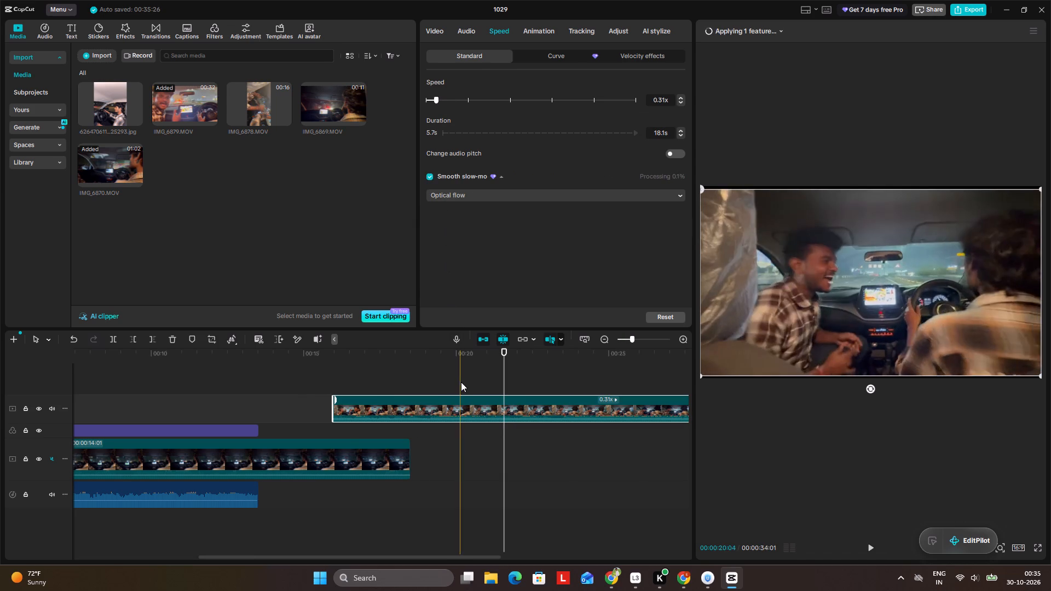
# Move the slowed IMG_6879.MOV clip onto the main track directly after the second clip.
pyautogui.moveTo(515, 399); pyautogui.dragTo(275, 390)
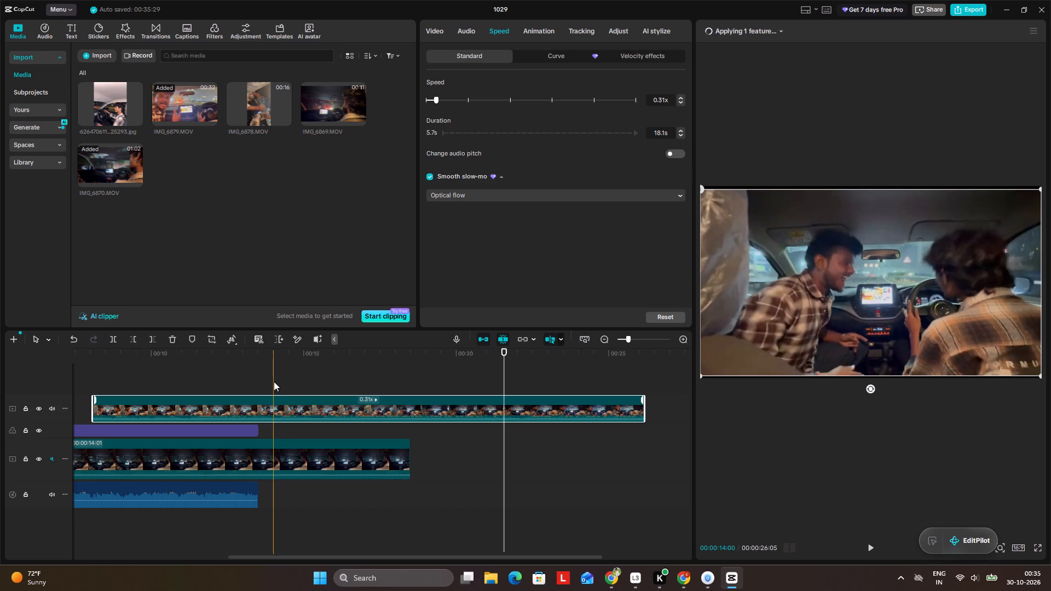
pyautogui.click(273, 359)
pyautogui.moveTo(273, 359); pyautogui.dragTo(202, 366)
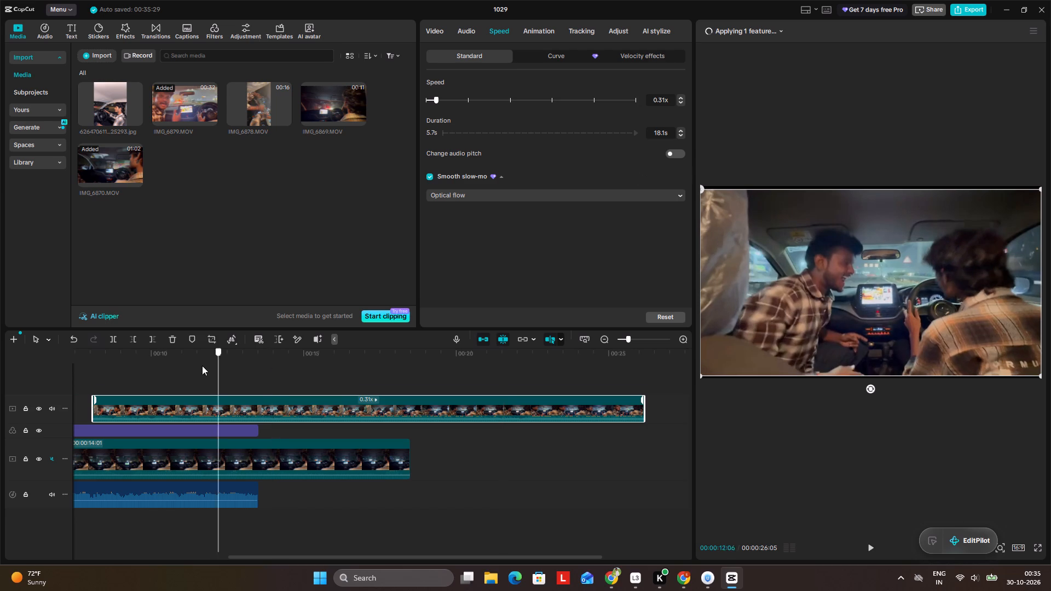
pyautogui.moveTo(202, 366); pyautogui.dragTo(96, 370)
pyautogui.moveTo(366, 398); pyautogui.dragTo(590, 461)
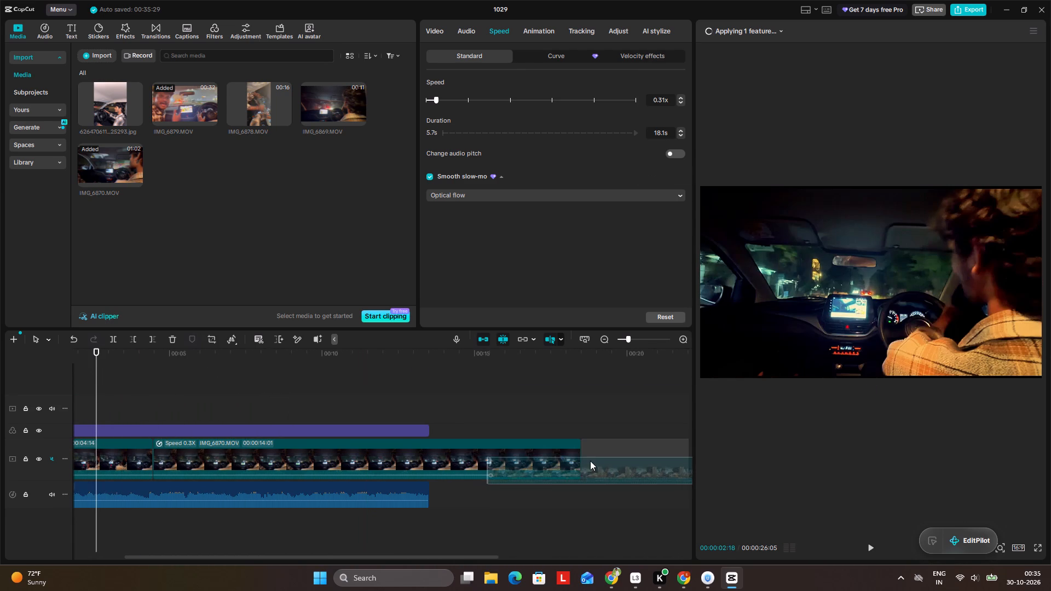
pyautogui.moveTo(590, 461); pyautogui.dragTo(632, 444)
# Play the edit across the join into the third clip and check the smooth slow-mo processing progress.
pyautogui.doubleClick(556, 417)
pyautogui.press('space')
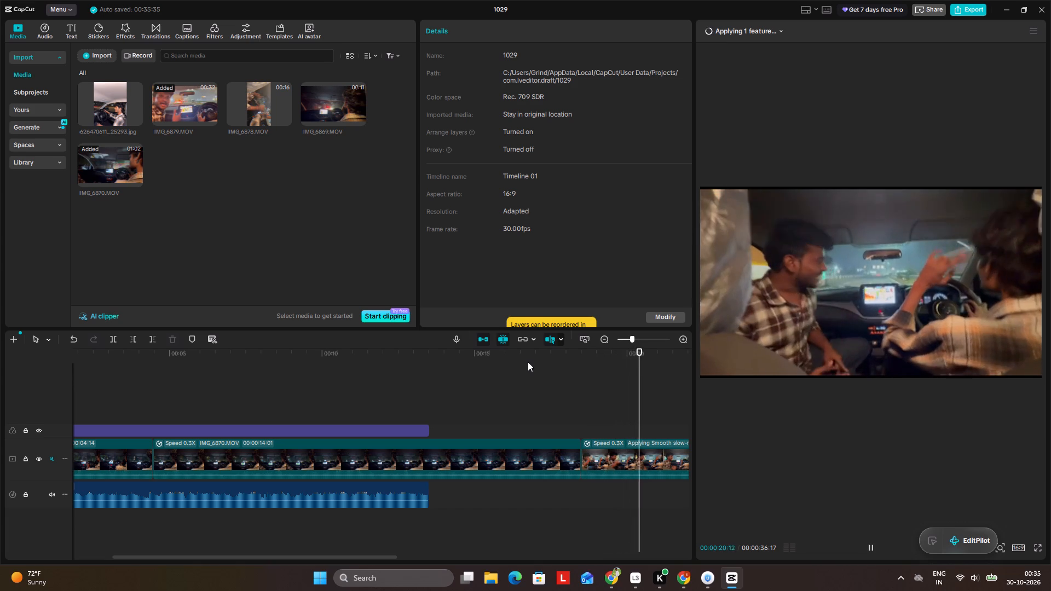
pyautogui.click(766, 32)
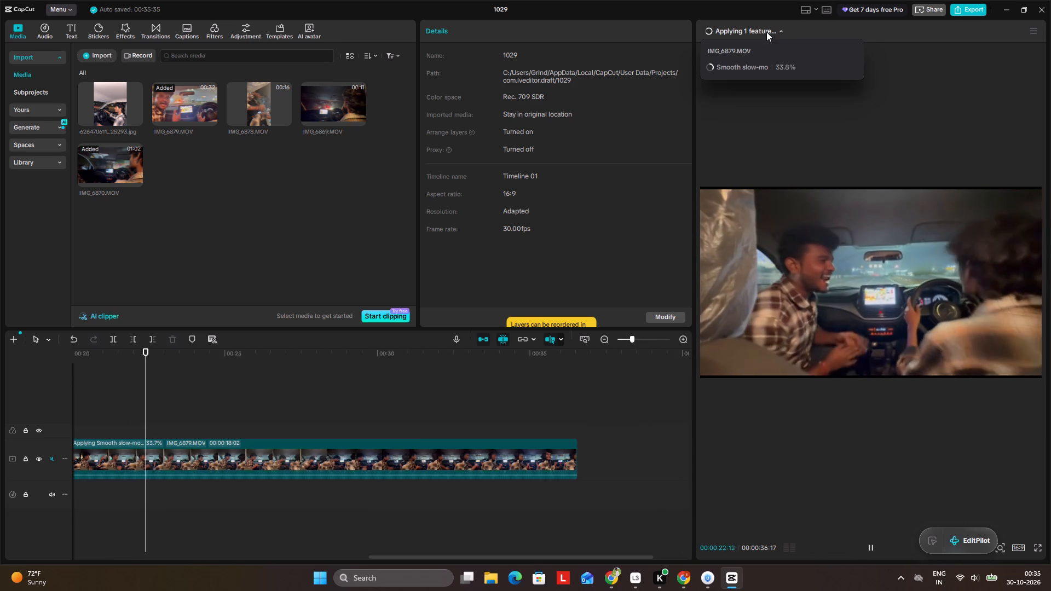
pyautogui.press('space')
# Switch from CapCut to another open window.
pyautogui.hotkey('alt', 'Tab')
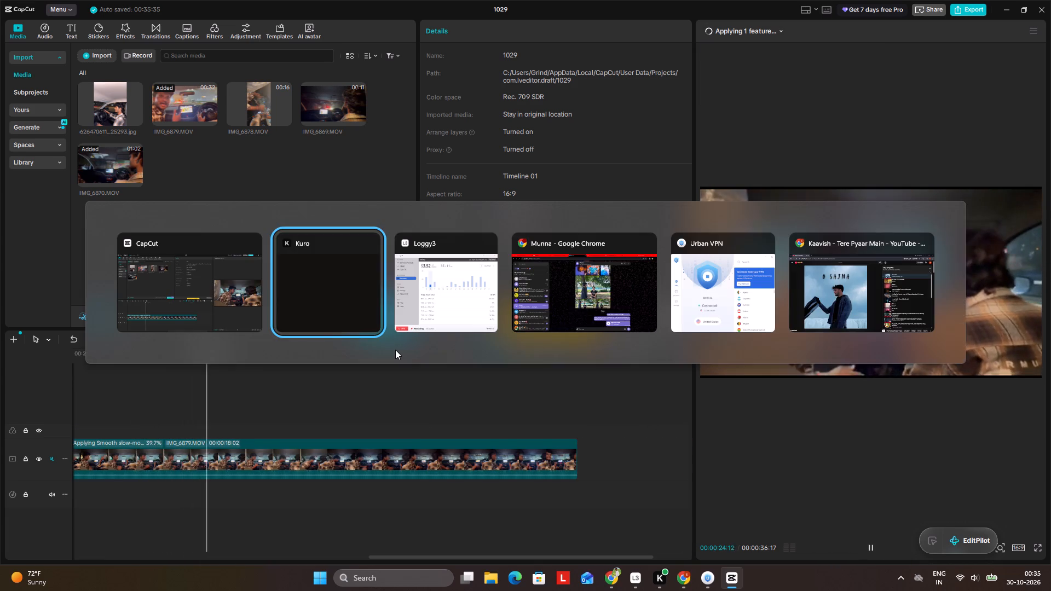
pyautogui.hotkey('alt', 'Tab')
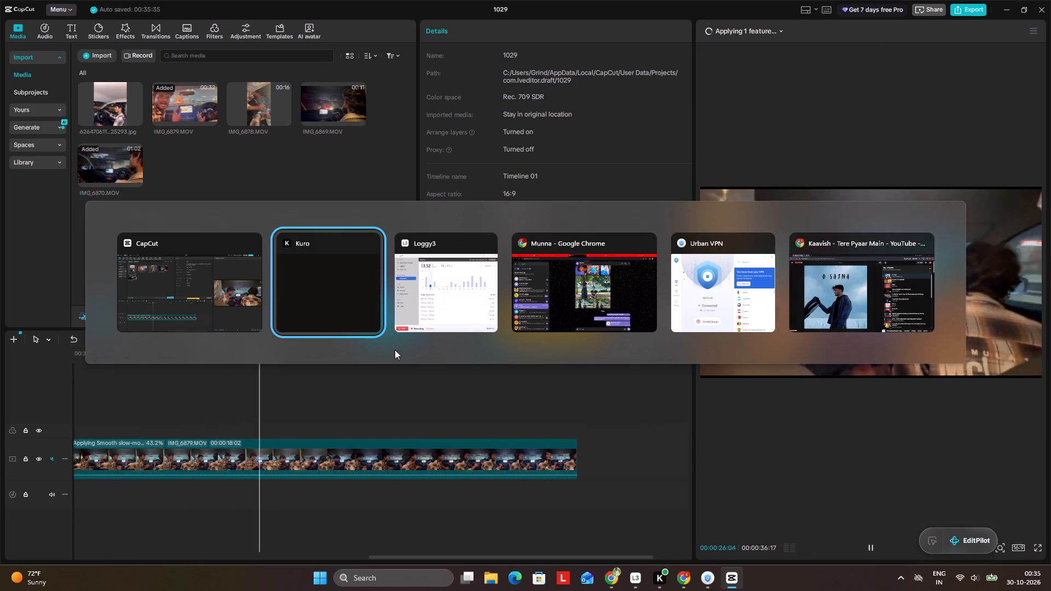
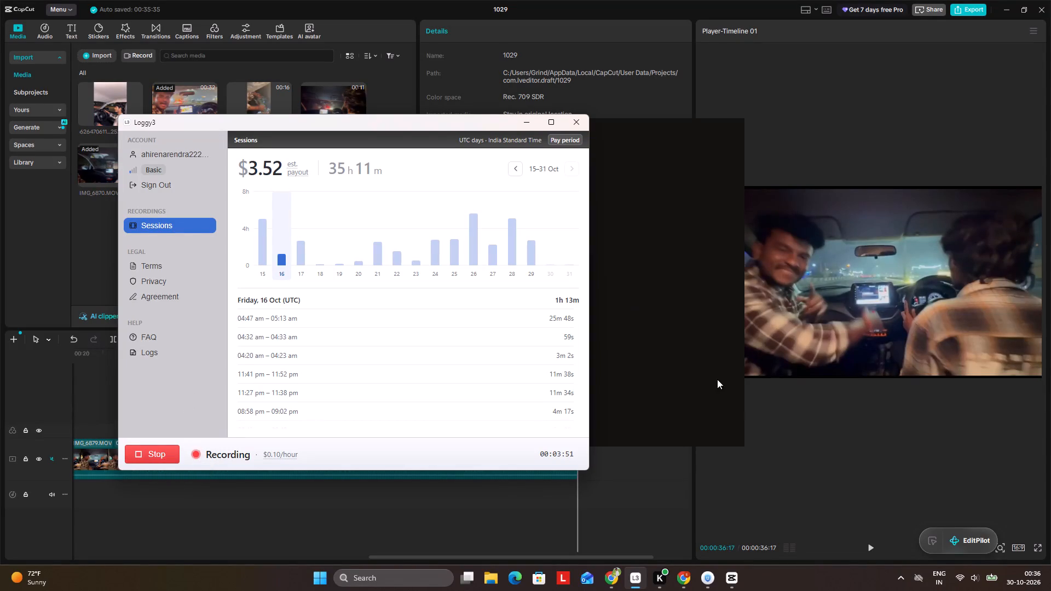
# Switch back to CapCut and scrub through the timeline to the join between the second and third clips.
pyautogui.click(809, 446)
pyautogui.moveTo(565, 416); pyautogui.dragTo(457, 431)
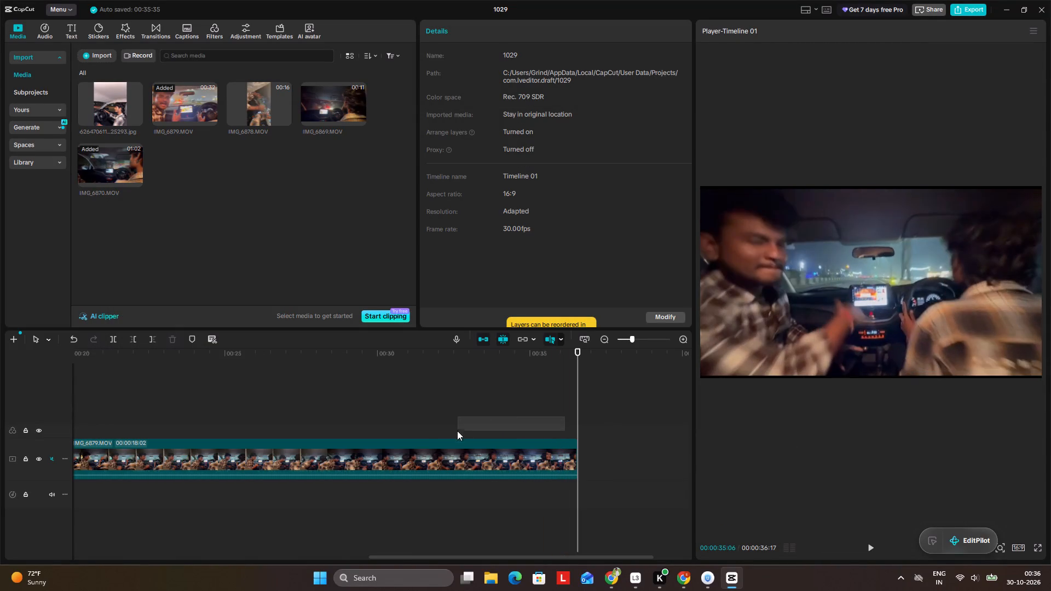
pyautogui.moveTo(457, 431); pyautogui.dragTo(437, 434)
pyautogui.click(354, 417)
pyautogui.moveTo(353, 416); pyautogui.dragTo(691, 362)
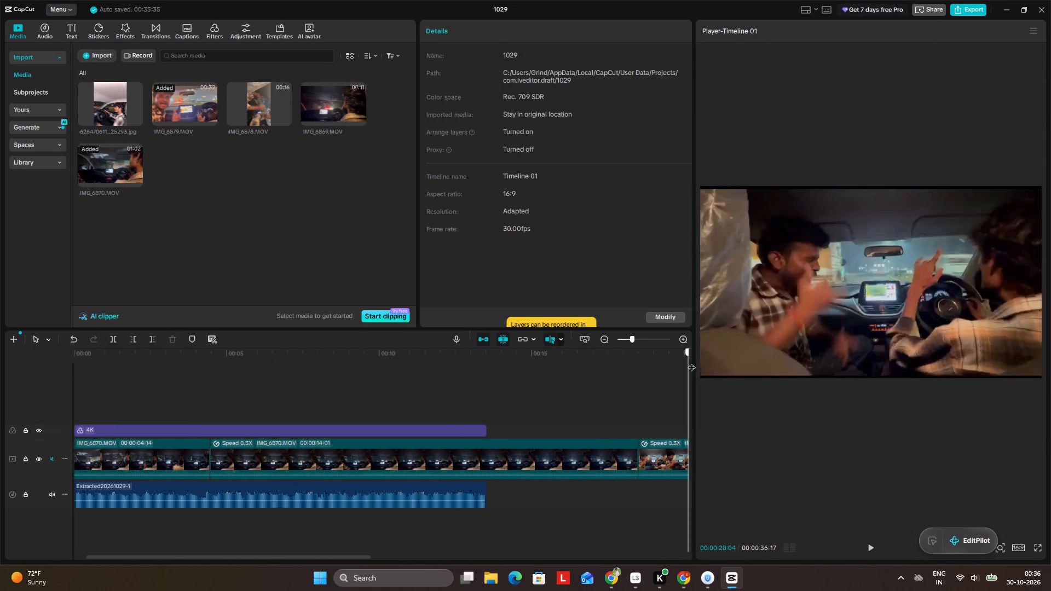
pyautogui.moveTo(691, 362); pyautogui.dragTo(496, 406)
# Look through the IMG_6879.MOV clip's basic video, mask, retouch and animation settings for usable adjustments.
pyautogui.click(533, 473)
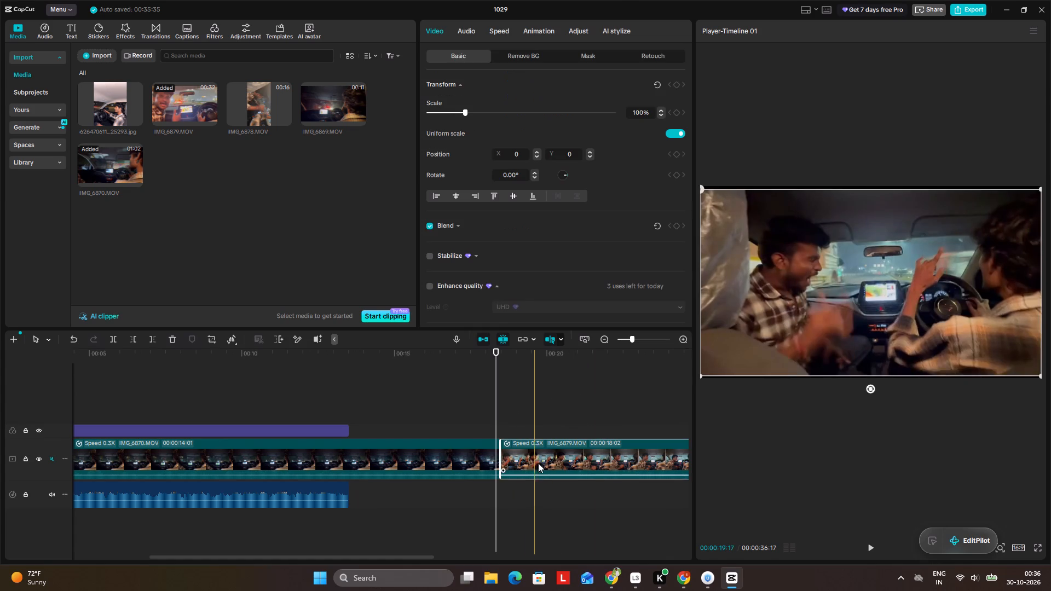
pyautogui.click(506, 32)
pyautogui.click(478, 32)
pyautogui.click(441, 28)
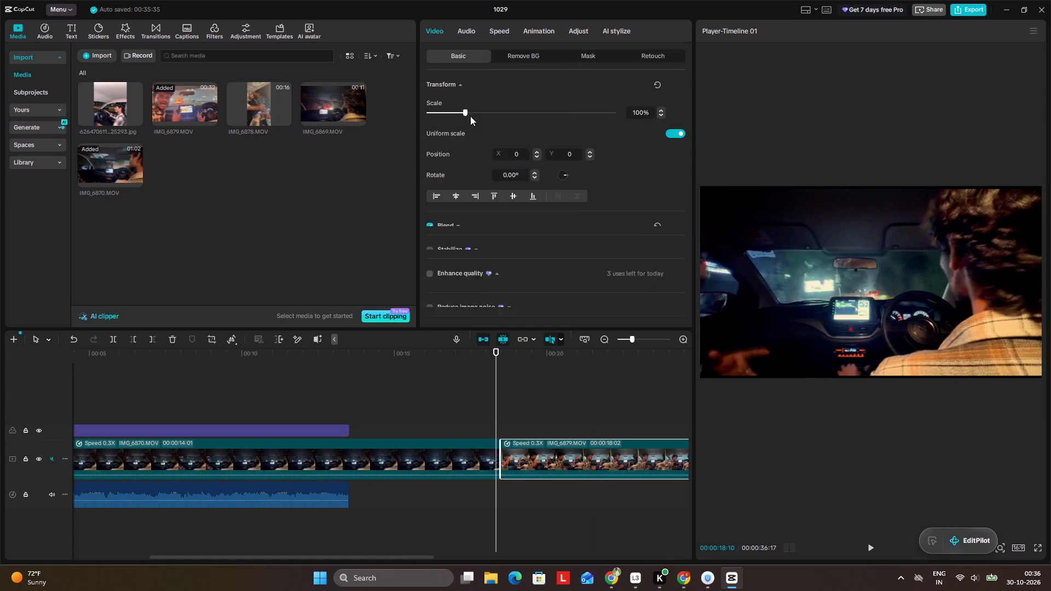
pyautogui.scroll(-6, 483, 144)
pyautogui.scroll(-5, 459, 199)
pyautogui.scroll(1, 438, 137)
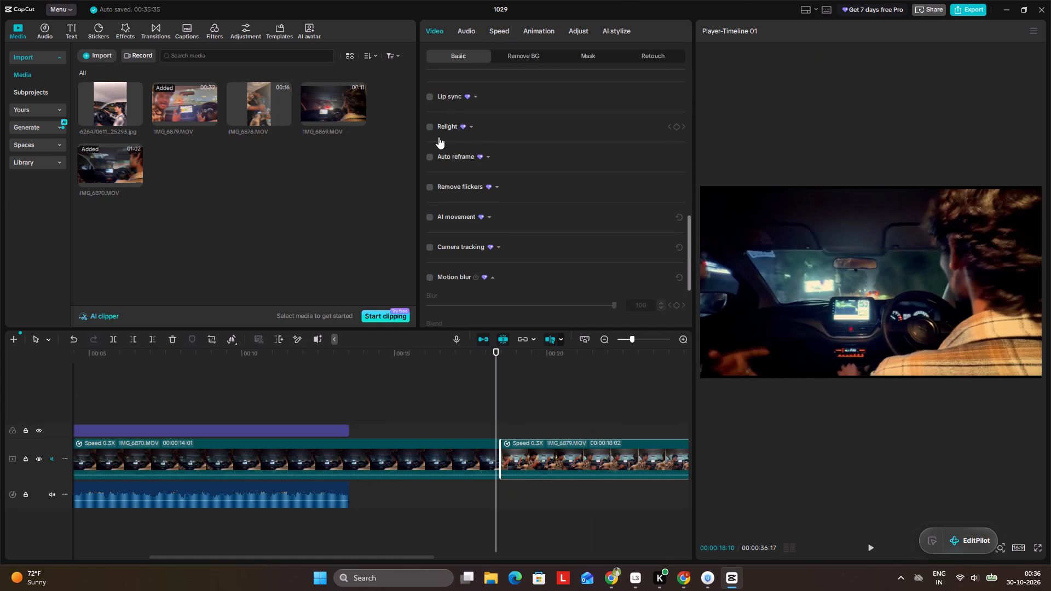
pyautogui.scroll(5, 434, 117)
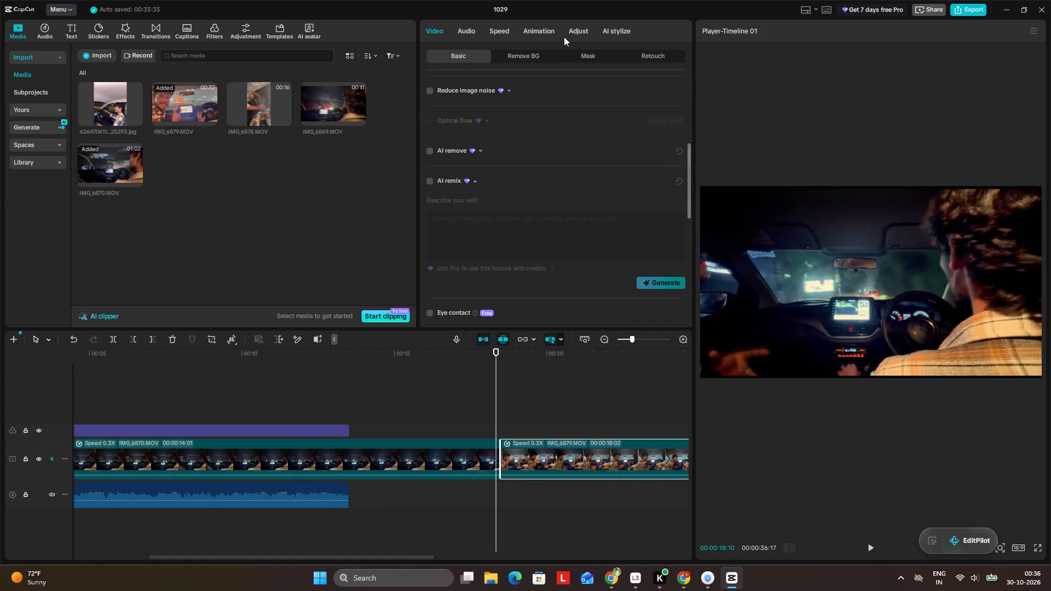
pyautogui.click(562, 56)
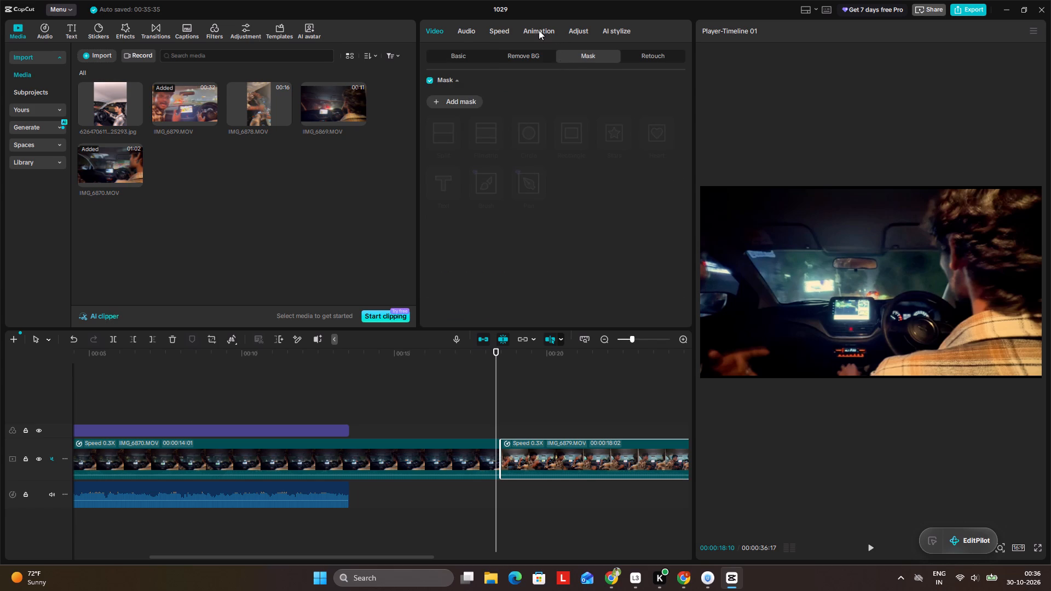
pyautogui.click(654, 54)
pyautogui.click(588, 54)
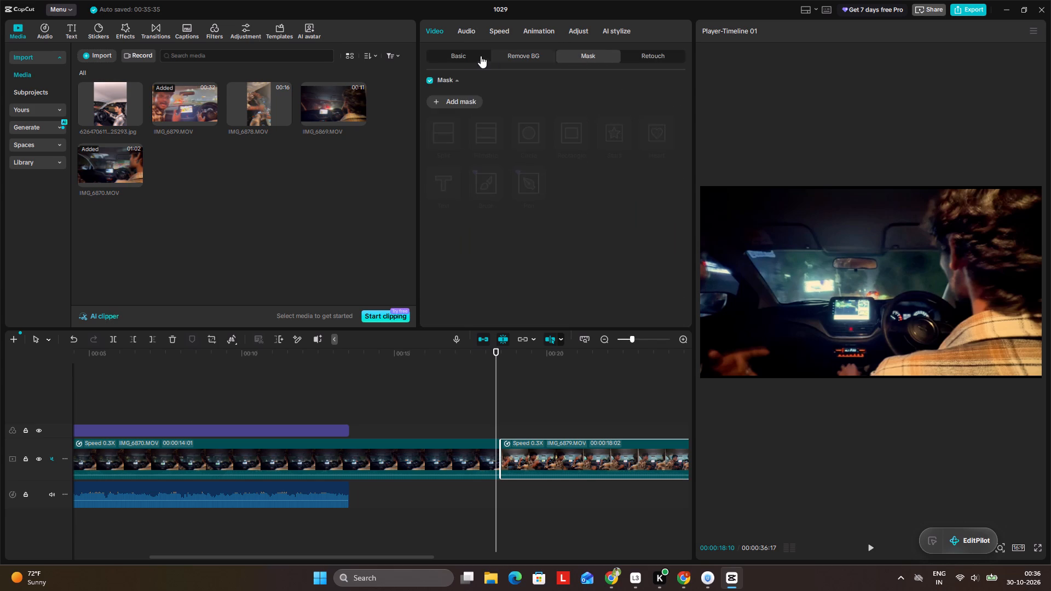
pyautogui.click(467, 56)
pyautogui.scroll(1, 472, 171)
pyautogui.scroll(-2, 472, 182)
pyautogui.scroll(1, 472, 190)
pyautogui.scroll(-20, 472, 195)
pyautogui.scroll(-2, 472, 195)
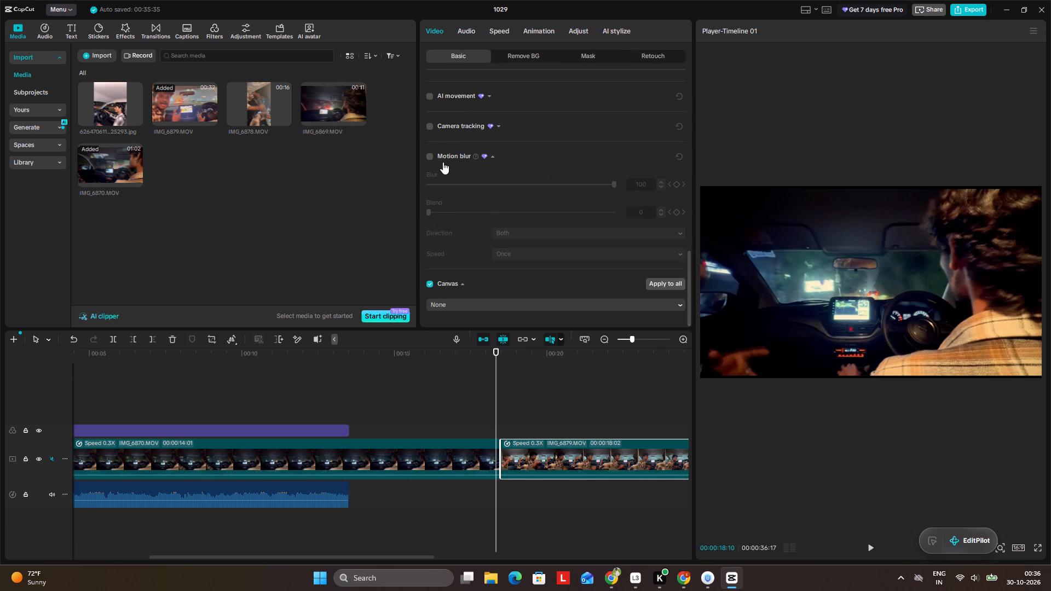
pyautogui.scroll(2, 448, 211)
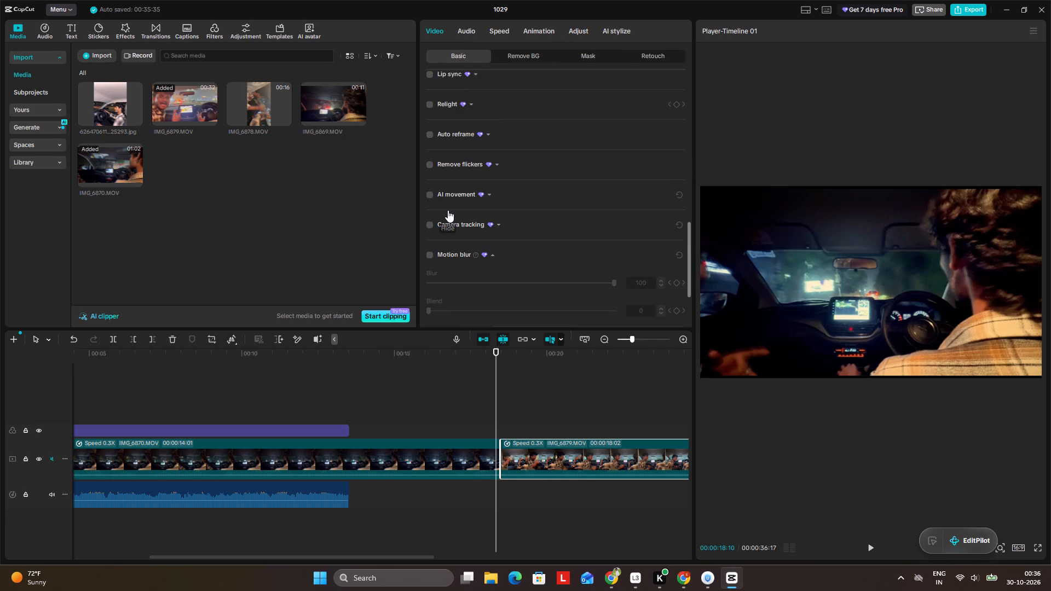
pyautogui.scroll(5, 433, 155)
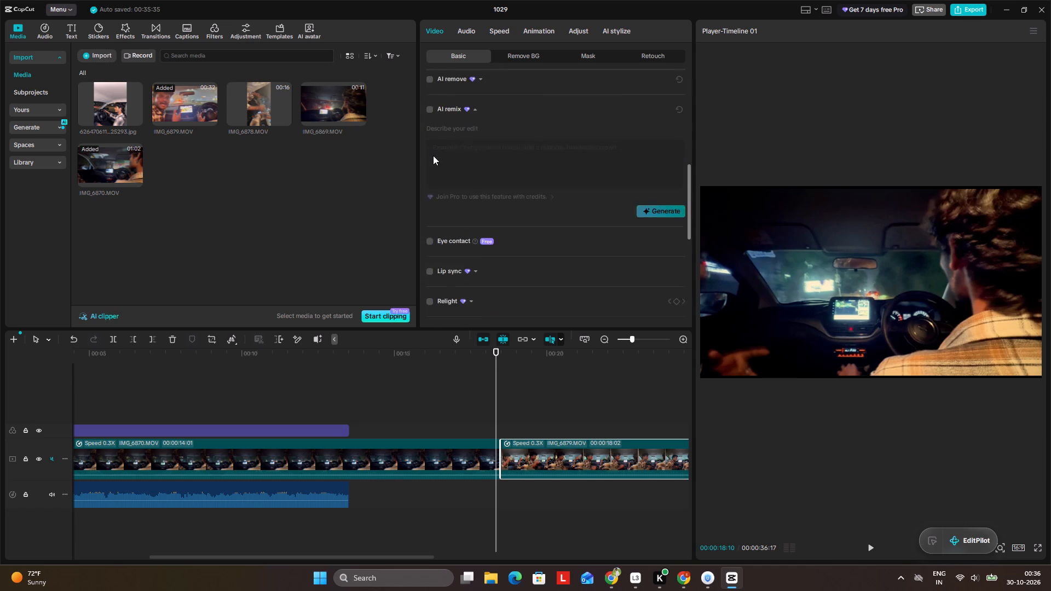
pyautogui.scroll(2, 433, 155)
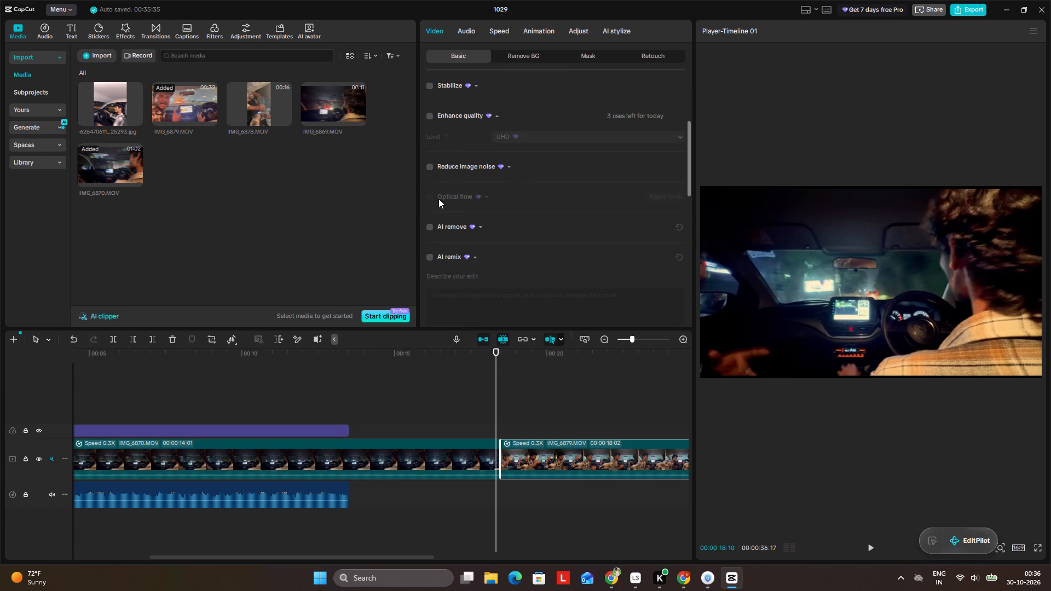
pyautogui.scroll(7, 438, 199)
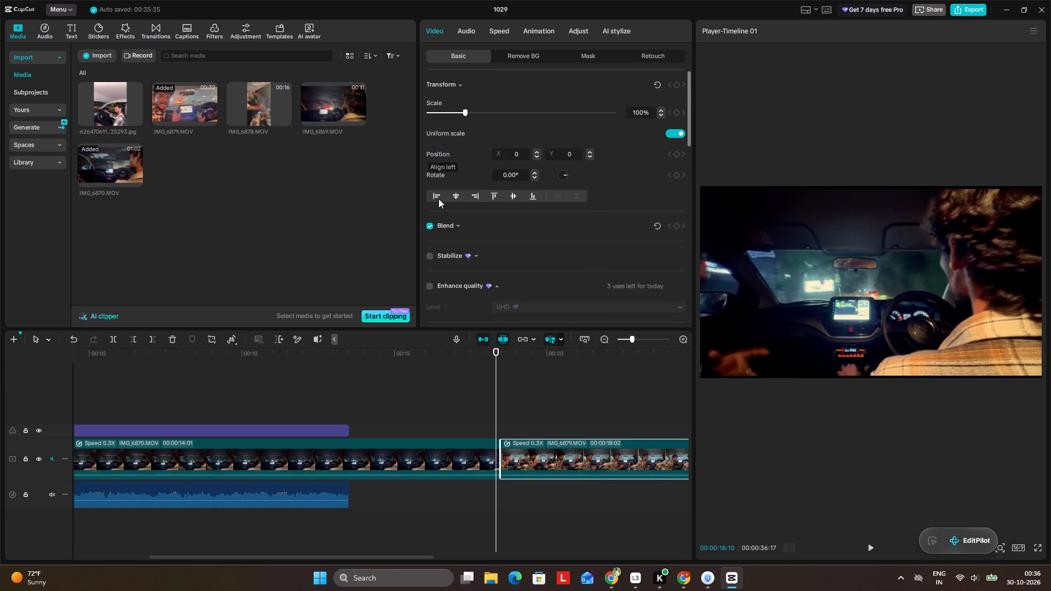
pyautogui.click(535, 28)
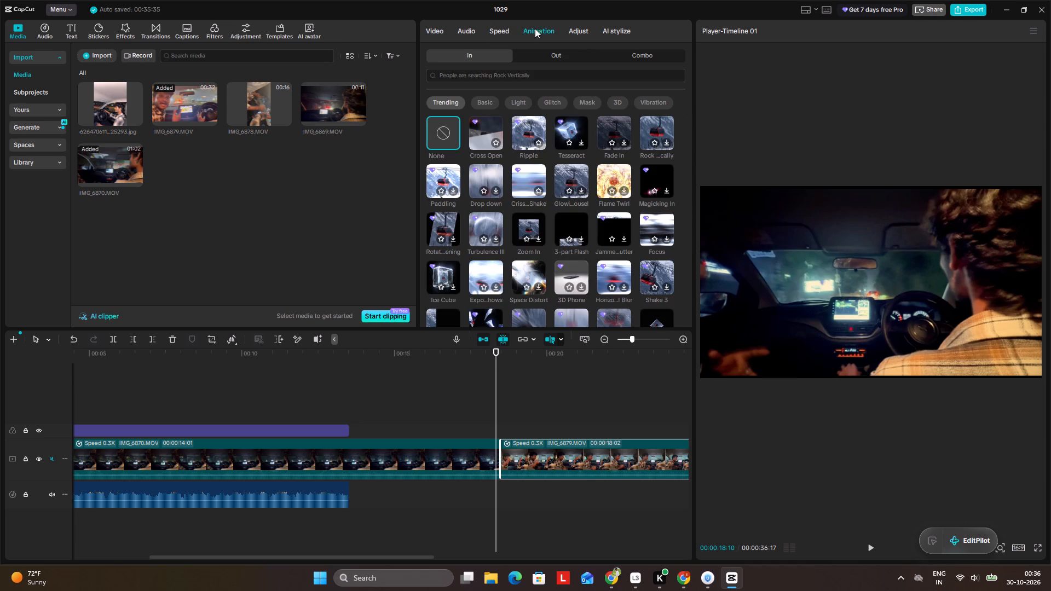
# Color match the IMG_6879.MOV clip to a reference frame of the dark driving footage in the second clip, and dismiss the sign-in prompt.
pyautogui.click(586, 26)
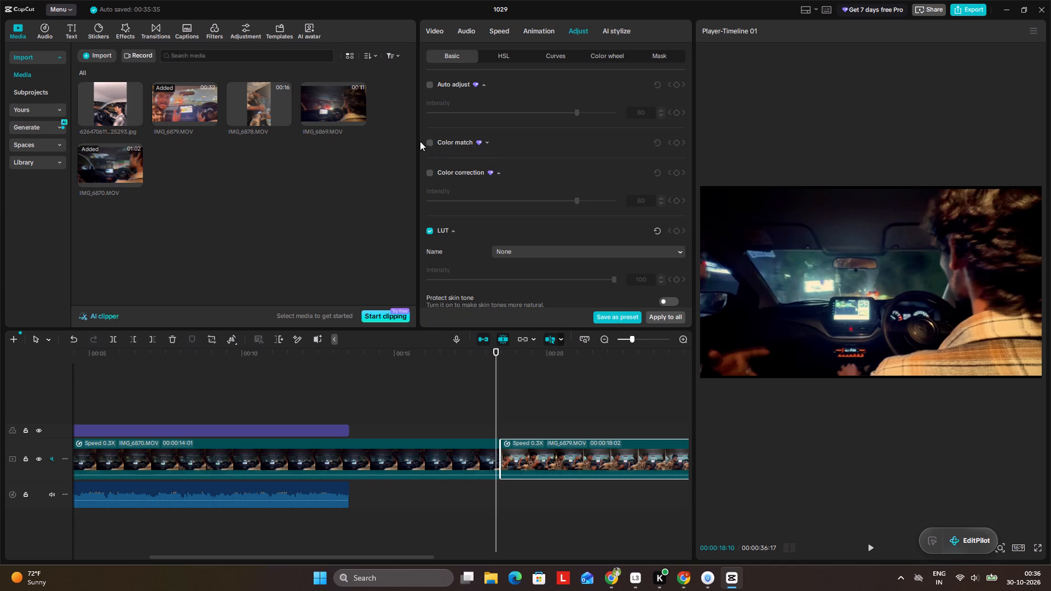
pyautogui.click(420, 141)
pyautogui.click(432, 144)
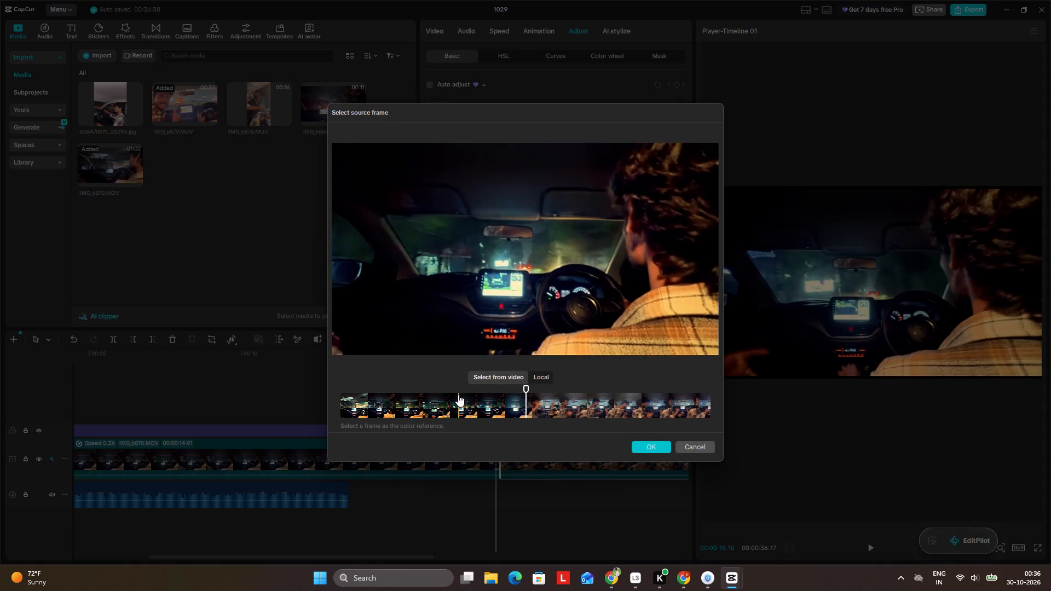
pyautogui.click(453, 392)
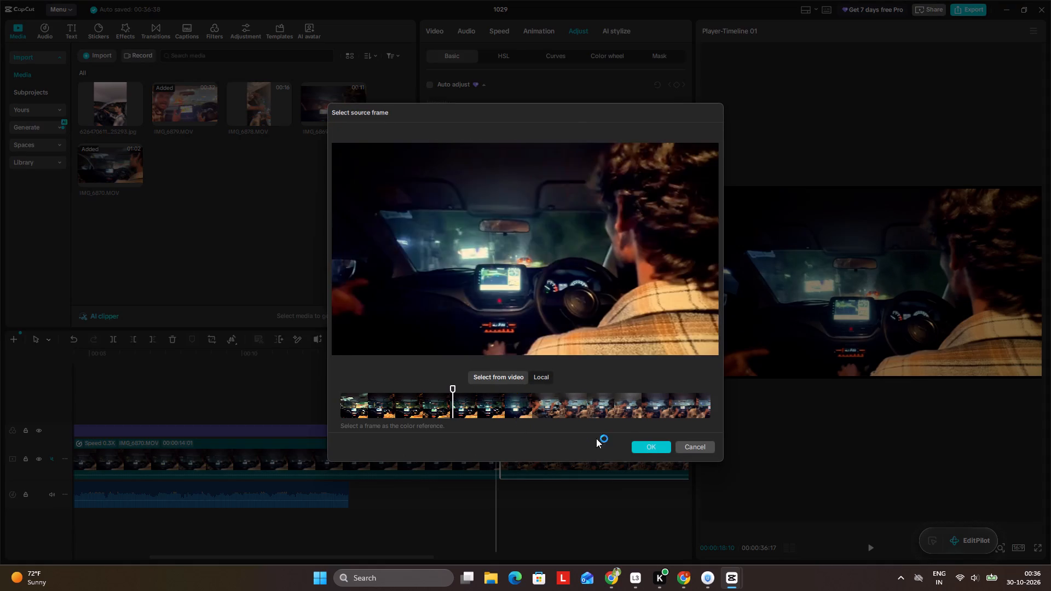
pyautogui.click(646, 449)
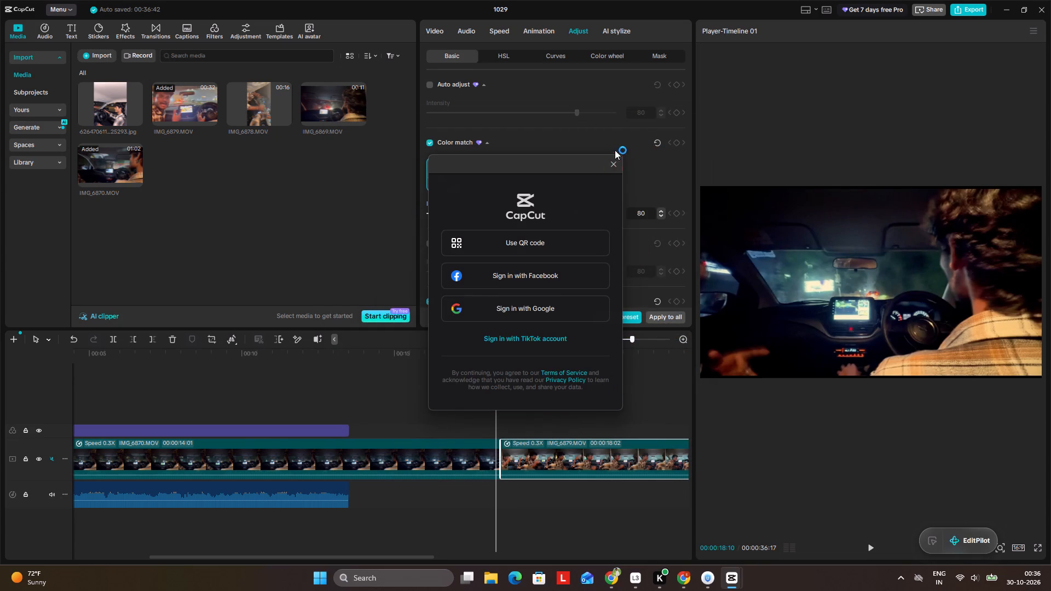
pyautogui.click(613, 157)
# Play the edit across the join into the third clip to check the matched color.
pyautogui.doubleClick(539, 407)
pyautogui.moveTo(538, 407); pyautogui.dragTo(532, 407)
pyautogui.moveTo(531, 407); pyautogui.dragTo(530, 407)
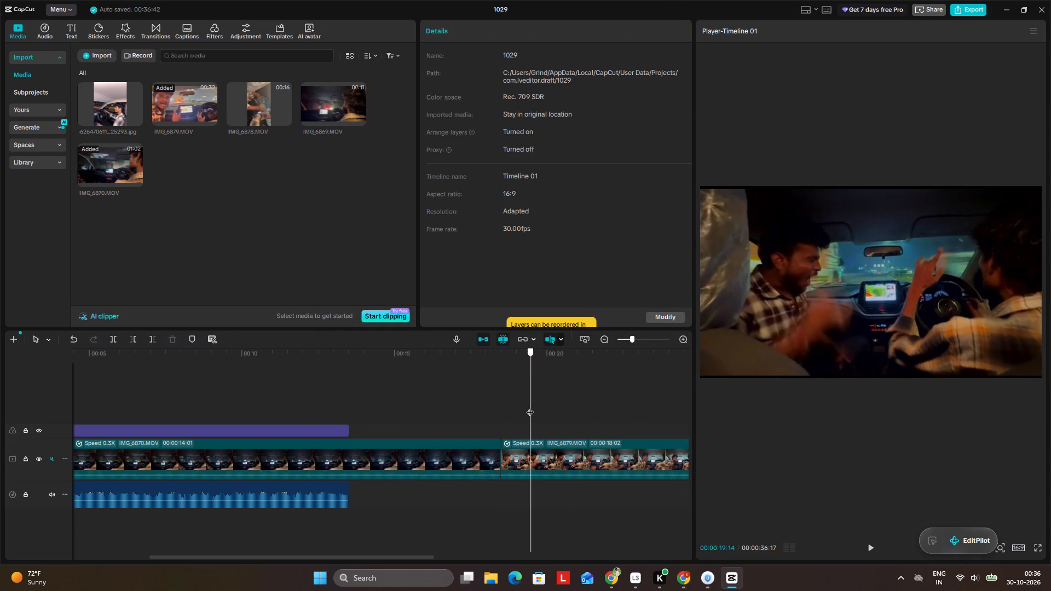
pyautogui.moveTo(530, 407); pyautogui.dragTo(476, 408)
pyautogui.press('space')
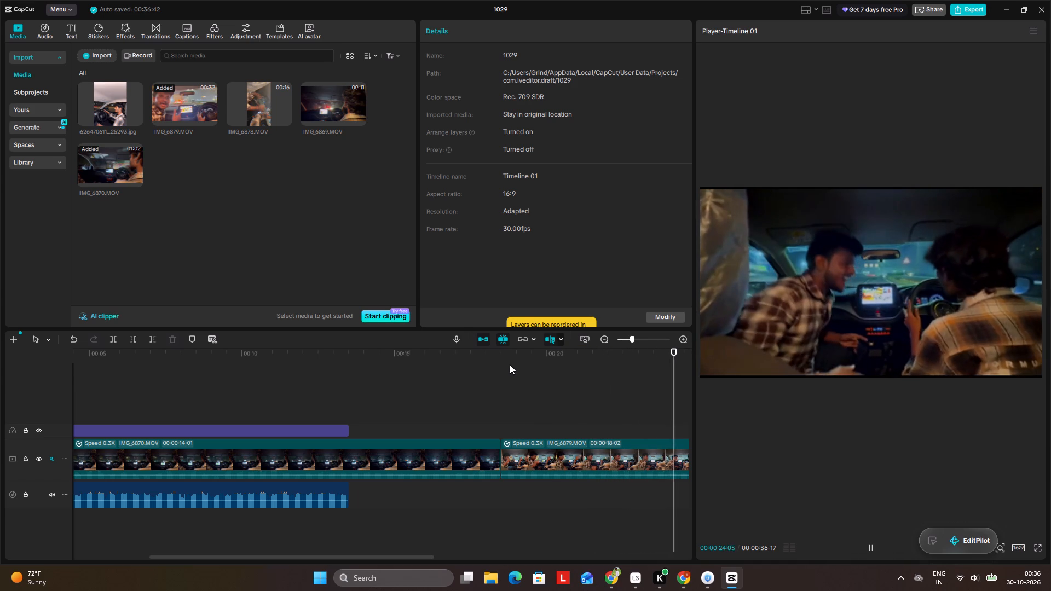
pyautogui.press('space')
# Set the speed of the IMG_6879.MOV clip to 0.41x.
pyautogui.click(399, 473)
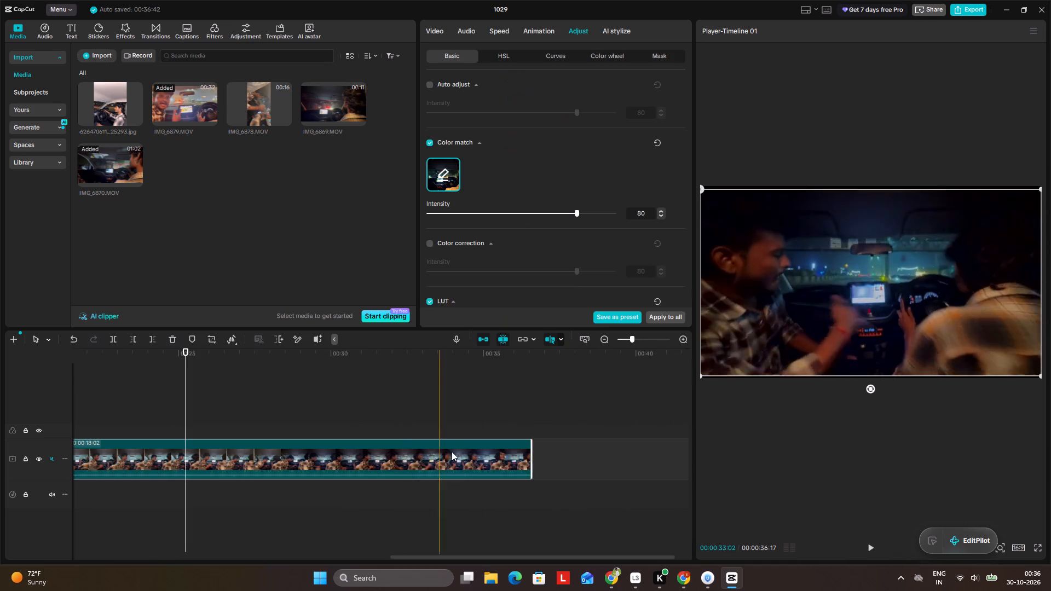
pyautogui.click(473, 27)
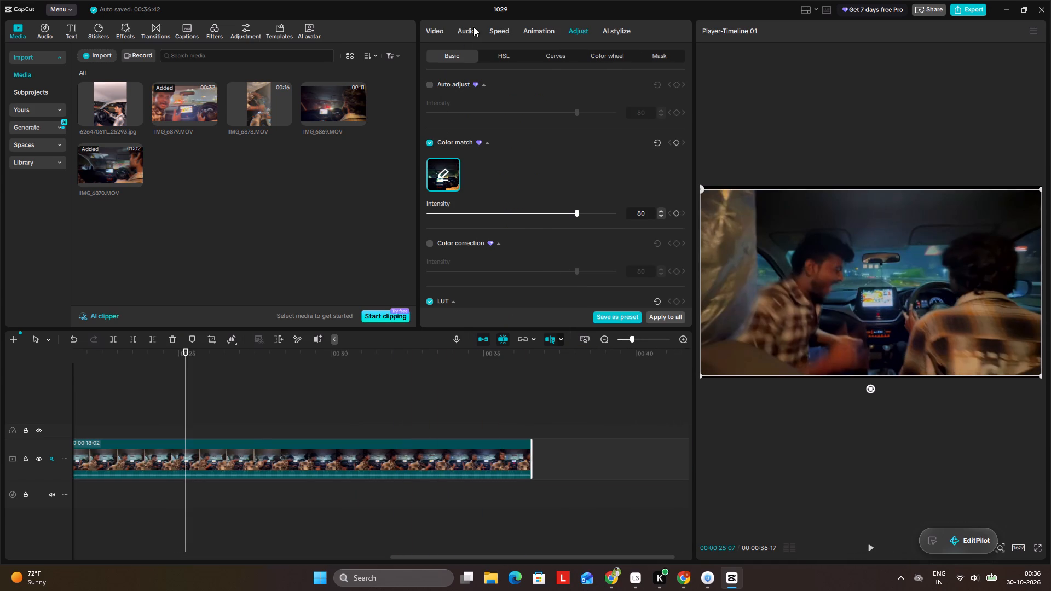
pyautogui.click(496, 30)
pyautogui.click(441, 101)
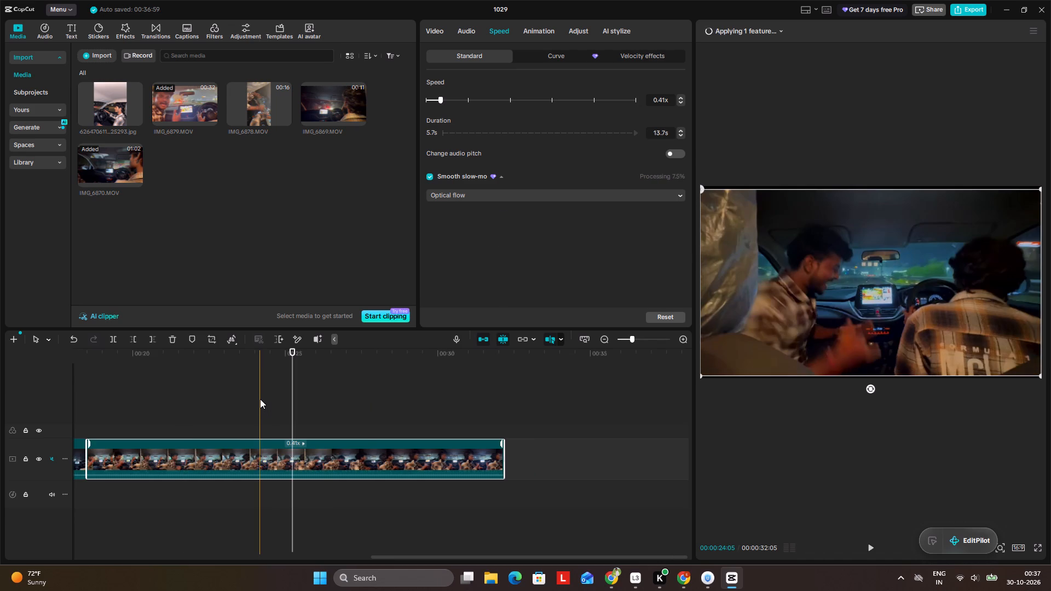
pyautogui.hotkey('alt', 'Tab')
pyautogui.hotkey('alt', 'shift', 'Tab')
# Turn on smooth slow-mo for the slowed second IMG_6870.MOV clip using the Optical flow method.
pyautogui.click(221, 426)
pyautogui.click(220, 407)
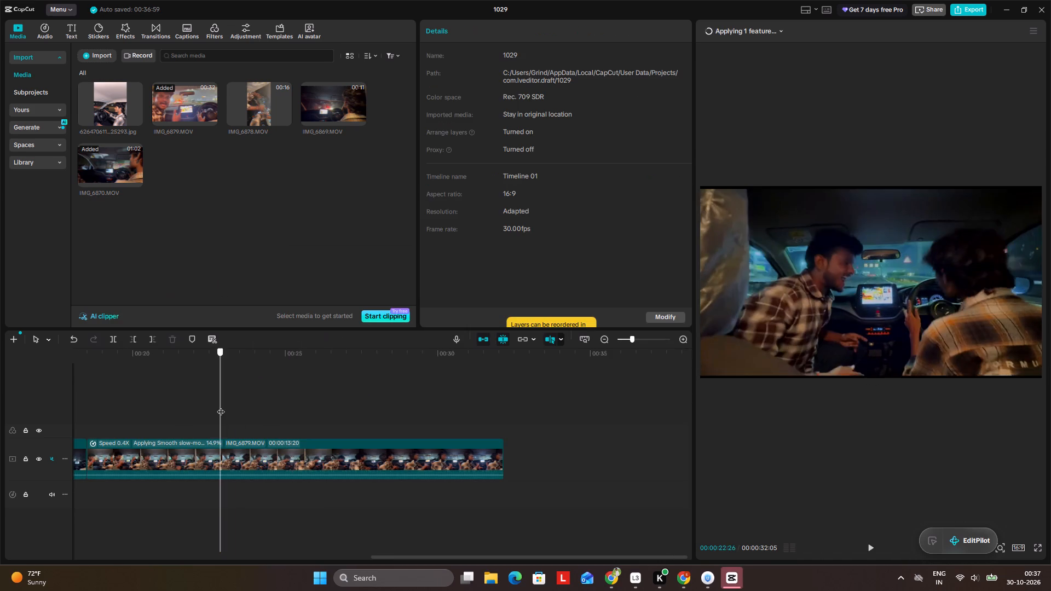
pyautogui.moveTo(221, 405); pyautogui.dragTo(322, 413)
pyautogui.click(319, 466)
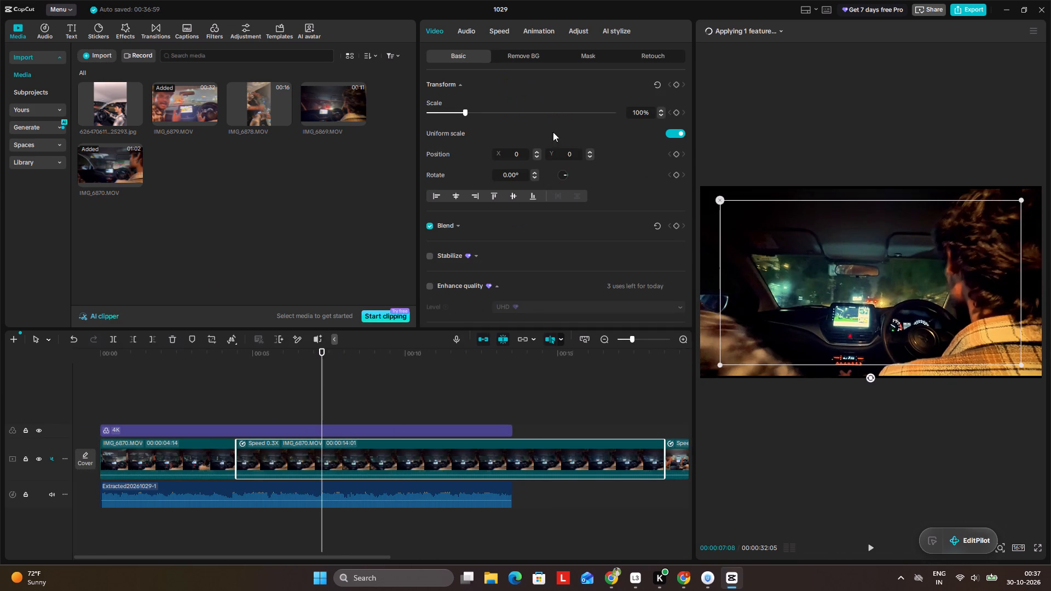
pyautogui.click(480, 31)
pyautogui.click(507, 30)
pyautogui.click(426, 178)
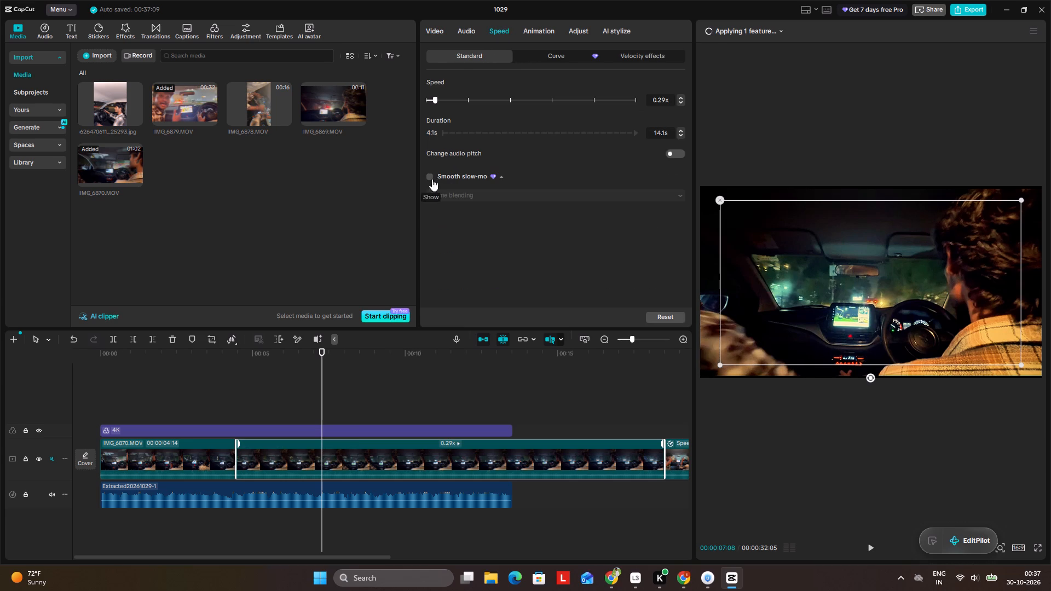
pyautogui.click(434, 179)
pyautogui.click(429, 178)
pyautogui.click(449, 193)
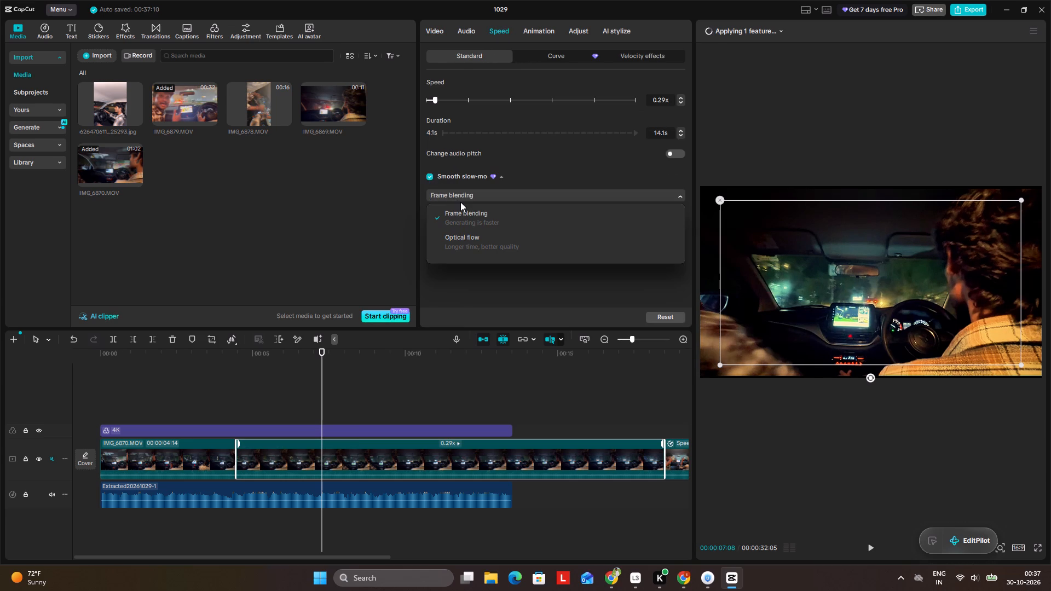
pyautogui.click(477, 242)
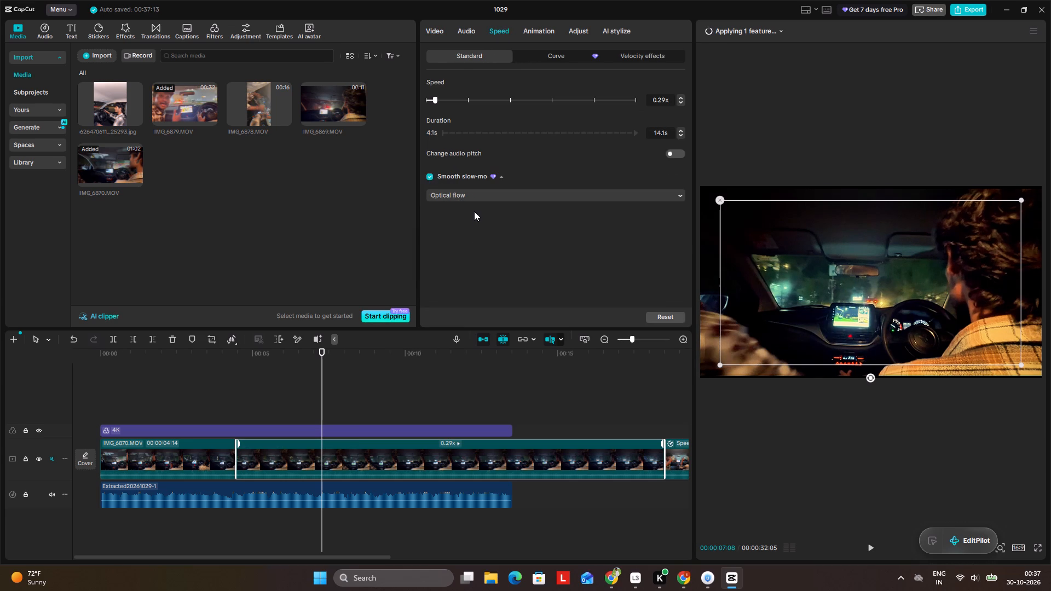
# Play the second clip's slow motion, and the join into the third clip, to check smoothness and pacing.
pyautogui.doubleClick(238, 376)
pyautogui.press('space')
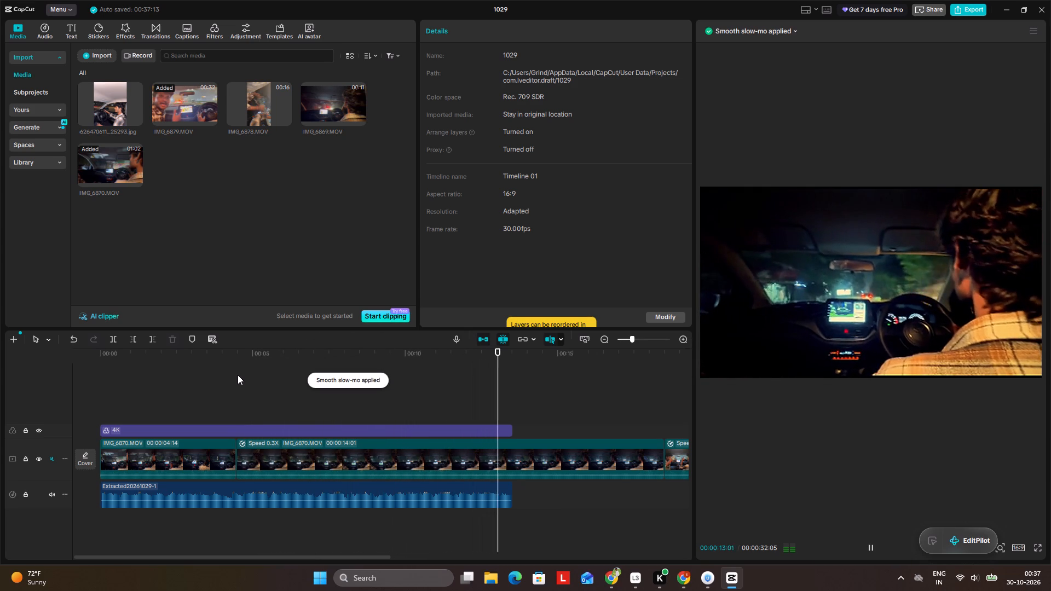
pyautogui.press('space')
pyautogui.click(535, 388)
pyautogui.moveTo(548, 389); pyautogui.dragTo(588, 389)
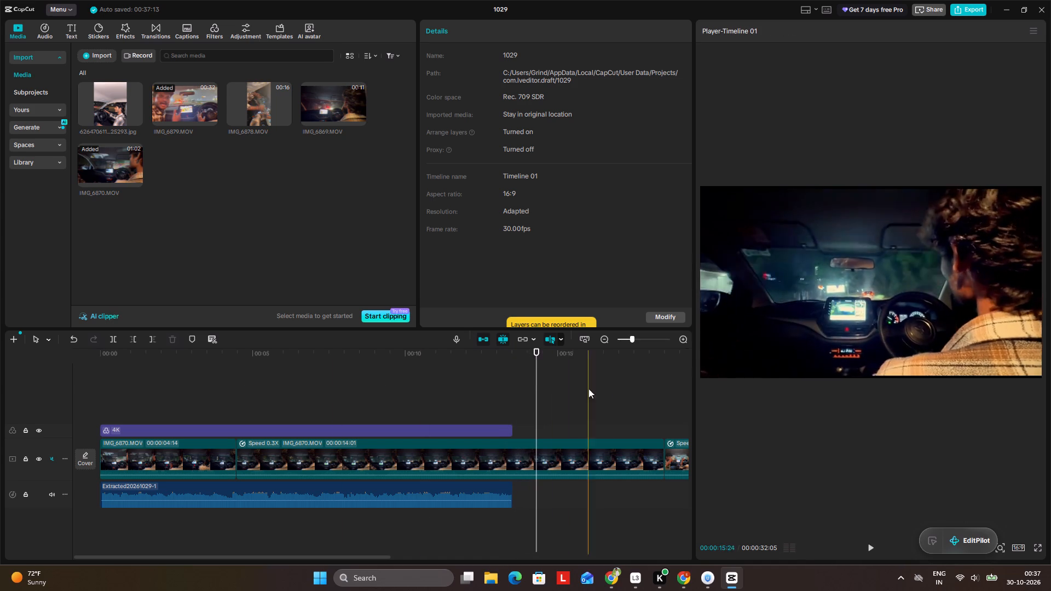
pyautogui.moveTo(588, 389); pyautogui.dragTo(659, 387)
pyautogui.press('space')
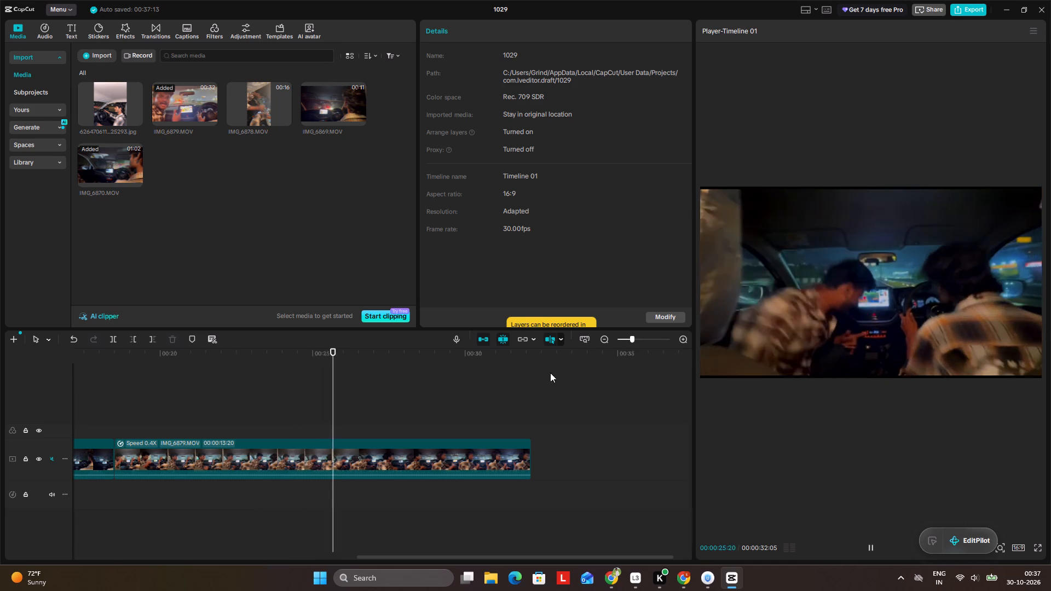
pyautogui.press('space')
# Play the whole edit full screen from the beginning.
pyautogui.tripleClick(1040, 542)
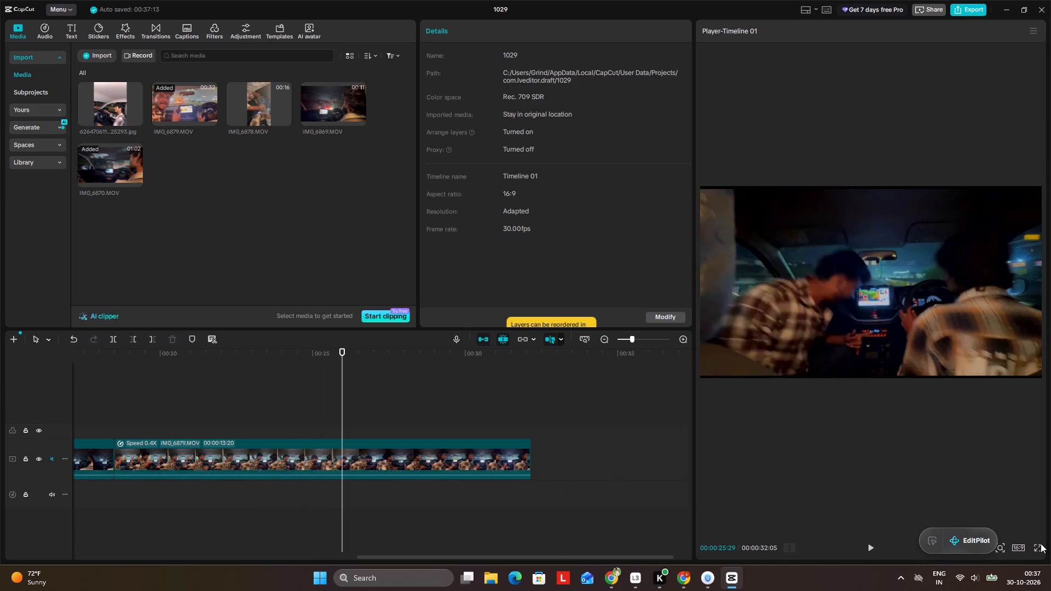
pyautogui.click(1038, 546)
pyautogui.click(483, 538)
pyautogui.moveTo(483, 540); pyautogui.dragTo(482, 541)
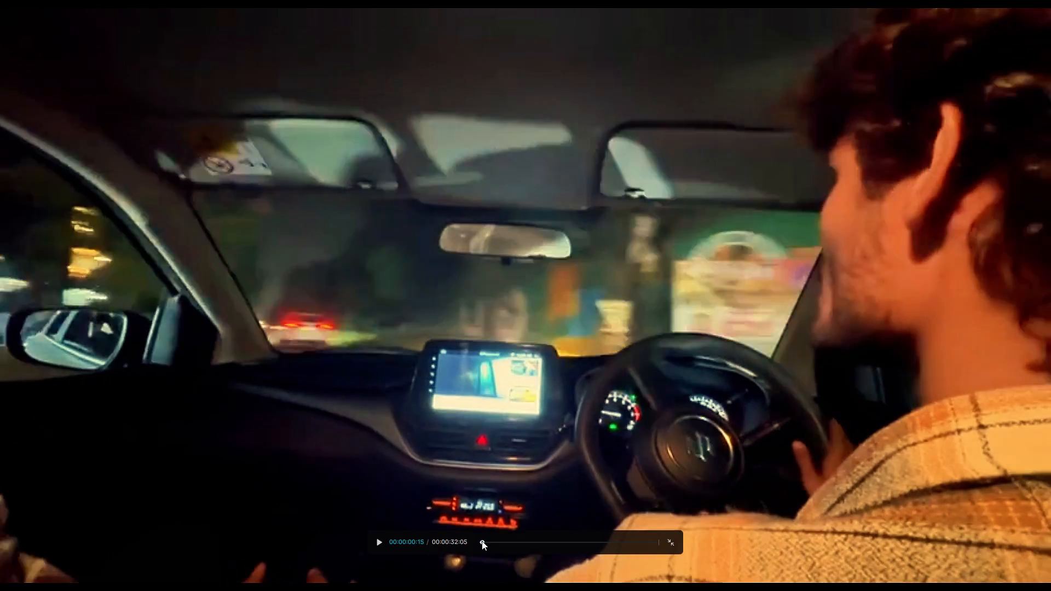
pyautogui.moveTo(482, 541); pyautogui.dragTo(463, 540)
pyautogui.press('space')
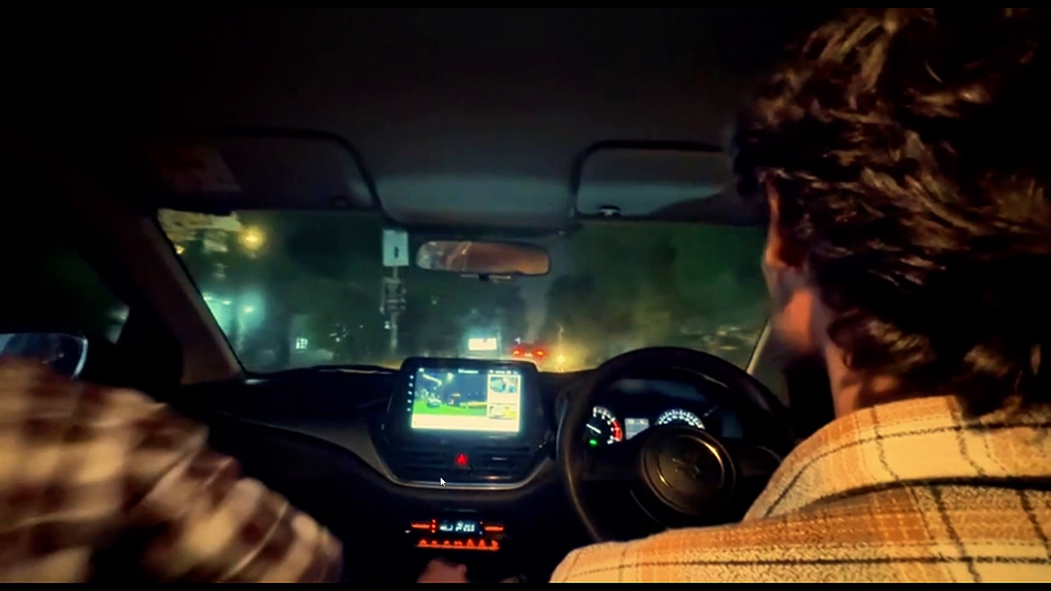
# Leave the full-screen playback and return to the editing timeline.
pyautogui.press('Escape')
pyautogui.press('`')
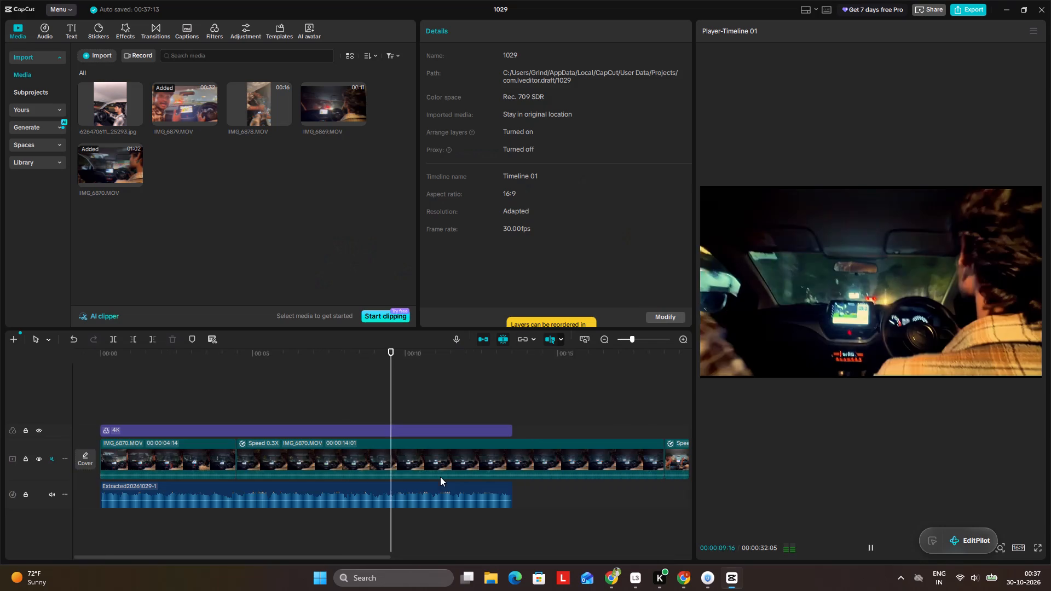
# Look through the slowed second IMG_6870.MOV clip's color adjustment, curves, color wheel, animation and speed settings.
pyautogui.click(267, 414)
pyautogui.click(289, 456)
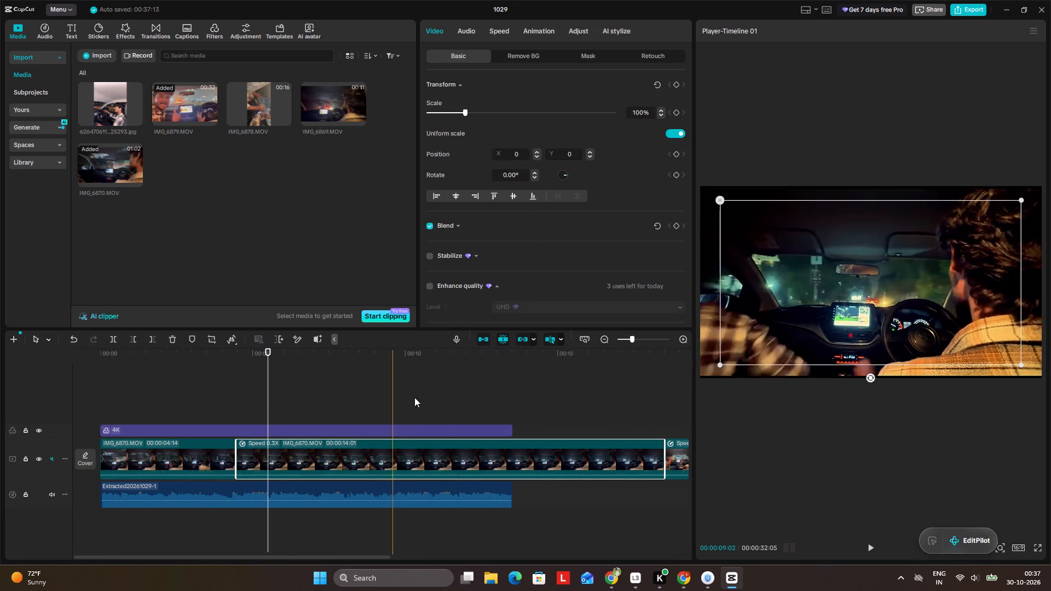
pyautogui.click(573, 31)
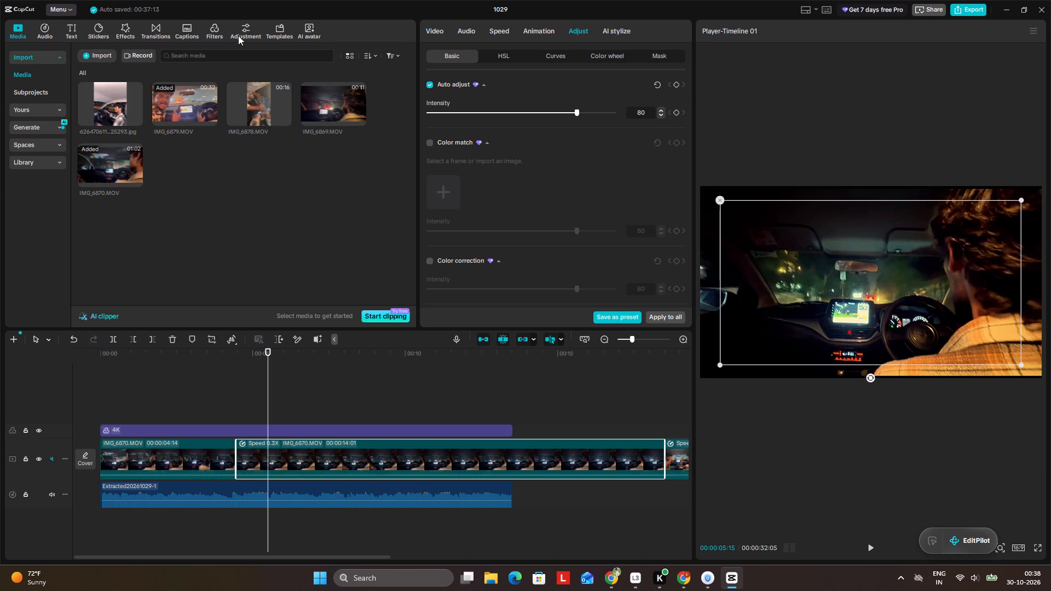
pyautogui.click(289, 452)
pyautogui.click(541, 59)
pyautogui.click(476, 61)
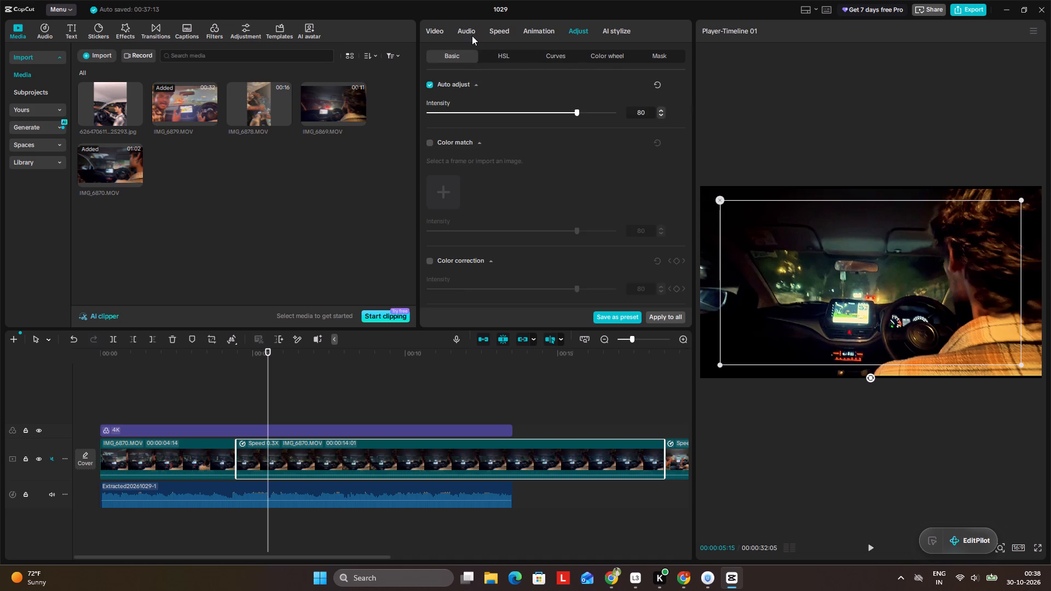
pyautogui.click(472, 36)
pyautogui.click(486, 28)
pyautogui.click(559, 31)
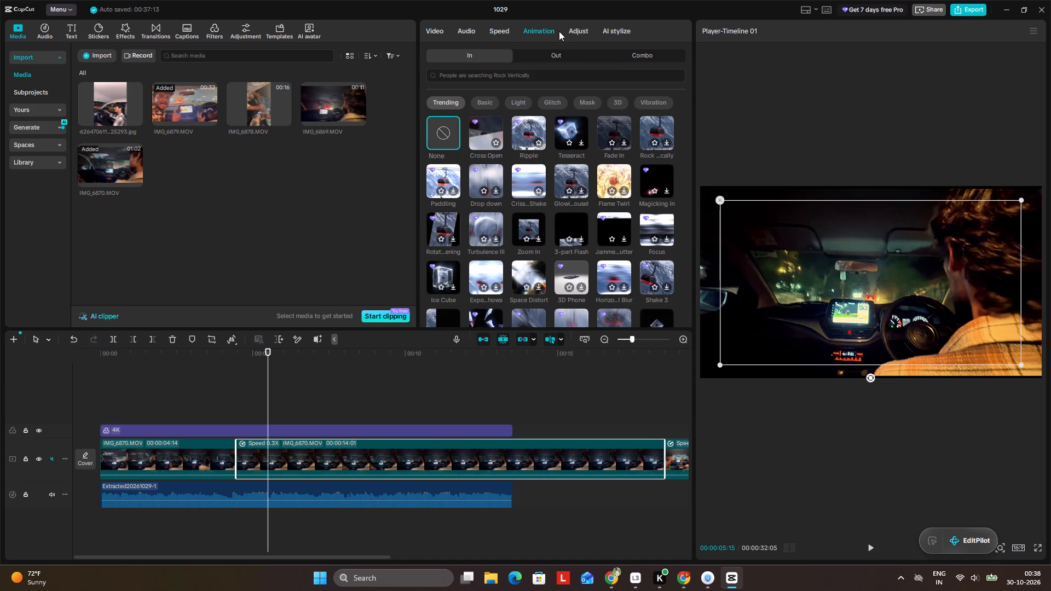
pyautogui.click(582, 30)
pyautogui.scroll(-6, 555, 129)
pyautogui.scroll(1, 554, 140)
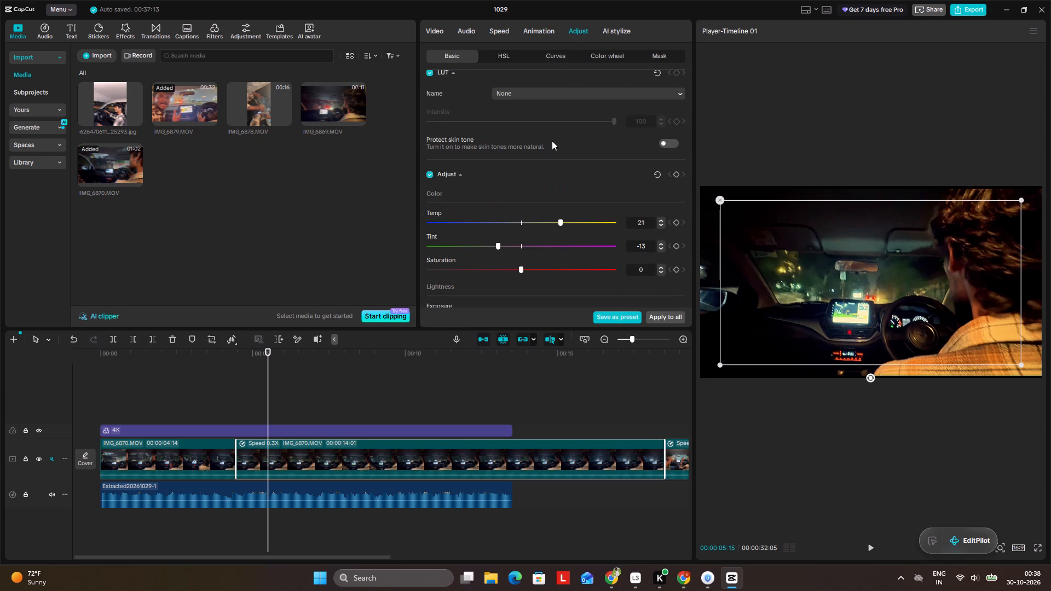
pyautogui.scroll(-11, 551, 141)
pyautogui.scroll(10, 544, 134)
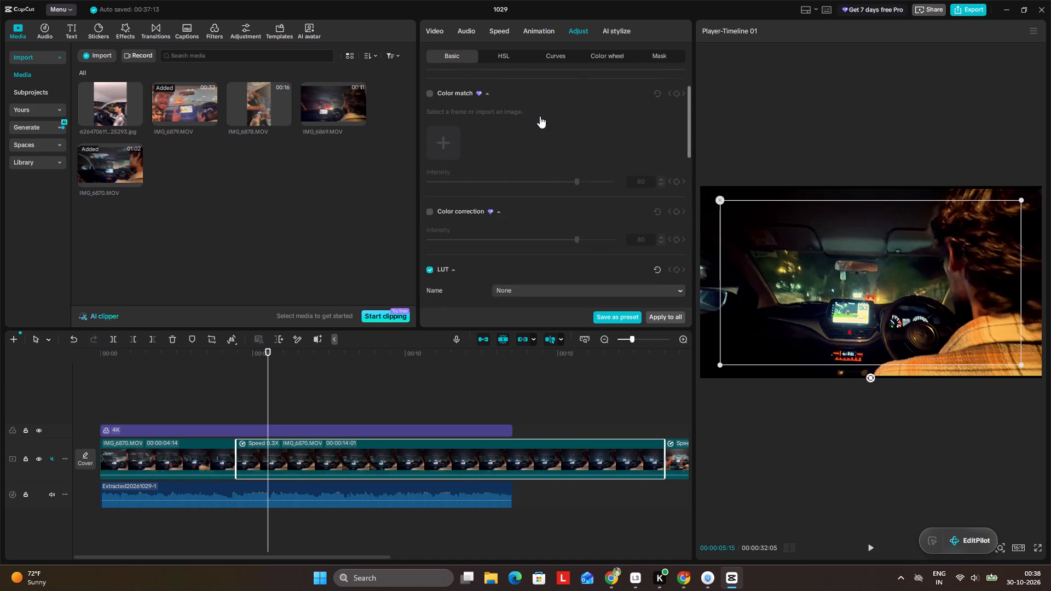
pyautogui.scroll(7, 540, 116)
pyautogui.click(555, 55)
pyautogui.click(594, 56)
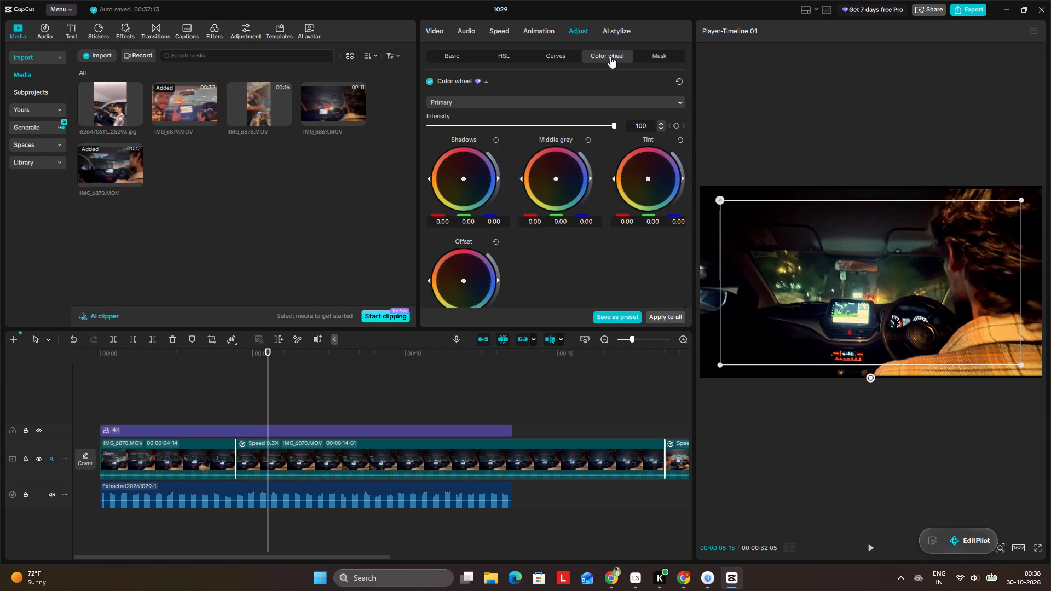
pyautogui.click(649, 57)
pyautogui.click(520, 60)
pyautogui.click(515, 33)
pyautogui.click(507, 32)
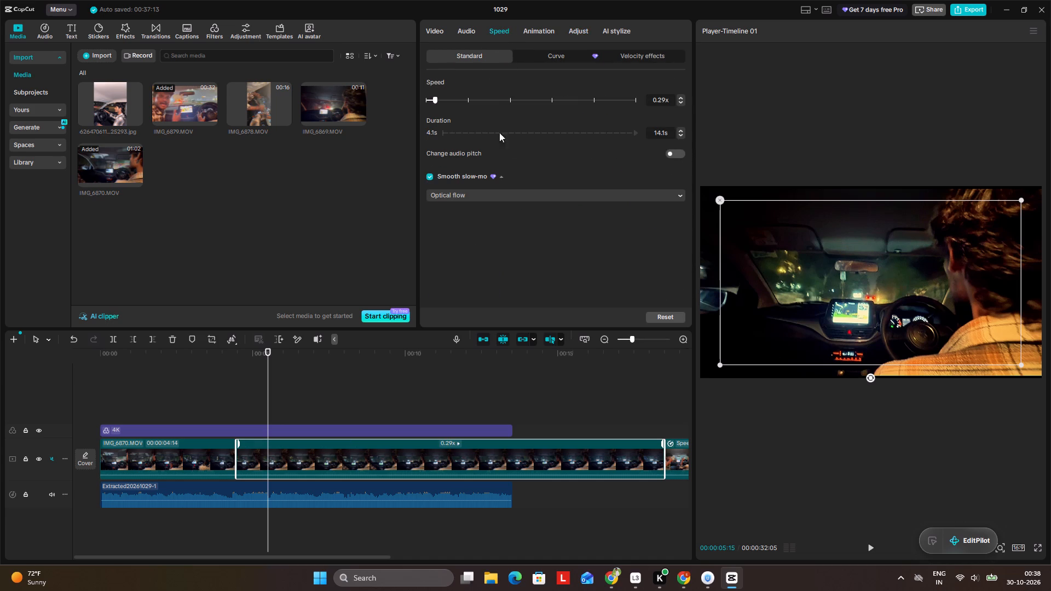
pyautogui.moveTo(499, 46); pyautogui.dragTo(507, 45, button='right')
# Apply the Flash velocity effect to the second IMG_6870.MOV clip, removing its current speed change.
pyautogui.click(615, 53)
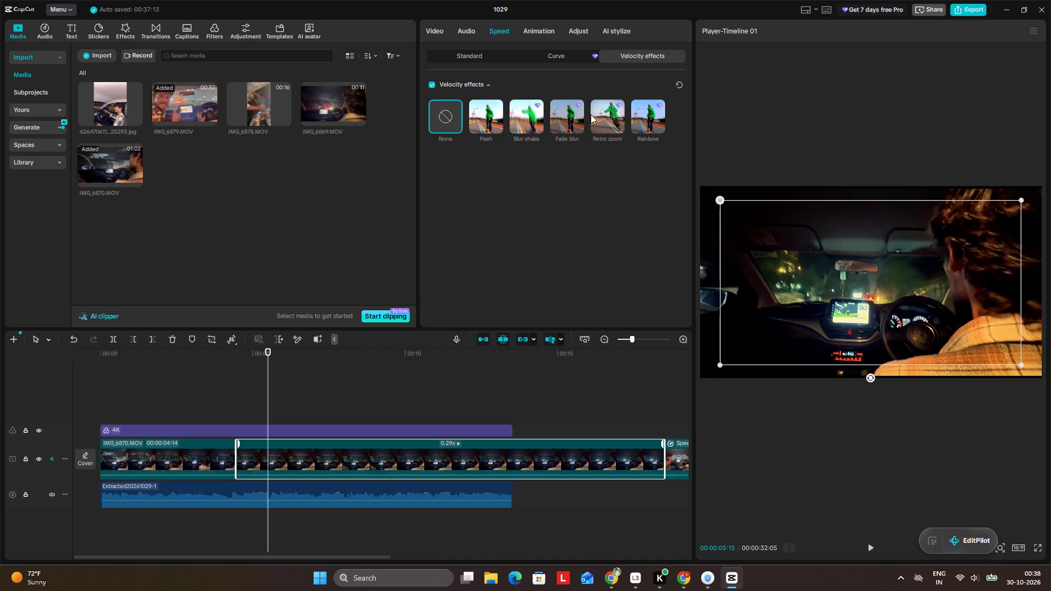
pyautogui.click(485, 107)
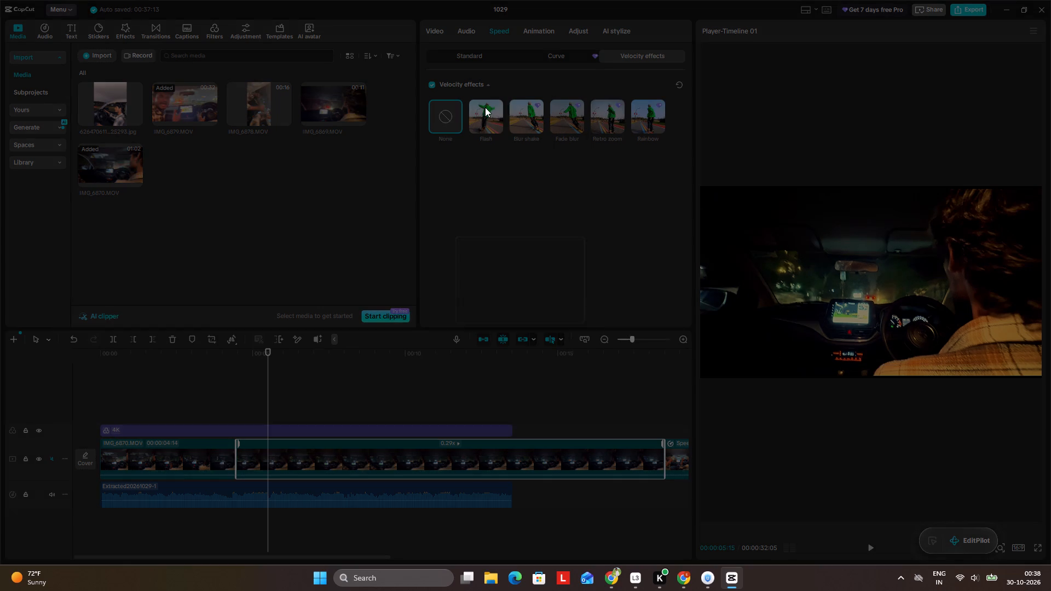
pyautogui.click(493, 319)
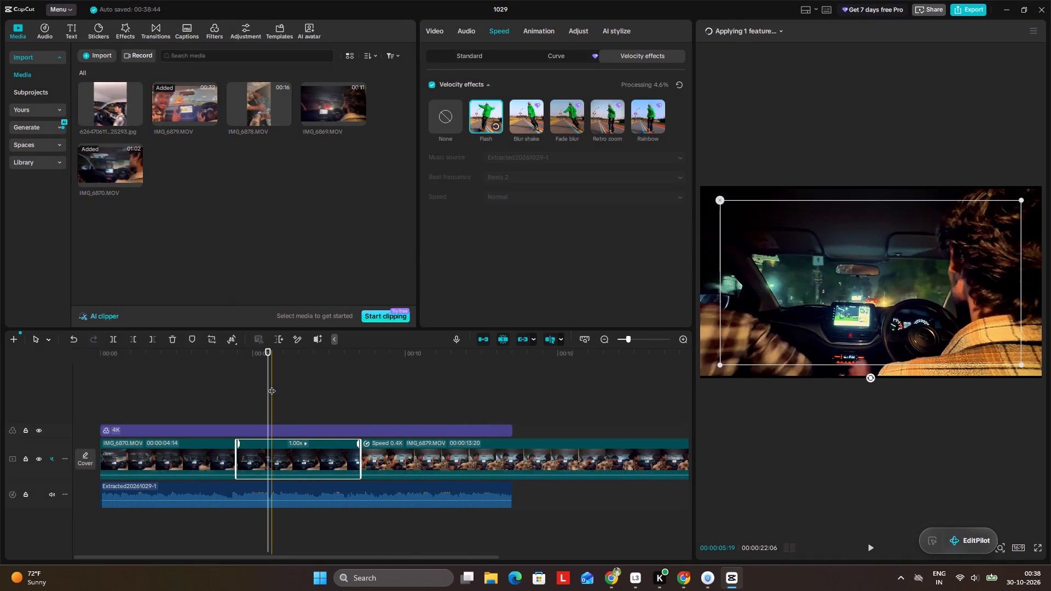
# Play the edit from the start of the second clip to check the Flash velocity effect.
pyautogui.click(236, 386)
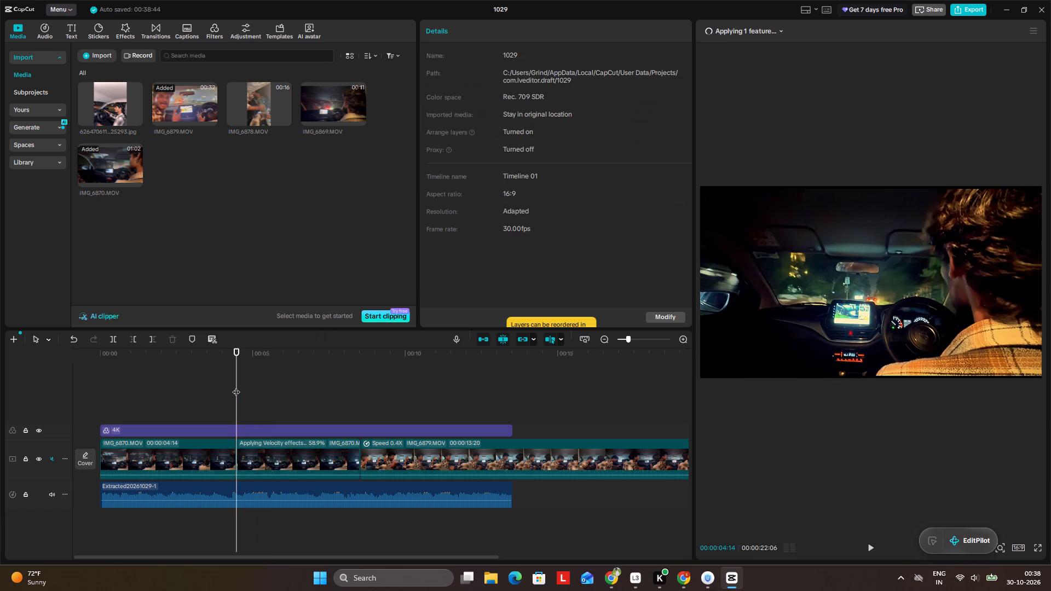
pyautogui.press('space')
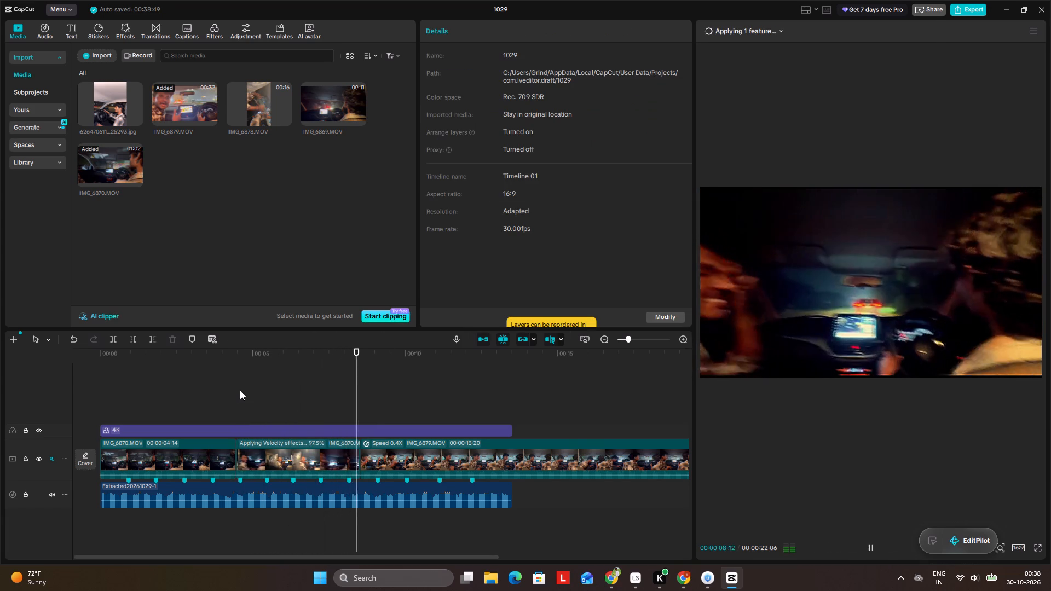
pyautogui.press('space')
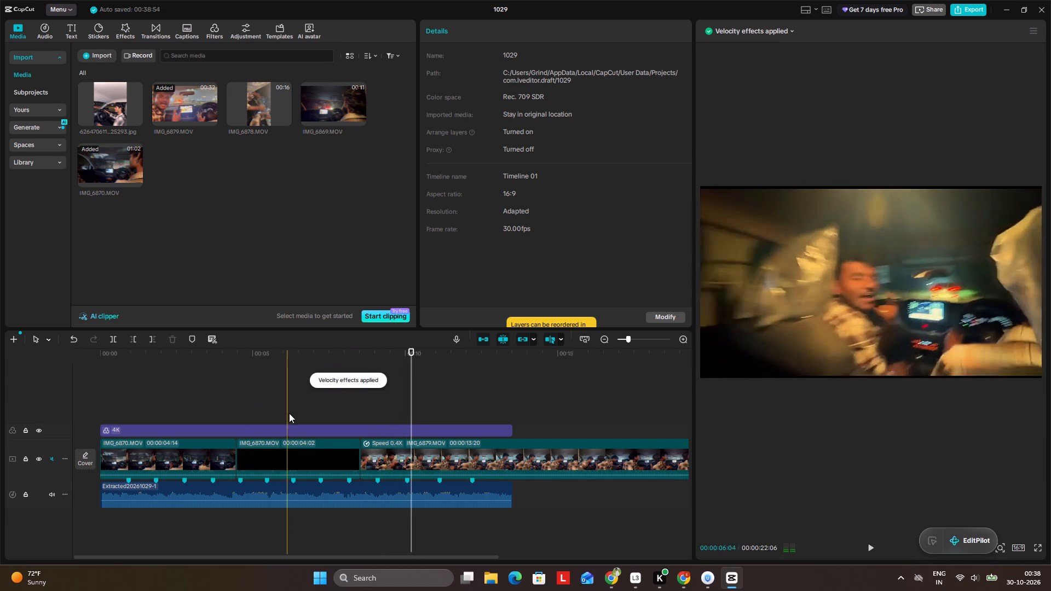
# Move the IMG_6879.MOV clip ahead of the second IMG_6870.MOV clip on the main video track.
pyautogui.click(421, 457)
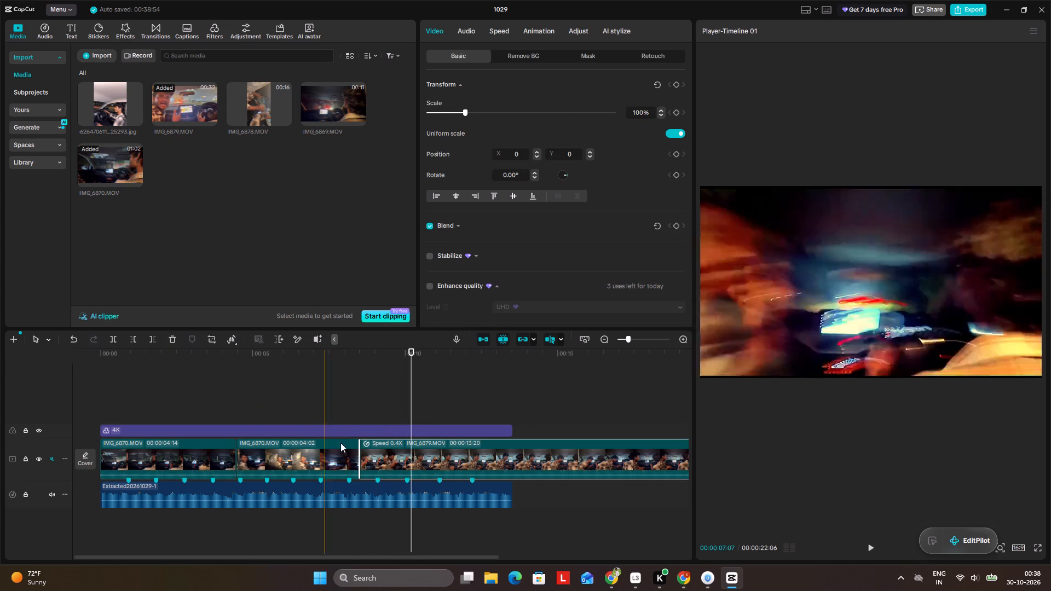
pyautogui.moveTo(412, 448); pyautogui.dragTo(290, 452)
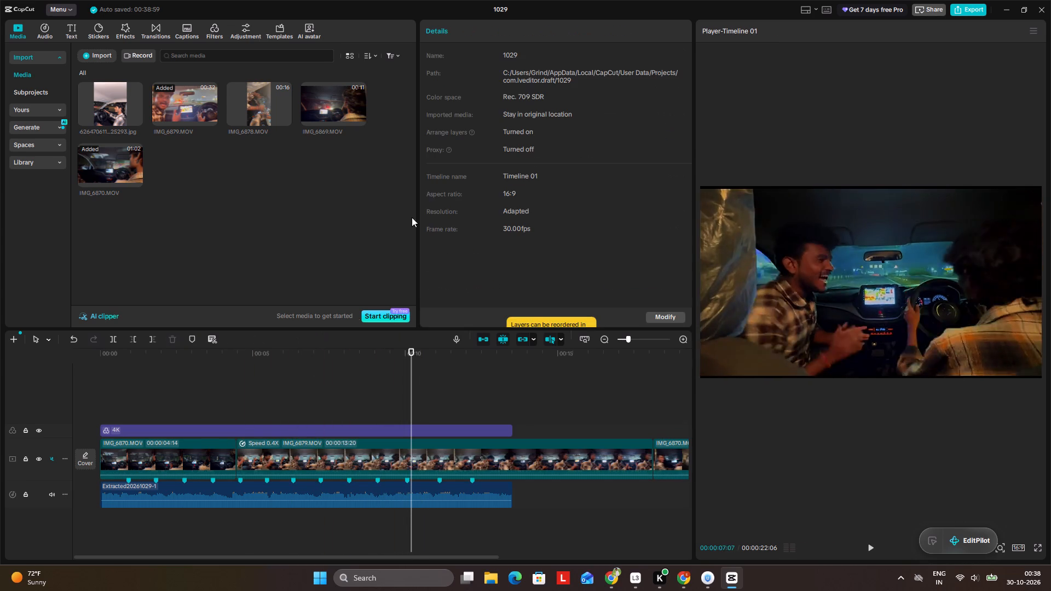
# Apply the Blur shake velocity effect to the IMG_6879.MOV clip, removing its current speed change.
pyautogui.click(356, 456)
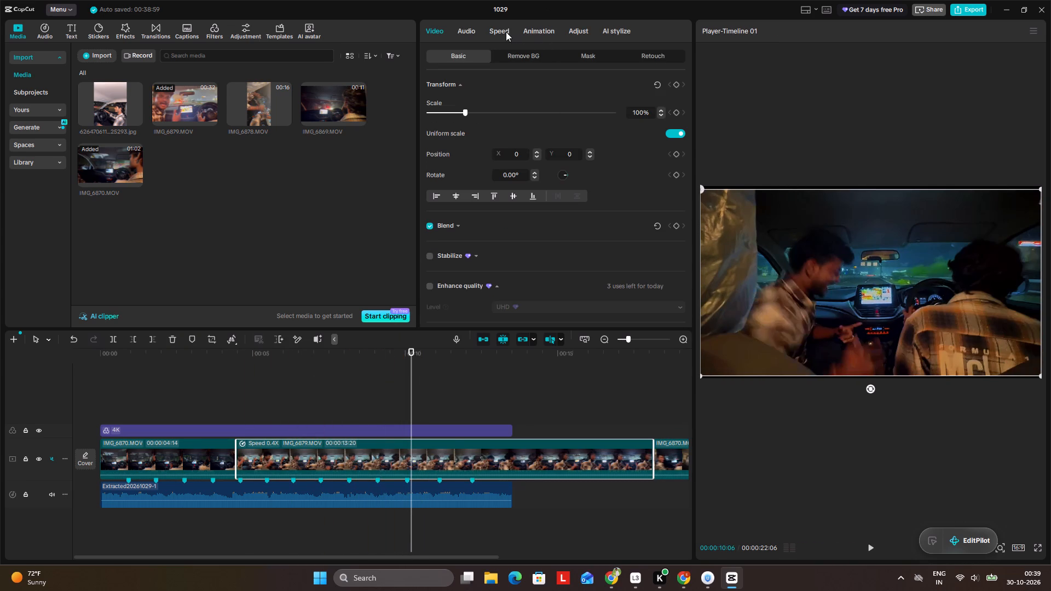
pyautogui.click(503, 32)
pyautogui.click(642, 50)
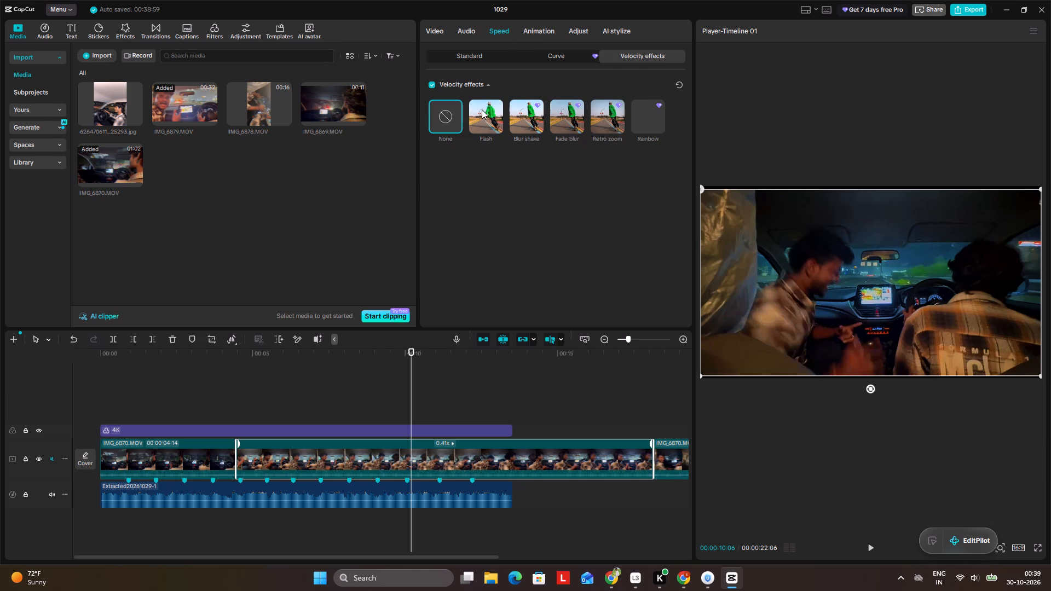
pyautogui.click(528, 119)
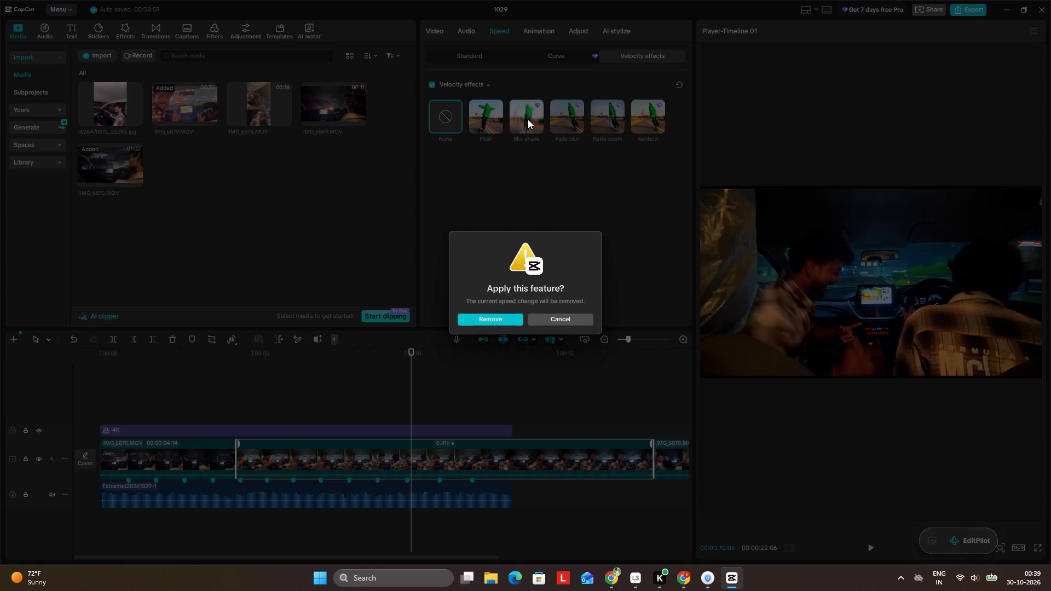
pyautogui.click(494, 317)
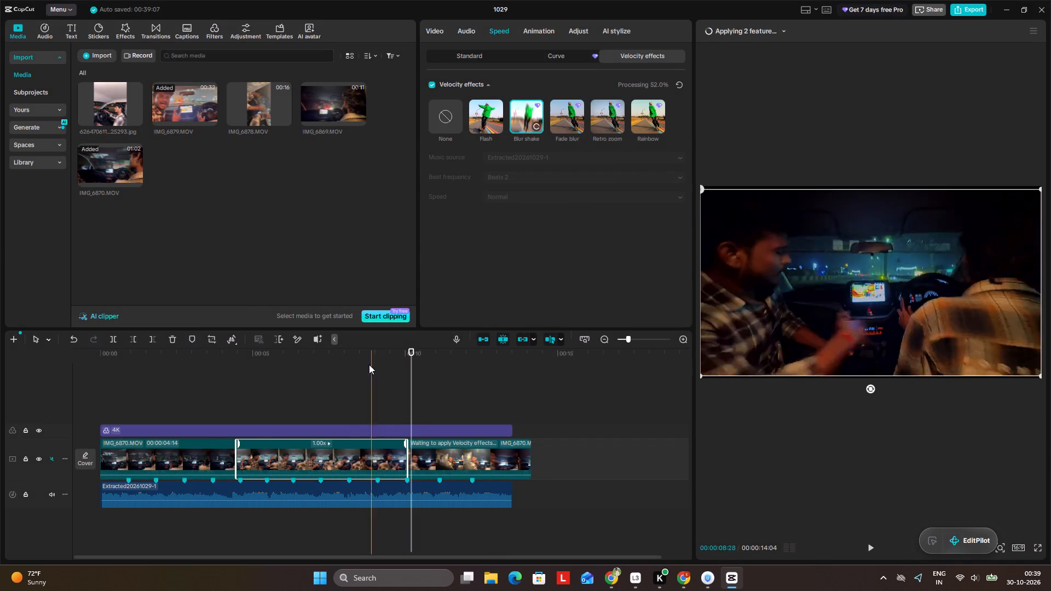
# Play from just before the IMG_6879.MOV clip to check the Blur shake velocity effect.
pyautogui.moveTo(244, 368); pyautogui.dragTo(239, 368)
pyautogui.click(226, 367)
pyautogui.press('space')
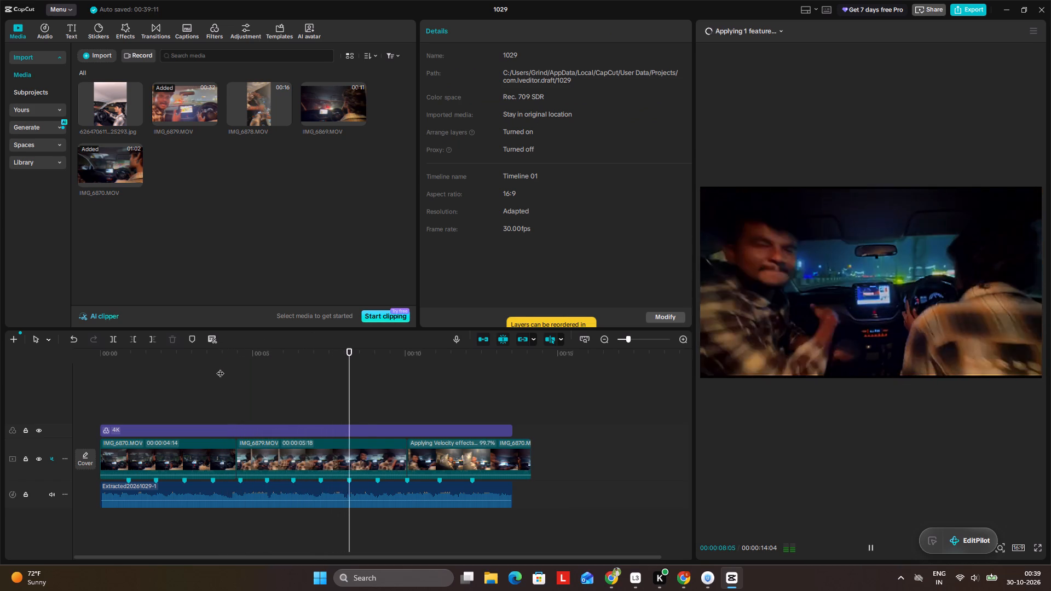
pyautogui.press('space')
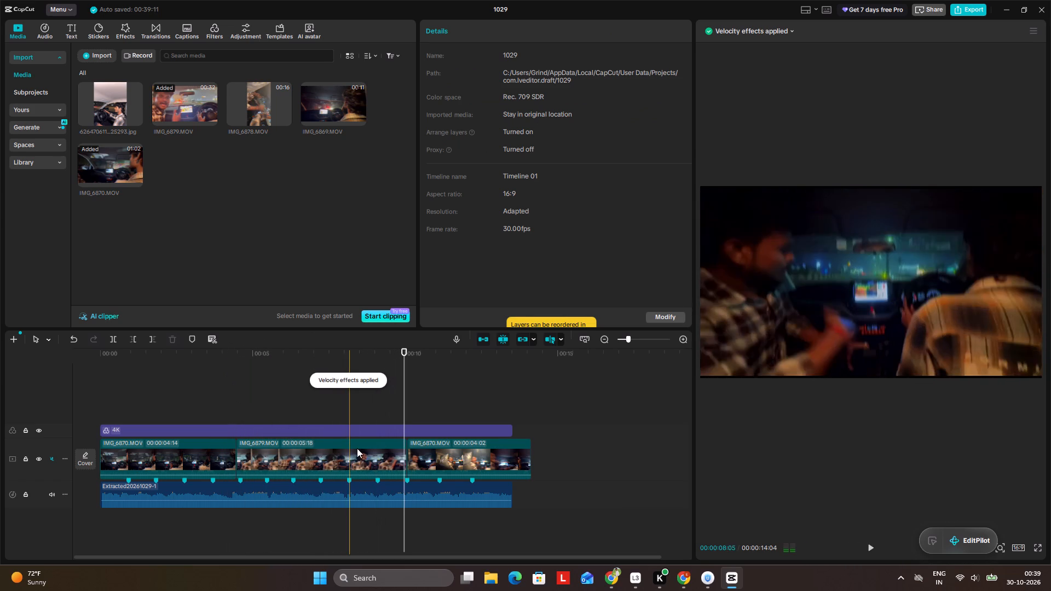
# Switch the IMG_6879.MOV clip's velocity effect to Flash.
pyautogui.click(357, 449)
pyautogui.click(572, 37)
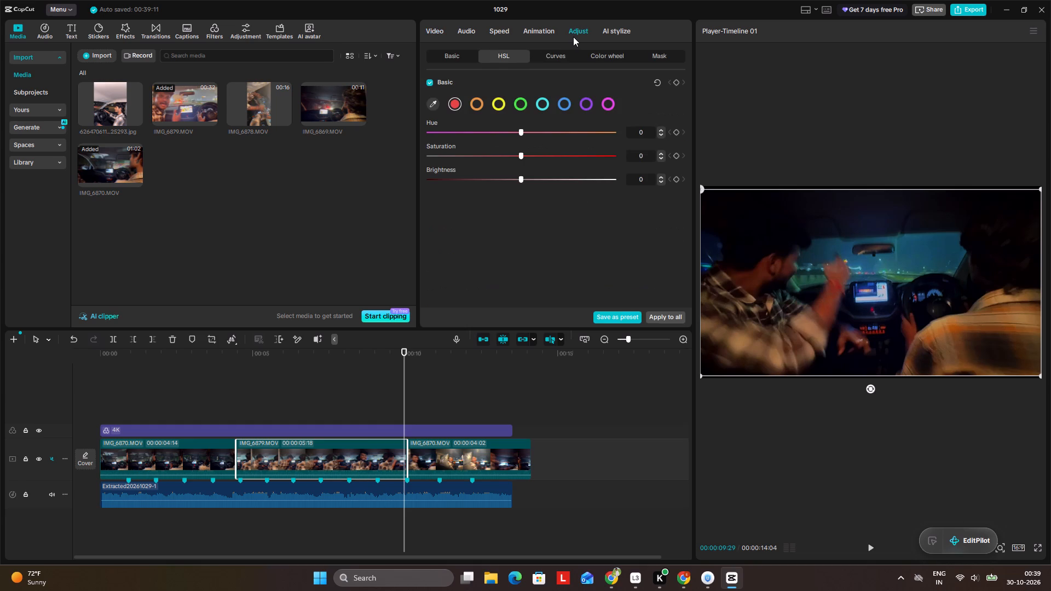
pyautogui.click(484, 34)
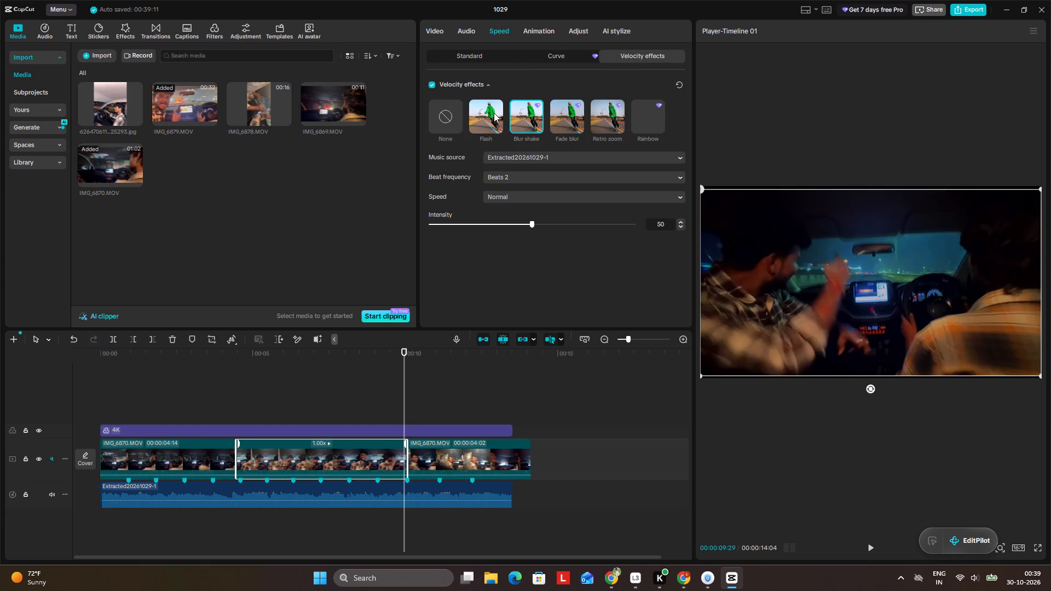
pyautogui.click(494, 112)
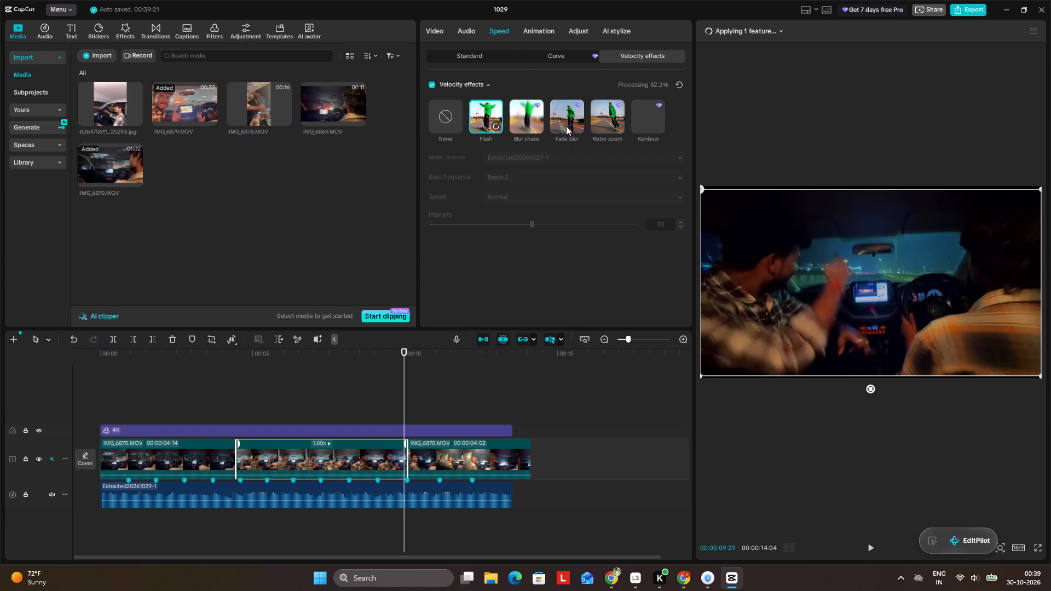
# Examine the available beat frequency, music source and speed options of the clip's Flash velocity effect.
pyautogui.click(525, 182)
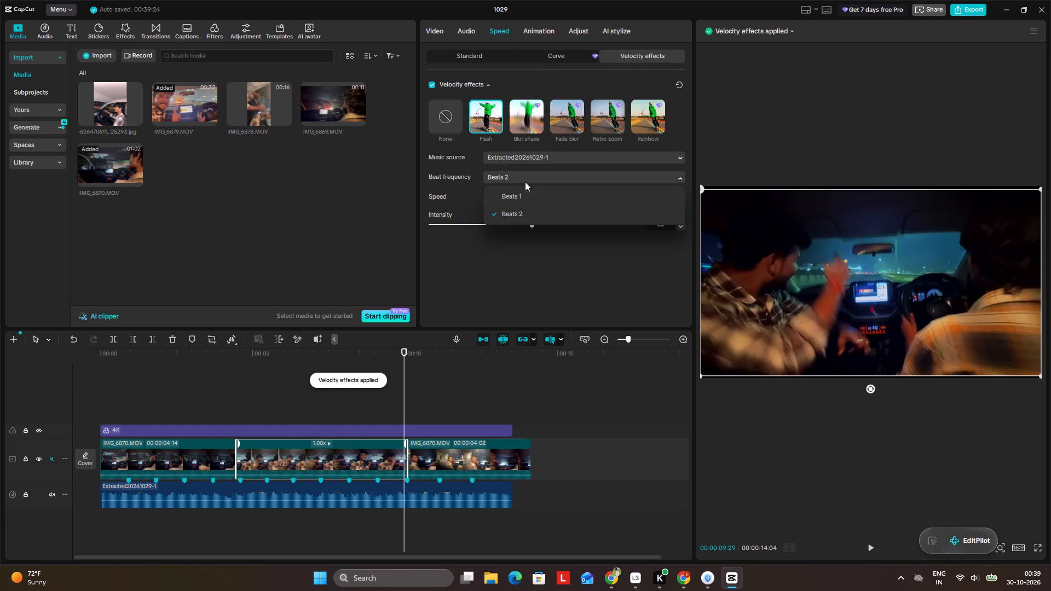
pyautogui.click(525, 180)
pyautogui.click(524, 164)
pyautogui.click(526, 159)
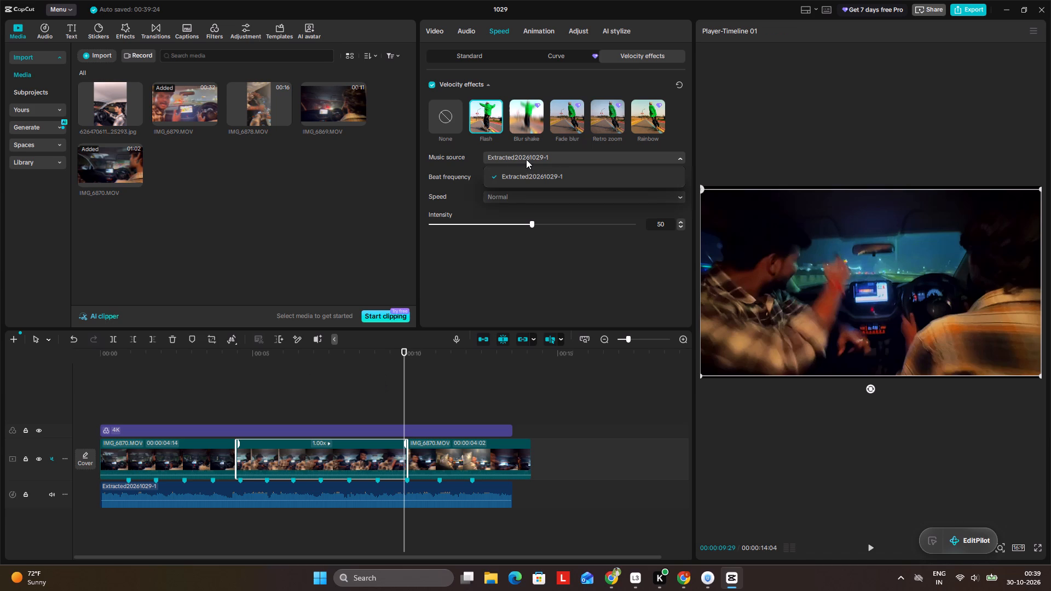
pyautogui.click(526, 159)
pyautogui.click(518, 194)
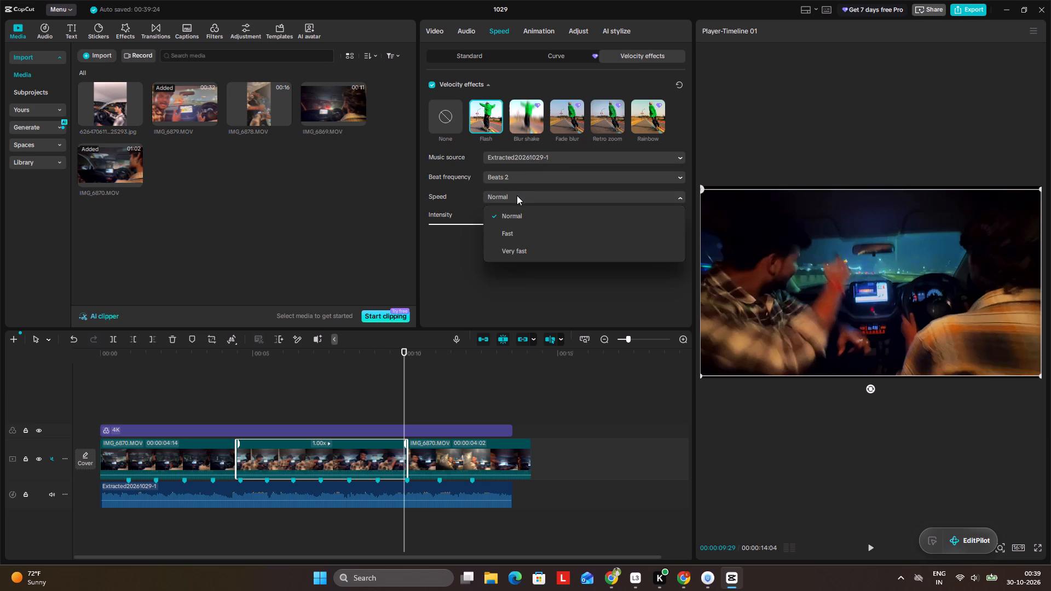
pyautogui.click(517, 195)
# Play from just before the IMG_6879.MOV clip to check its Flash velocity effect.
pyautogui.click(233, 386)
pyautogui.press('space')
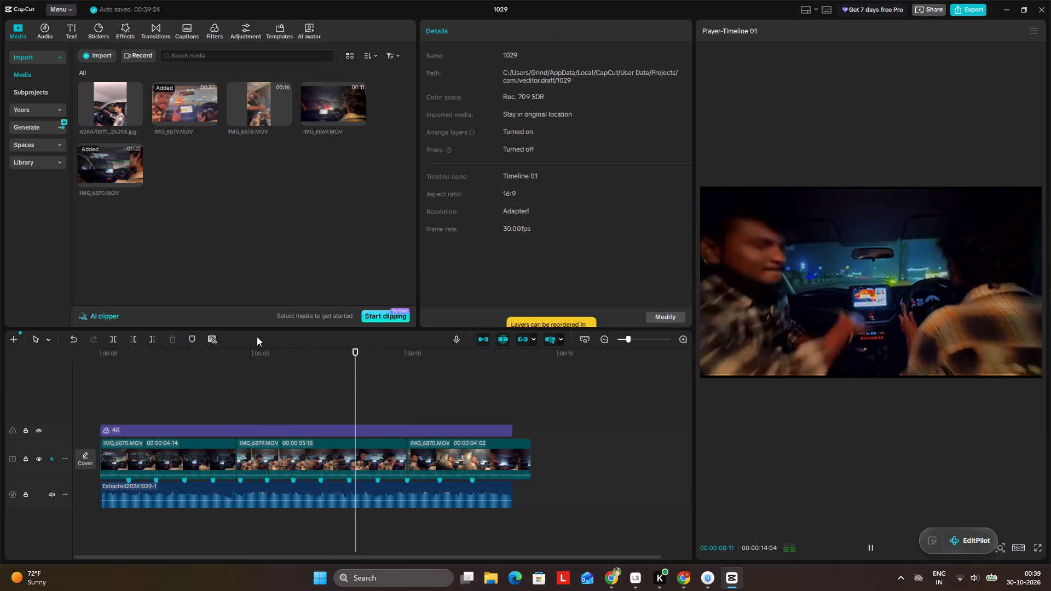
pyautogui.press('space')
# Set the beat frequency of the IMG_6879.MOV clip's Flash velocity effect to Beats 1.
pyautogui.click(290, 463)
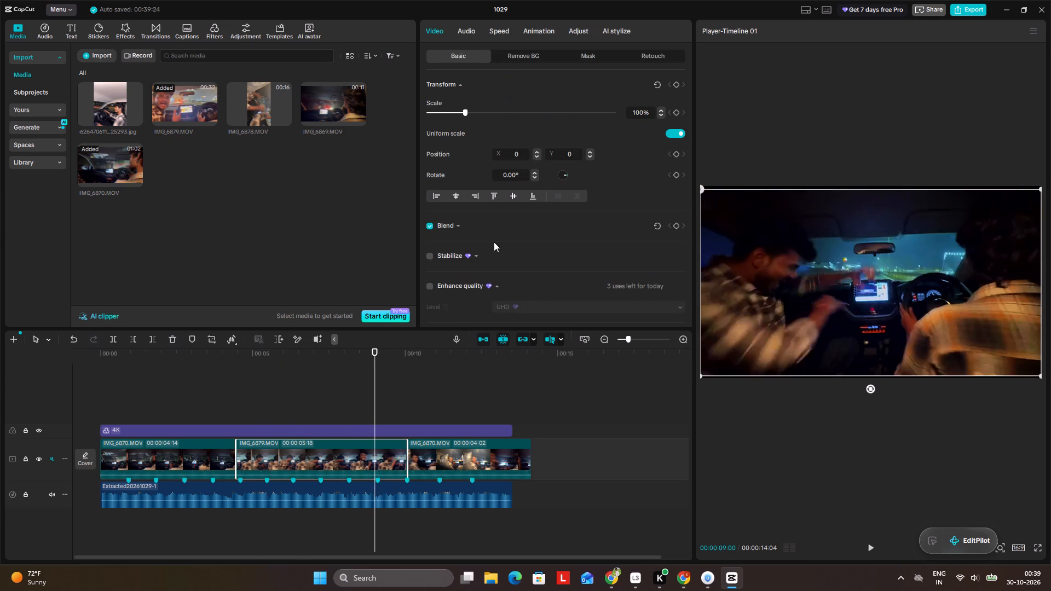
pyautogui.click(489, 26)
pyautogui.click(509, 181)
pyautogui.click(512, 198)
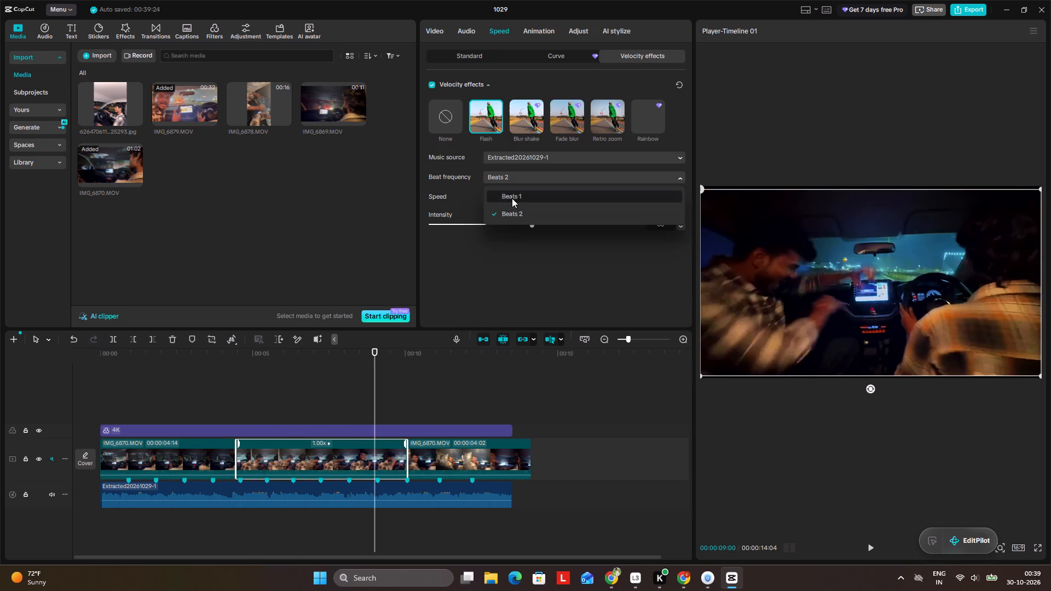
# Play the IMG_6879.MOV clip to check its Flash velocity effect at the current beat frequency.
pyautogui.press('space')
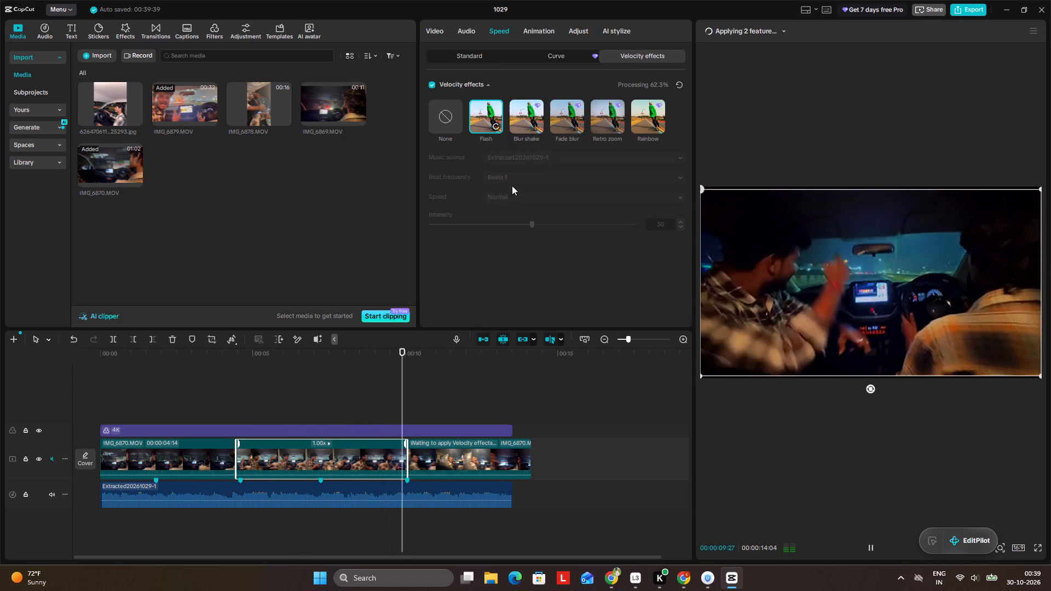
pyautogui.press('space')
# Set the beat frequency of the IMG_6879.MOV clip's Flash velocity effect to Beats 2.
pyautogui.click(358, 471)
pyautogui.click(545, 176)
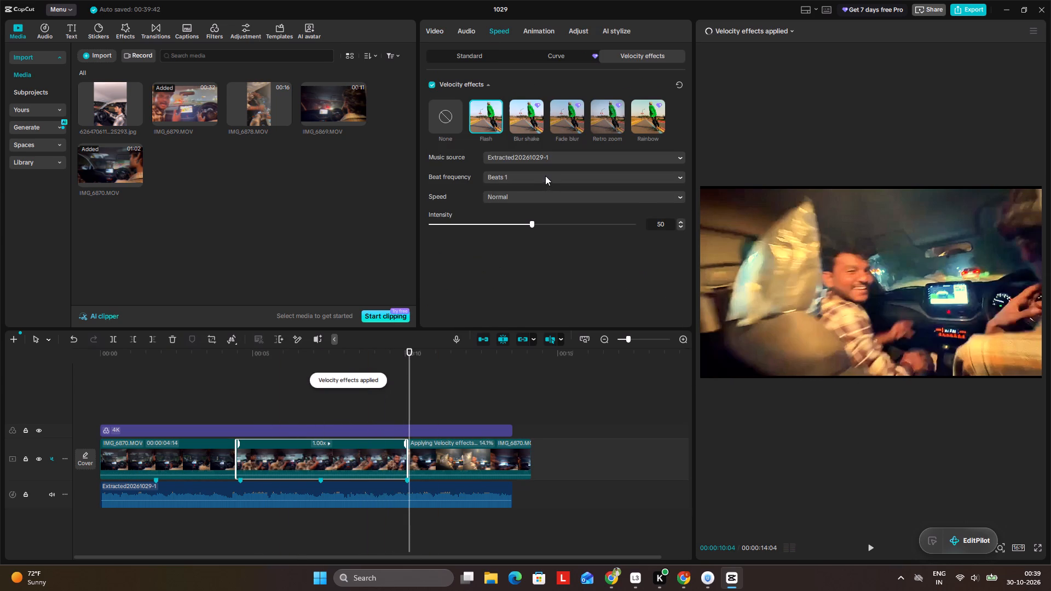
pyautogui.click(532, 205)
pyautogui.click(529, 209)
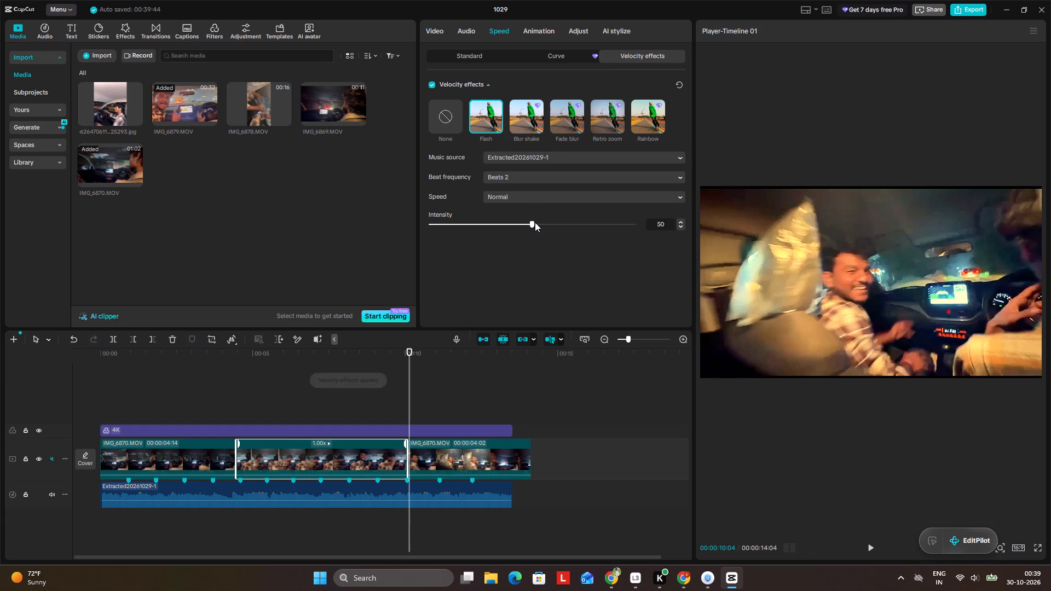
# Raise the intensity of the IMG_6879.MOV clip's Flash velocity effect above 50.
pyautogui.moveTo(533, 222); pyautogui.dragTo(570, 228)
pyautogui.click(292, 375)
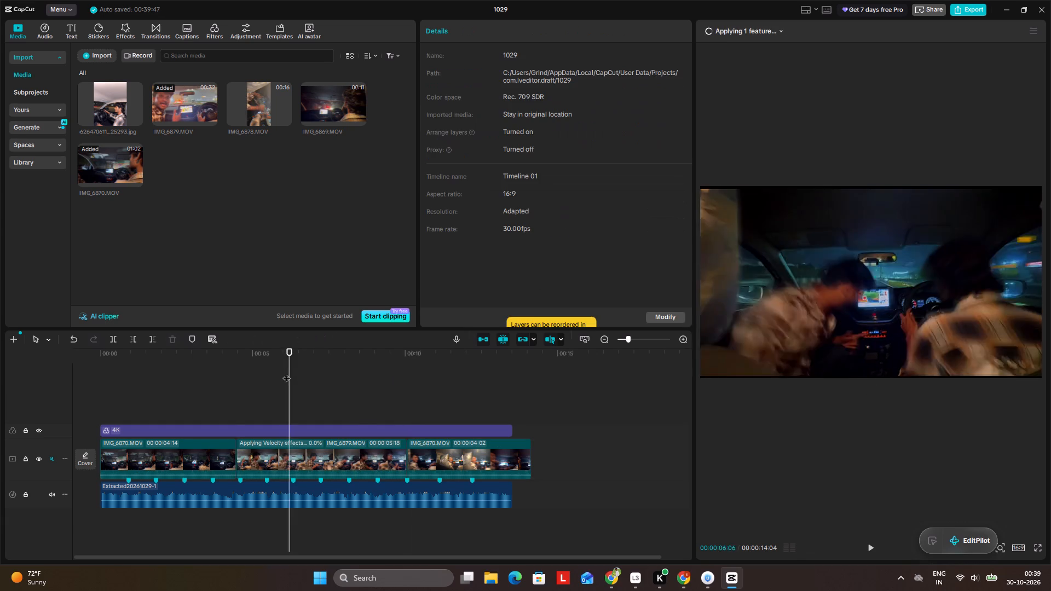
# Play from just before the IMG_6879.MOV clip to check the stronger Flash velocity effect.
pyautogui.moveTo(286, 373); pyautogui.dragTo(203, 364)
pyautogui.press('space')
pyautogui.click(203, 364)
pyautogui.click(222, 367)
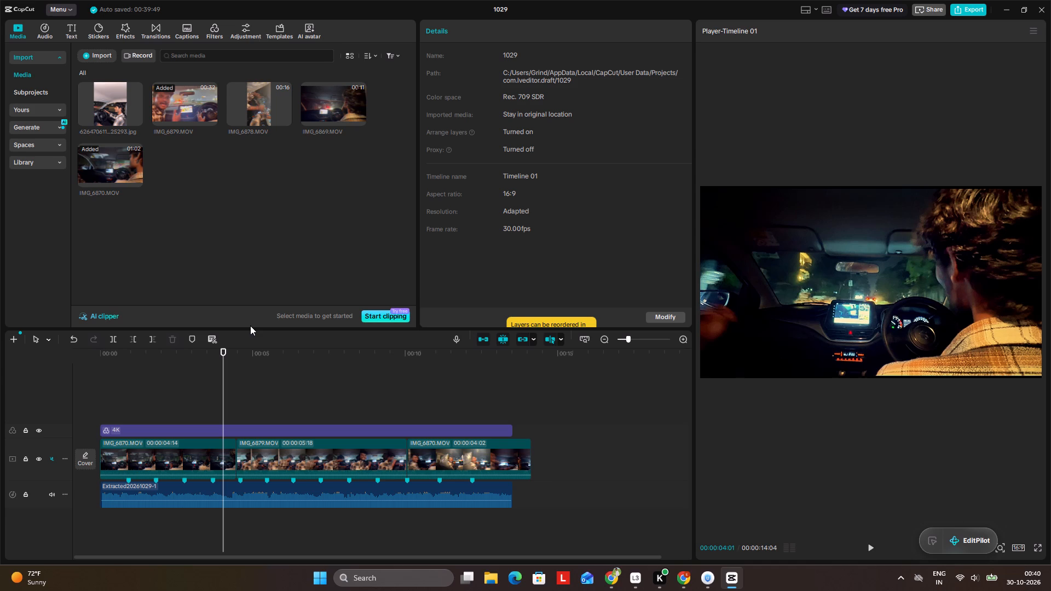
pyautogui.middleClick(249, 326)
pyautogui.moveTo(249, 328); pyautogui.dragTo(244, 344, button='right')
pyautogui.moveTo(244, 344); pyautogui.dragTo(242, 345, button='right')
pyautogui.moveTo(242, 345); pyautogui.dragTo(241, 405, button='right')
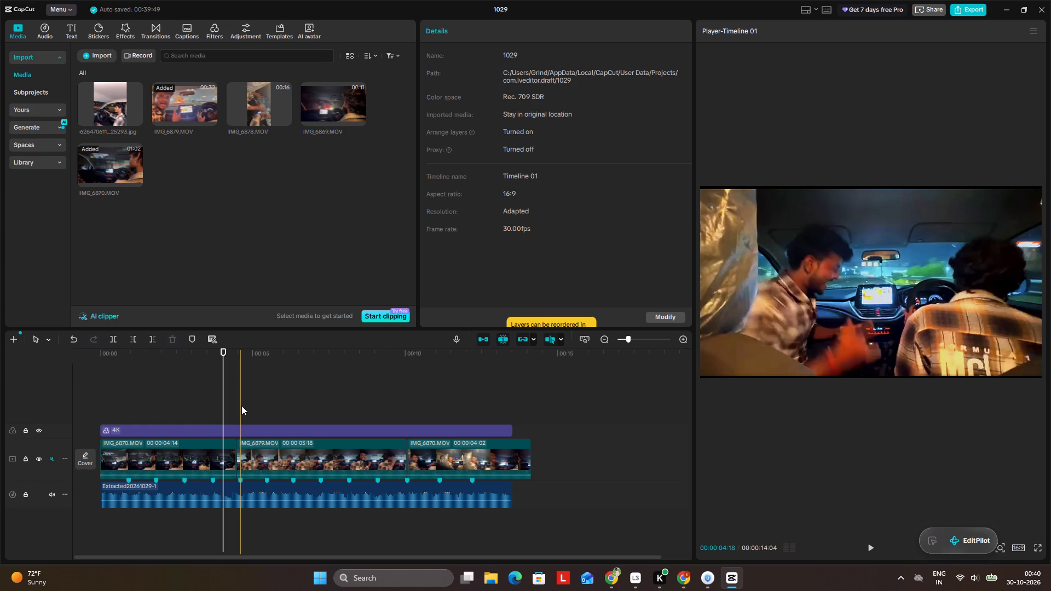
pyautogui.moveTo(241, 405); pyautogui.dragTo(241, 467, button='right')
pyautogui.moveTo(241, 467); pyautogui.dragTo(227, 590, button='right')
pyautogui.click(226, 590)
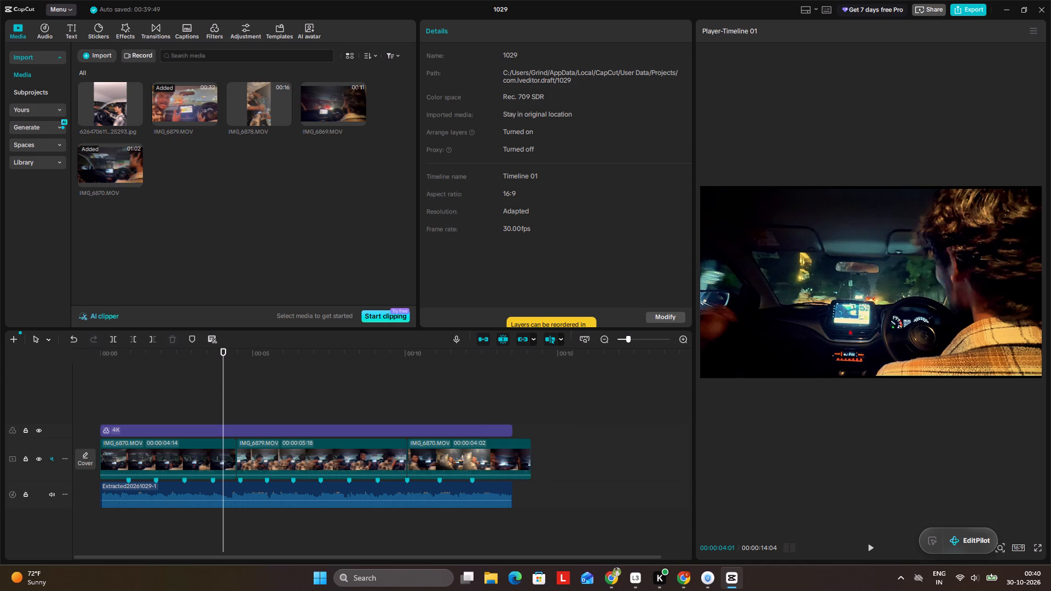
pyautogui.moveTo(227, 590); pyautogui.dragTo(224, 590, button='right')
# Play the timeline from the start through the IMG_6879.MOV clip to review the velocity effect against the music.
pyautogui.tripleClick(213, 395)
pyautogui.press('space')
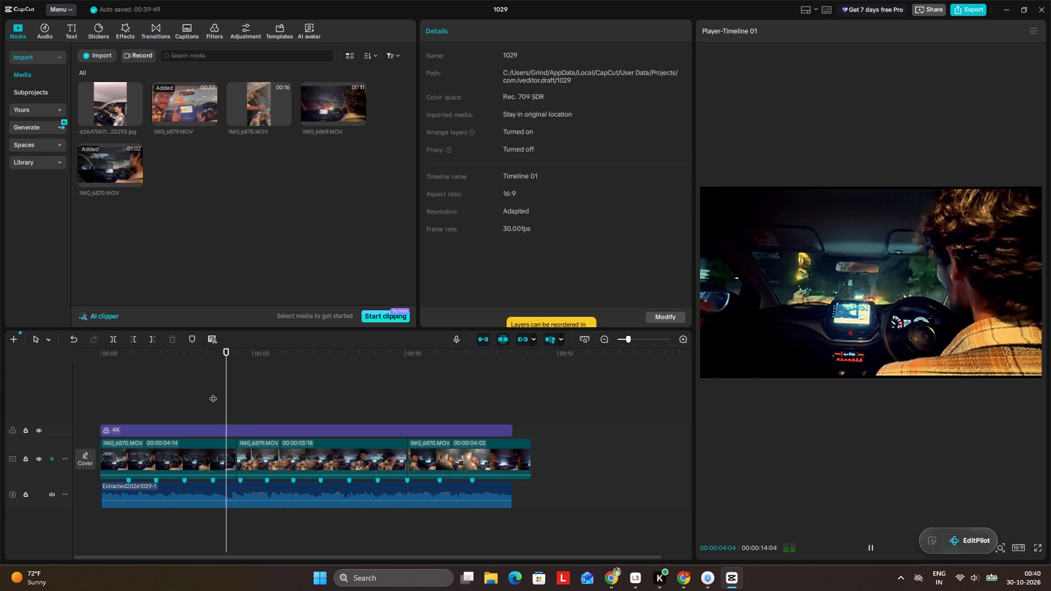
pyautogui.click(203, 386)
pyautogui.moveTo(192, 384); pyautogui.dragTo(93, 395)
pyautogui.click(84, 395)
pyautogui.click(91, 395)
pyautogui.press('space')
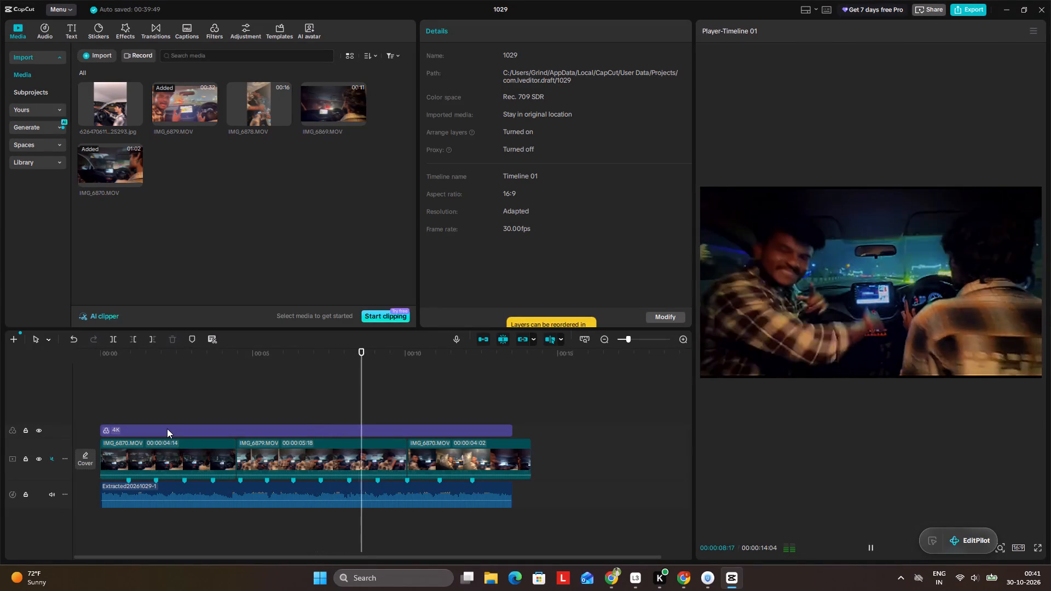
pyautogui.press('space')
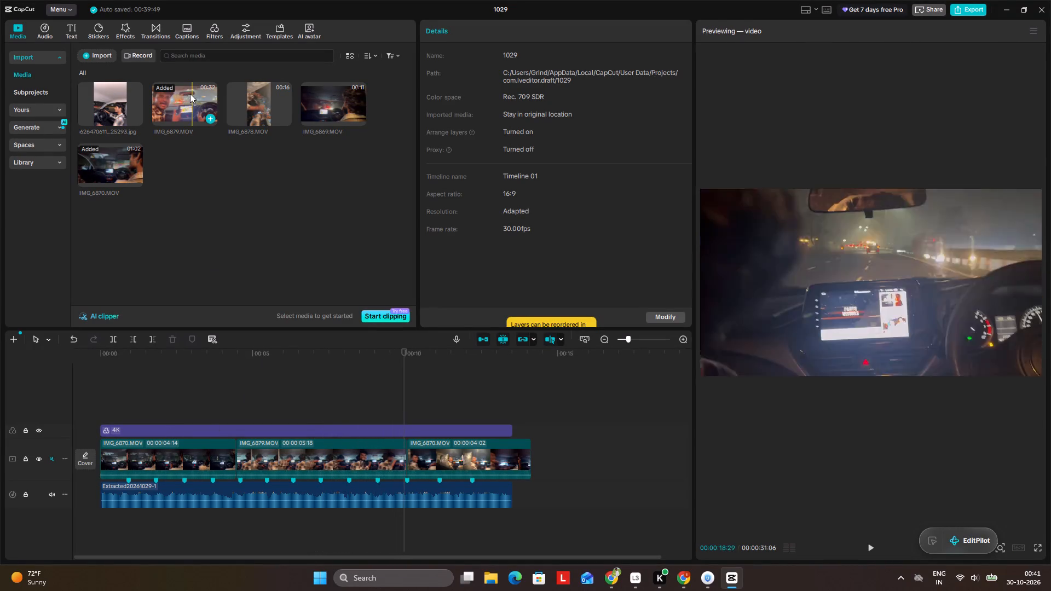
# Insert the IMG_6878.MOV video into the main track between the IMG_6879.MOV clip and the final IMG_6870.MOV clip.
pyautogui.click(194, 109)
pyautogui.click(194, 109)
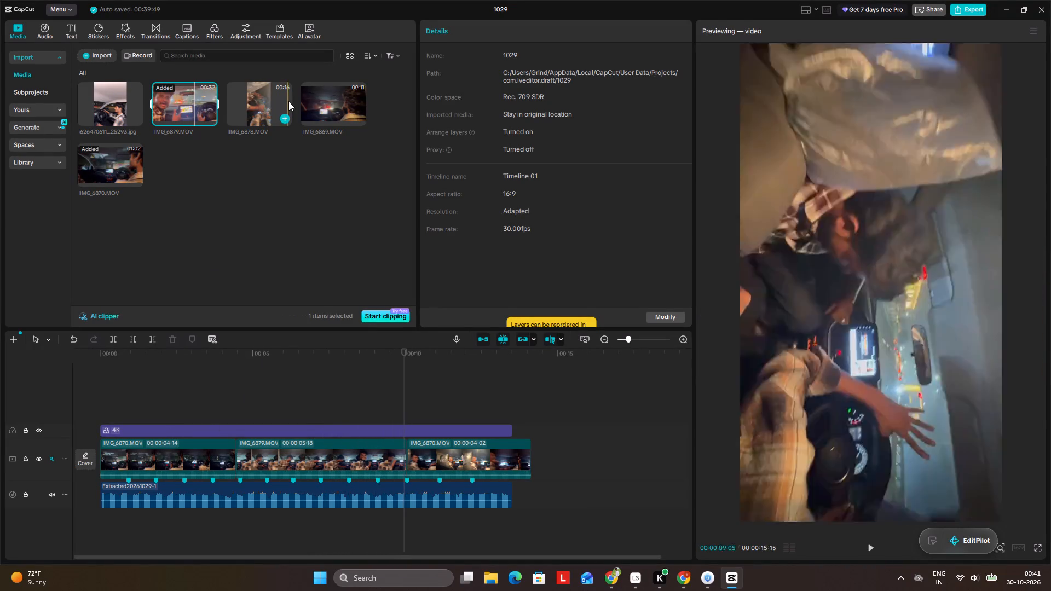
pyautogui.click(246, 104)
pyautogui.moveTo(252, 103); pyautogui.dragTo(401, 455)
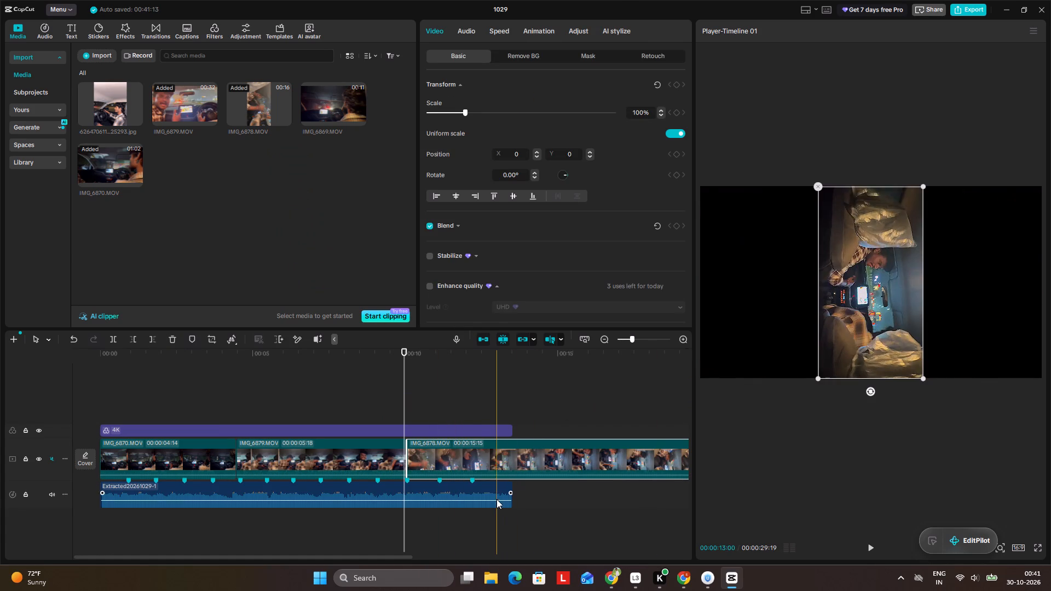
# Rotate the IMG_6878.MOV clip to -450° so that its footage sits upright in landscape.
pyautogui.click(499, 465)
pyautogui.click(510, 399)
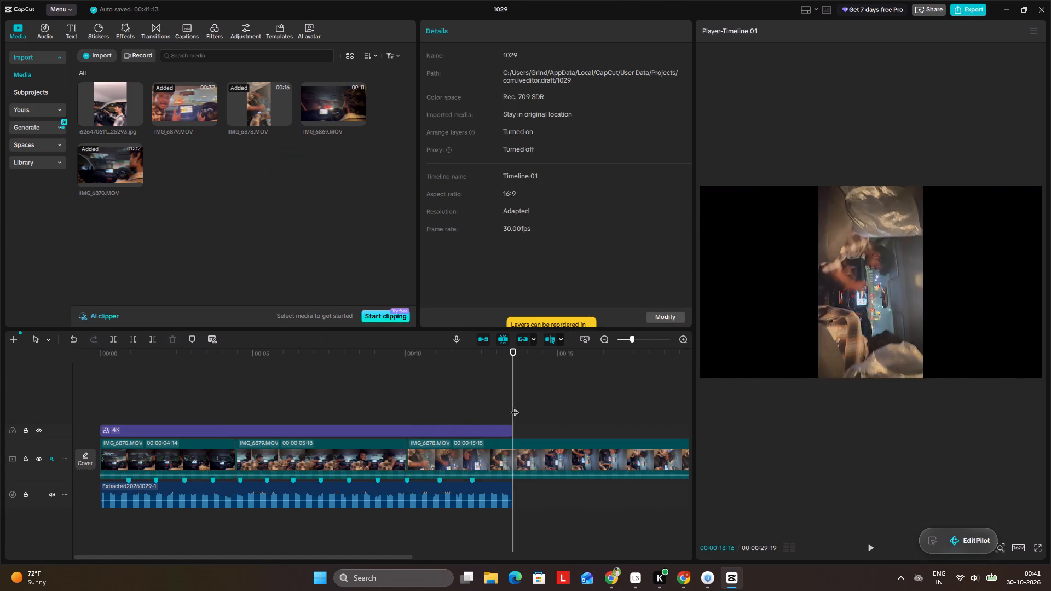
pyautogui.click(528, 443)
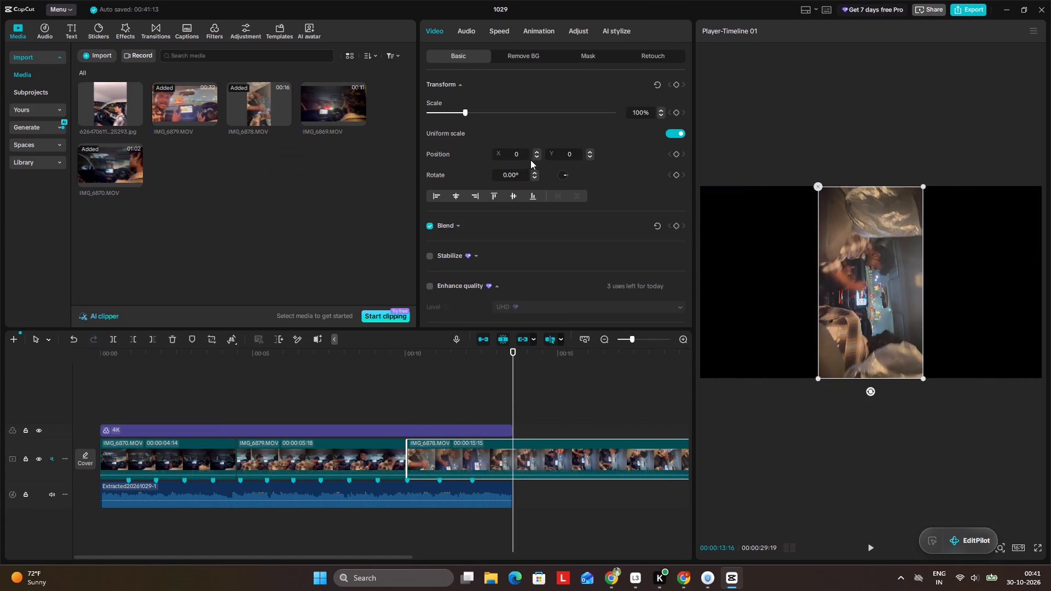
pyautogui.moveTo(557, 175); pyautogui.dragTo(559, 175)
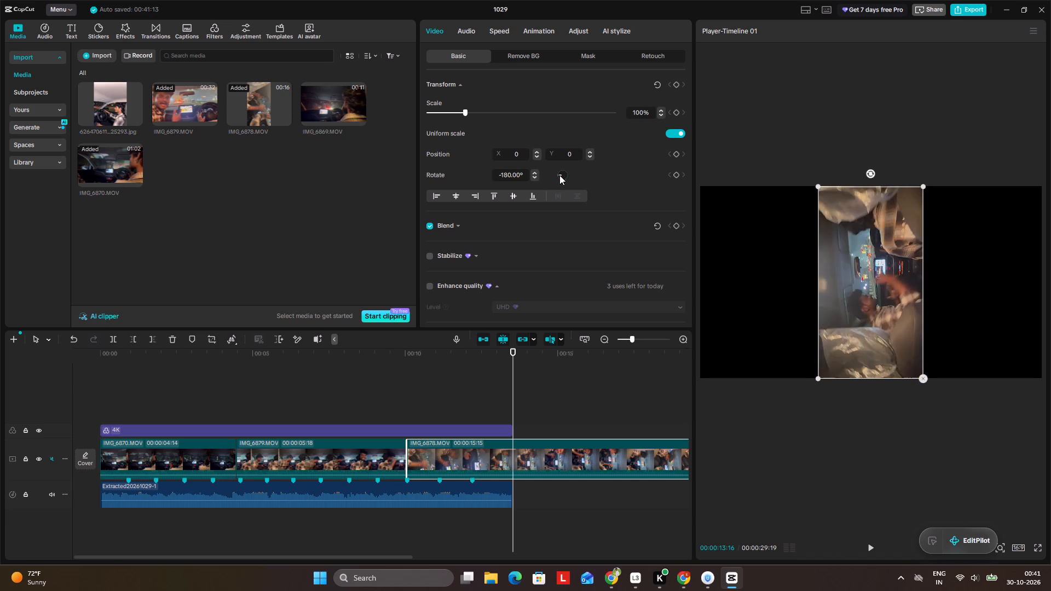
pyautogui.moveTo(559, 175); pyautogui.dragTo(559, 219)
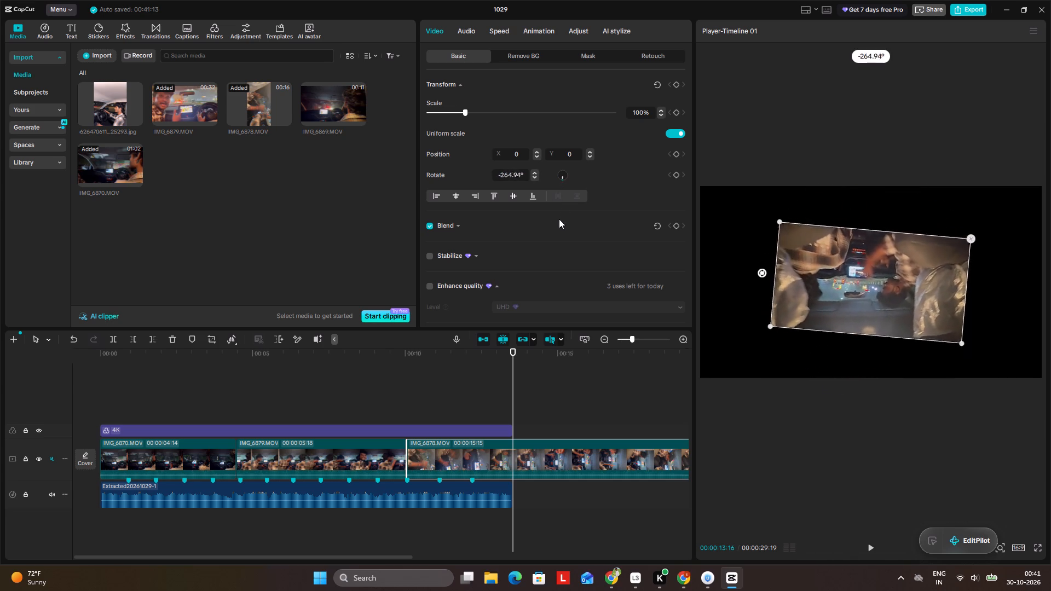
pyautogui.moveTo(559, 219); pyautogui.dragTo(571, 135)
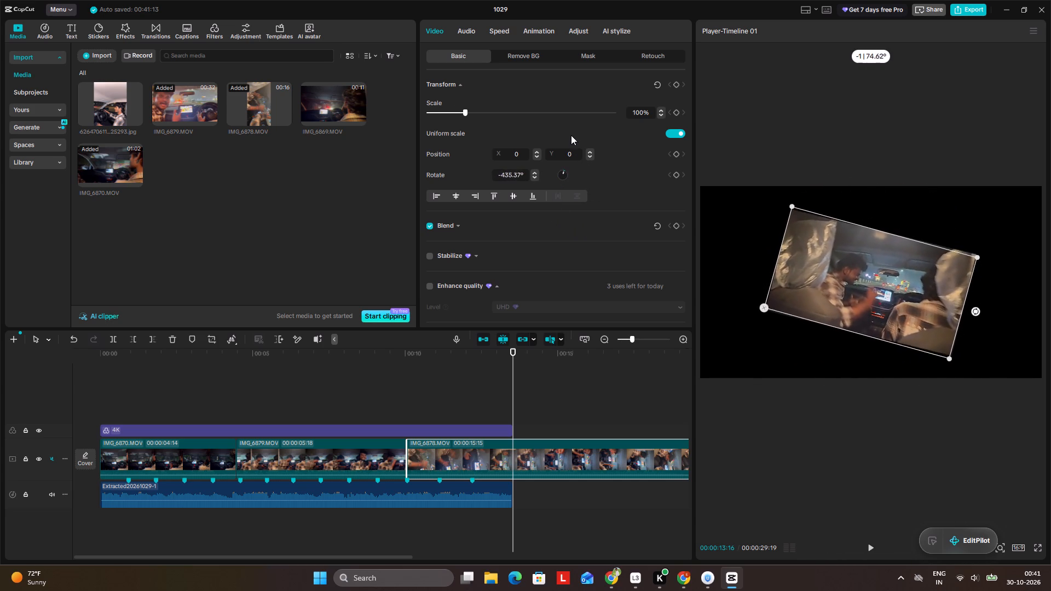
pyautogui.moveTo(571, 135); pyautogui.dragTo(562, 128)
pyautogui.moveTo(519, 176); pyautogui.dragTo(509, 175)
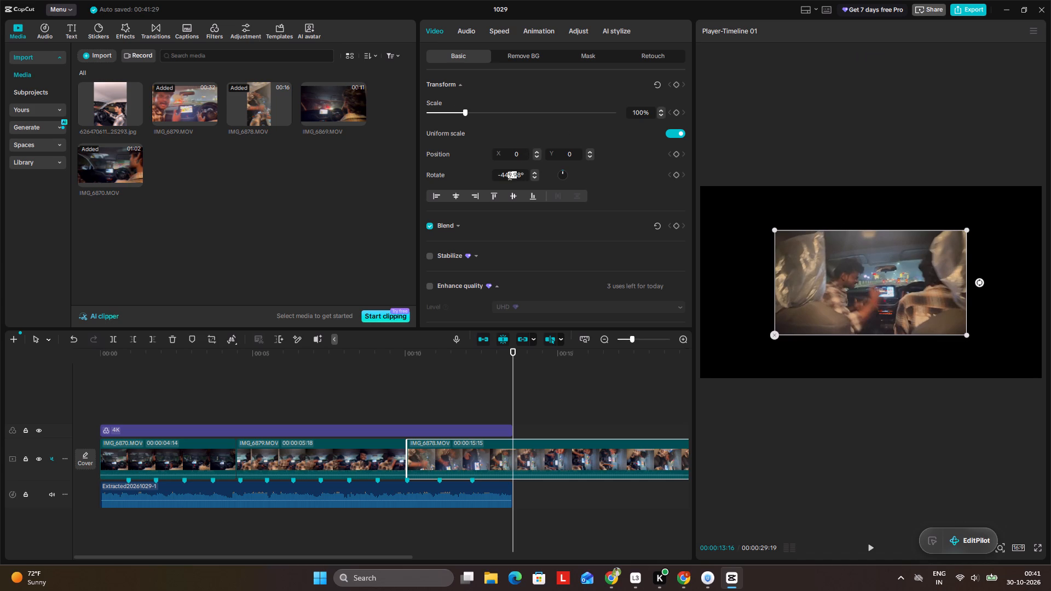
pyautogui.moveTo(509, 175); pyautogui.dragTo(488, 177)
pyautogui.press('Delete')
pyautogui.press('BackSpace')
pyautogui.press('BackSpace')
pyautogui.press('-')
pyautogui.write('450')
pyautogui.press('Right')
pyautogui.press('BackSpace')
pyautogui.press('Return')
# Scale the IMG_6878.MOV clip up to 176% so that it fills the frame.
pyautogui.moveTo(473, 116); pyautogui.dragTo(494, 120)
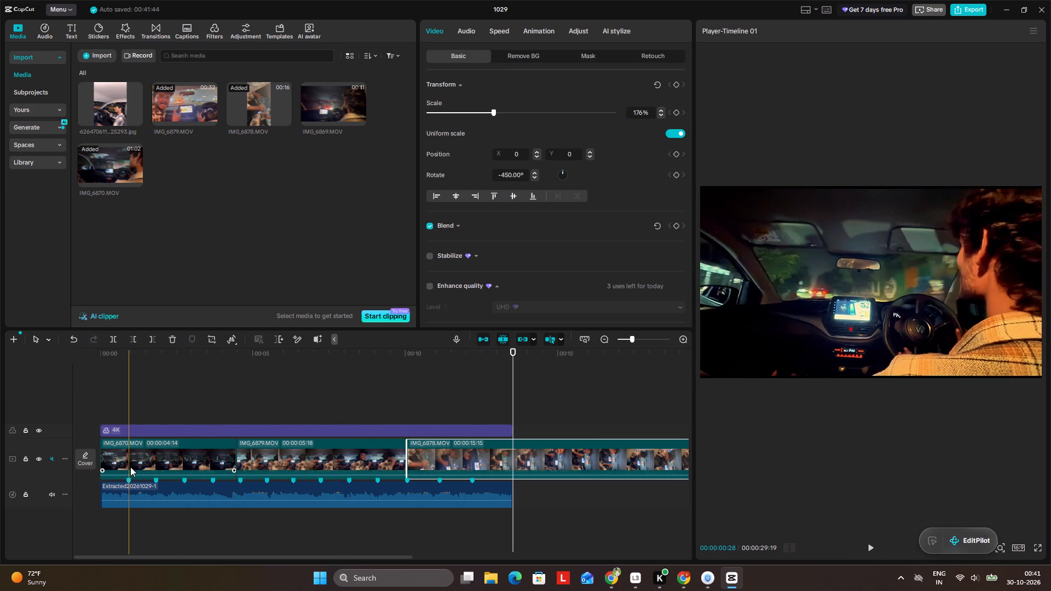
# Change the IMG_6879.MOV clip's color match reference to a frame near the start of the first IMG_6870.MOV clip.
pyautogui.click(261, 463)
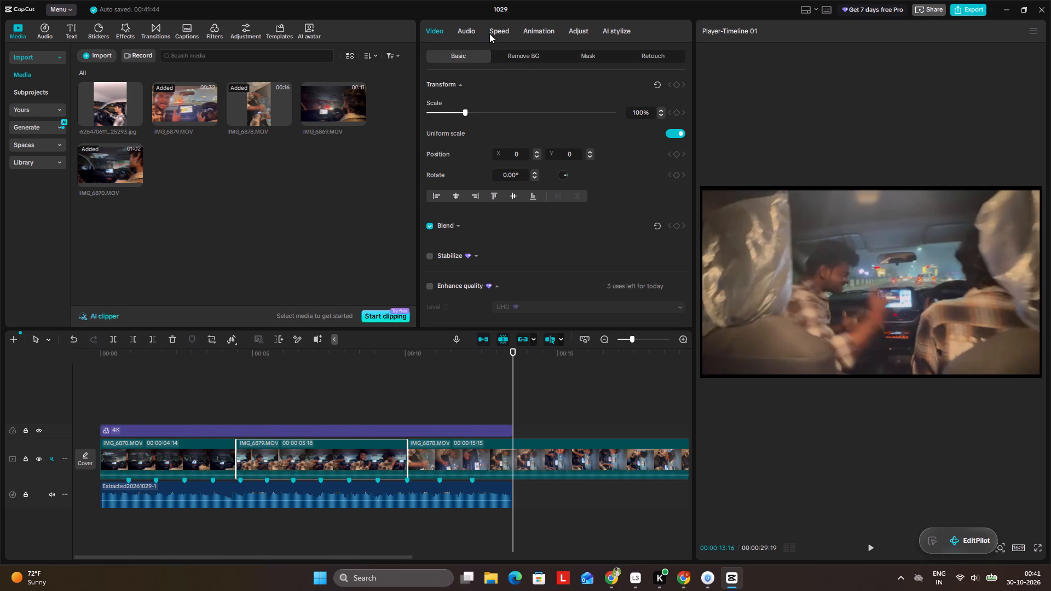
pyautogui.click(638, 54)
pyautogui.click(529, 56)
pyautogui.click(468, 57)
pyautogui.scroll(-5, 466, 206)
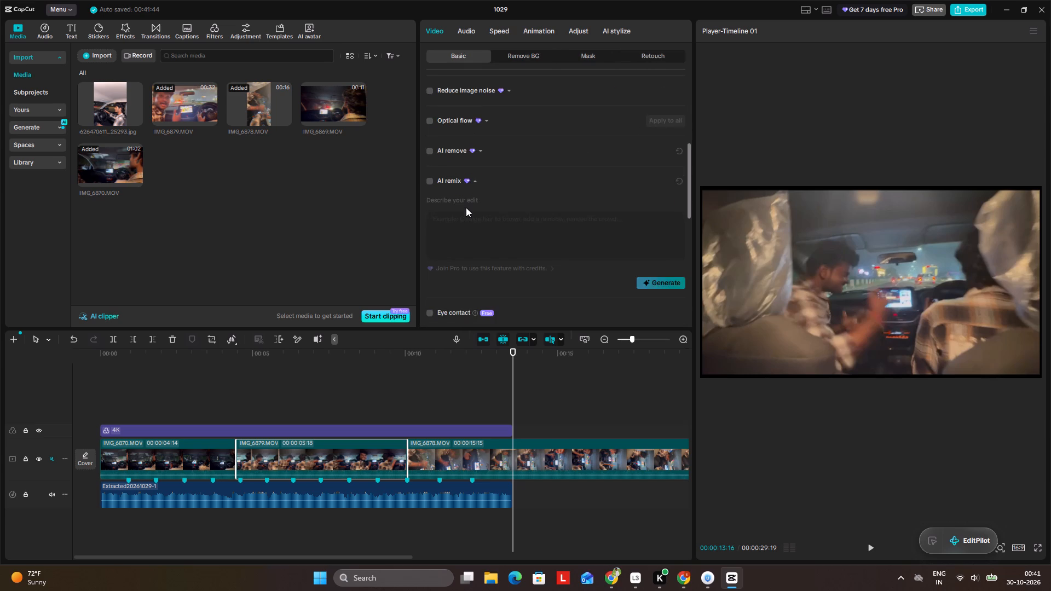
pyautogui.scroll(-5, 466, 207)
pyautogui.click(571, 28)
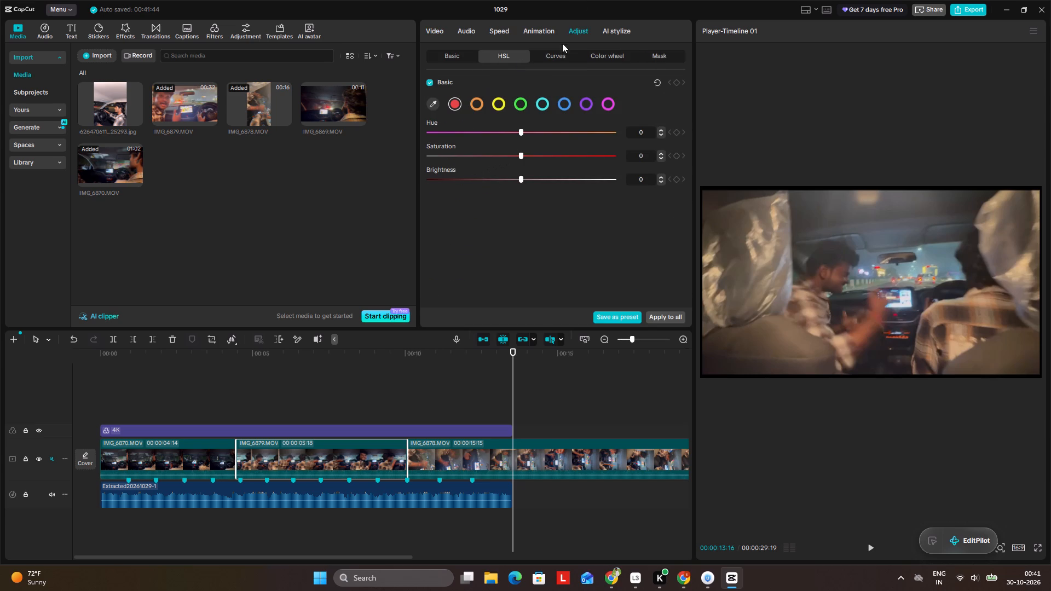
pyautogui.click(534, 31)
pyautogui.click(574, 31)
pyautogui.click(473, 56)
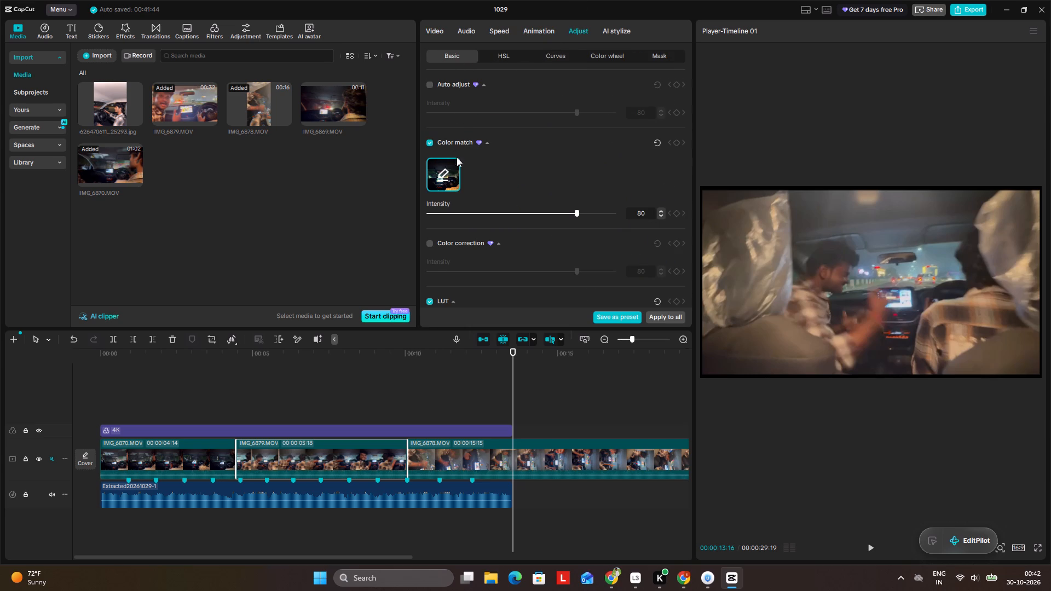
pyautogui.click(440, 166)
pyautogui.click(442, 171)
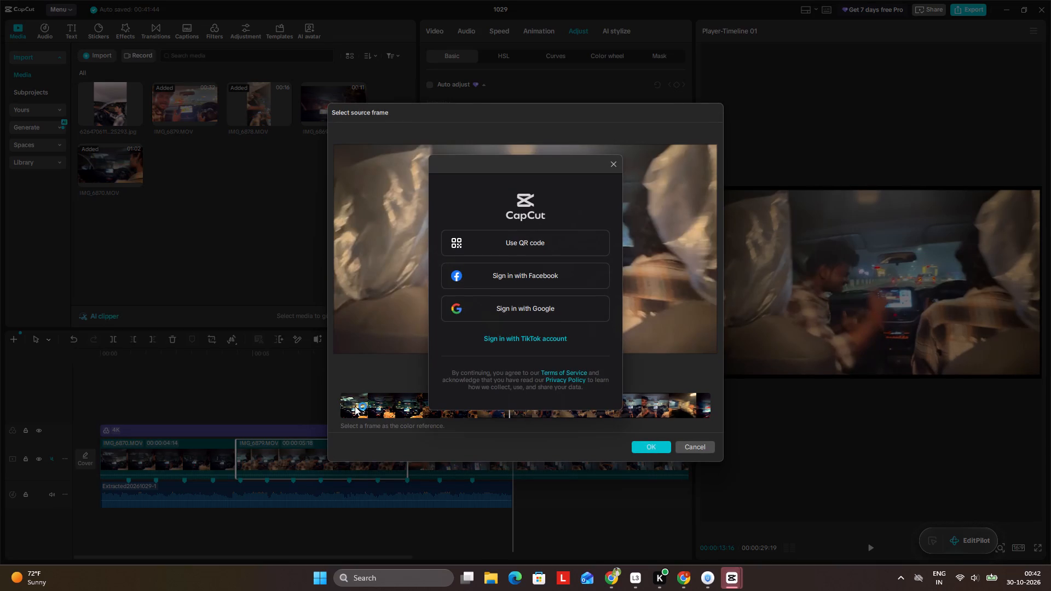
pyautogui.click(611, 163)
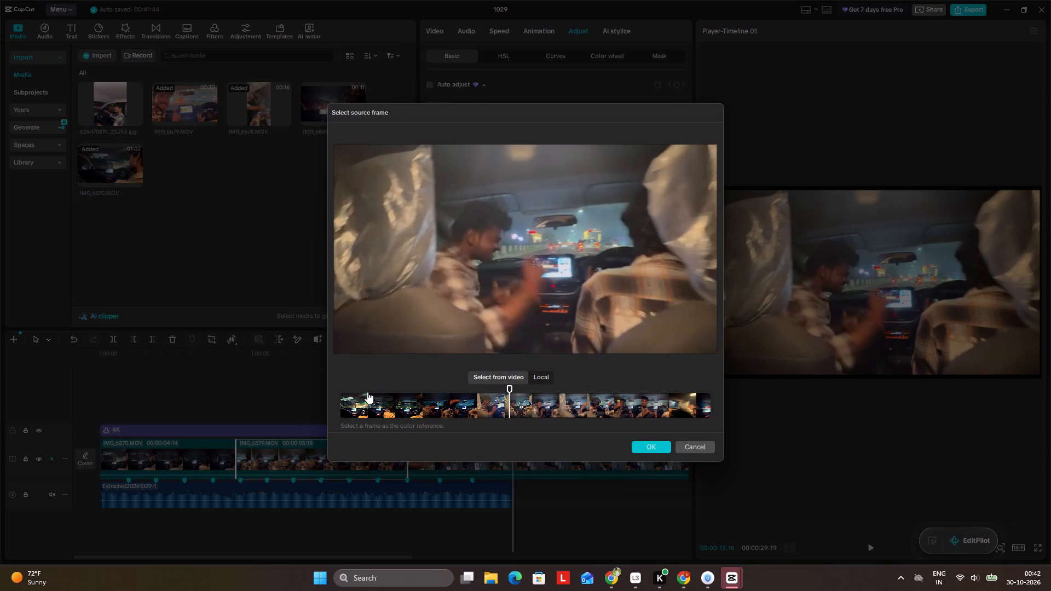
pyautogui.click(358, 396)
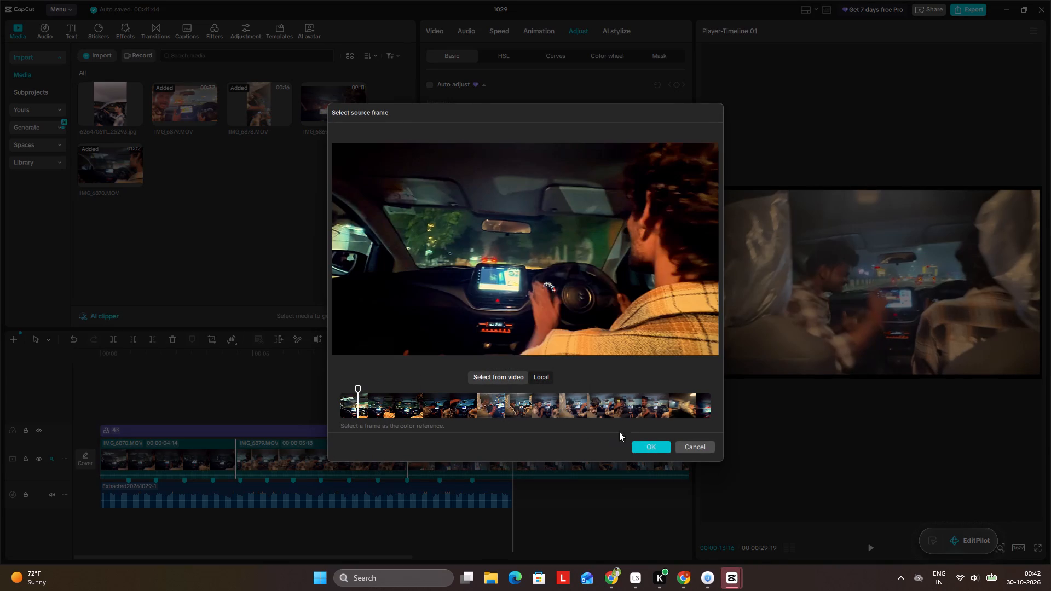
pyautogui.click(648, 444)
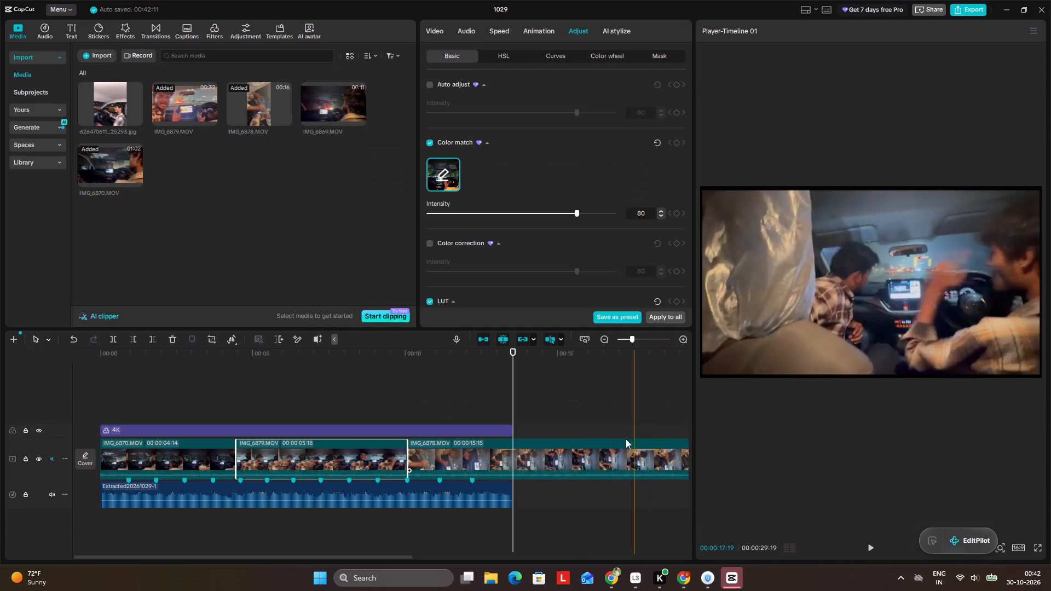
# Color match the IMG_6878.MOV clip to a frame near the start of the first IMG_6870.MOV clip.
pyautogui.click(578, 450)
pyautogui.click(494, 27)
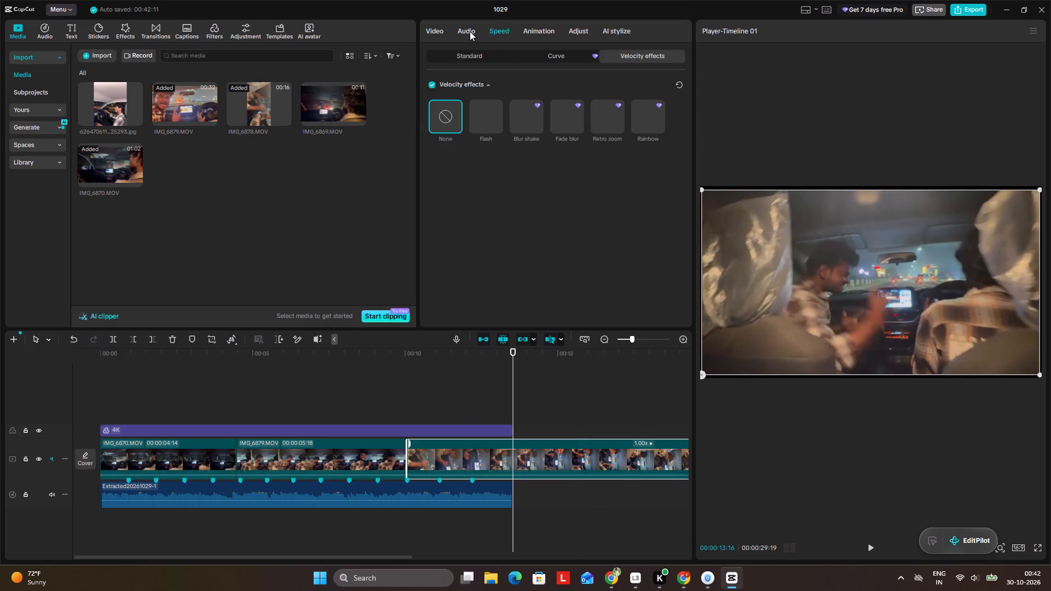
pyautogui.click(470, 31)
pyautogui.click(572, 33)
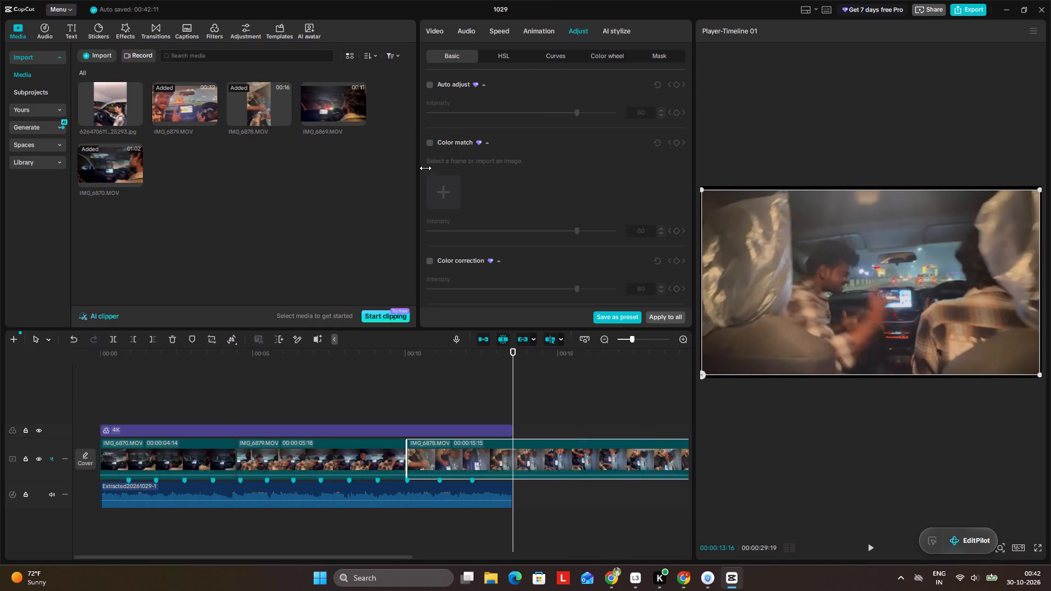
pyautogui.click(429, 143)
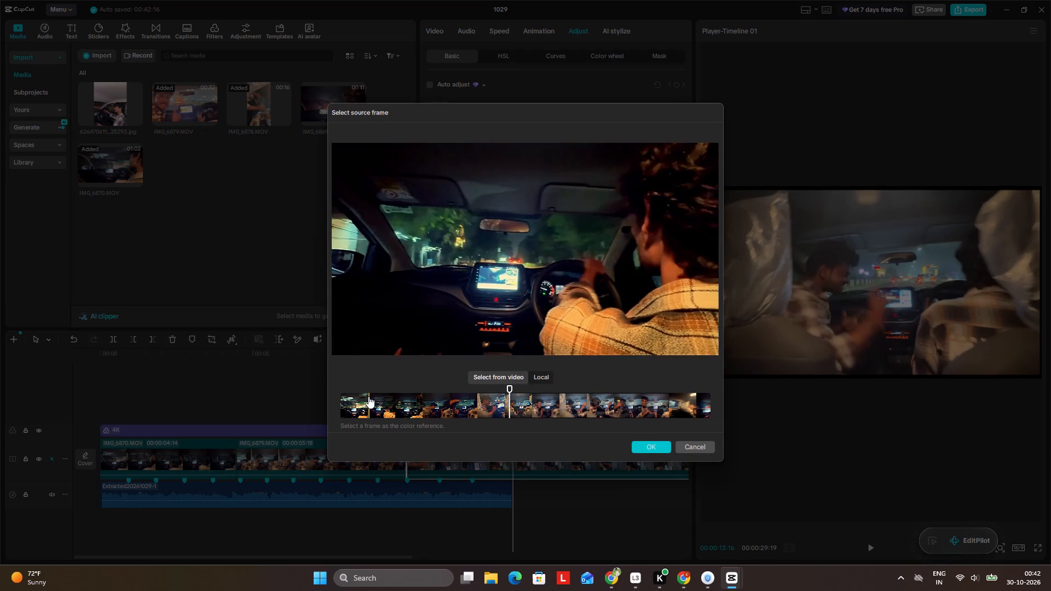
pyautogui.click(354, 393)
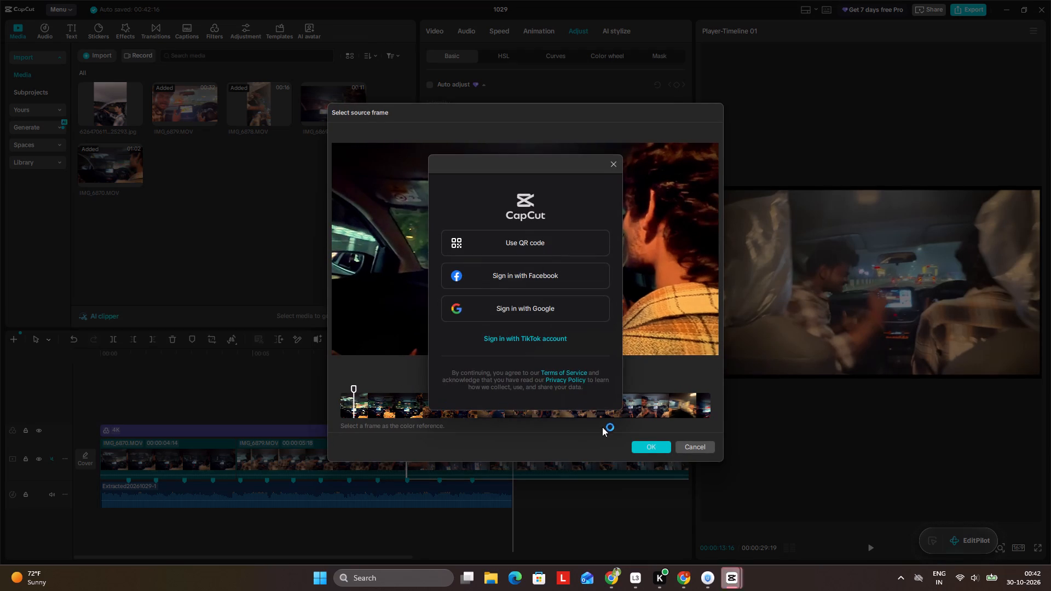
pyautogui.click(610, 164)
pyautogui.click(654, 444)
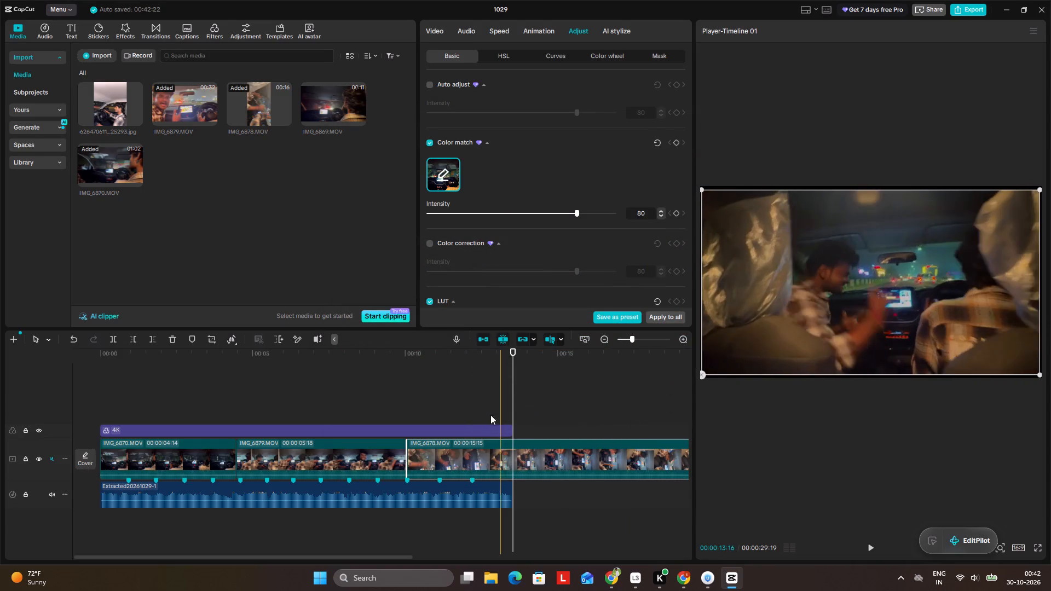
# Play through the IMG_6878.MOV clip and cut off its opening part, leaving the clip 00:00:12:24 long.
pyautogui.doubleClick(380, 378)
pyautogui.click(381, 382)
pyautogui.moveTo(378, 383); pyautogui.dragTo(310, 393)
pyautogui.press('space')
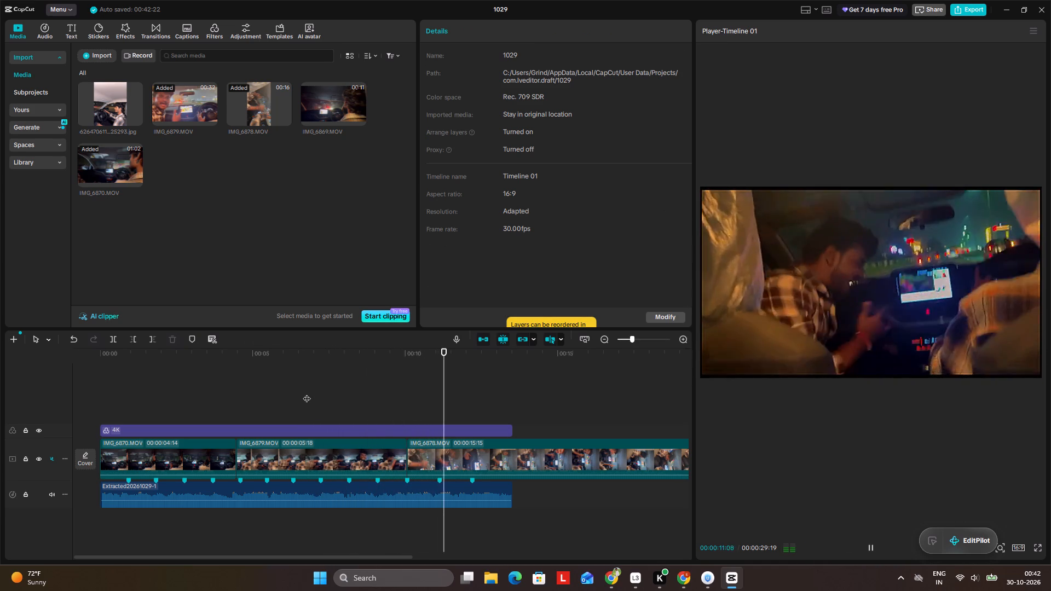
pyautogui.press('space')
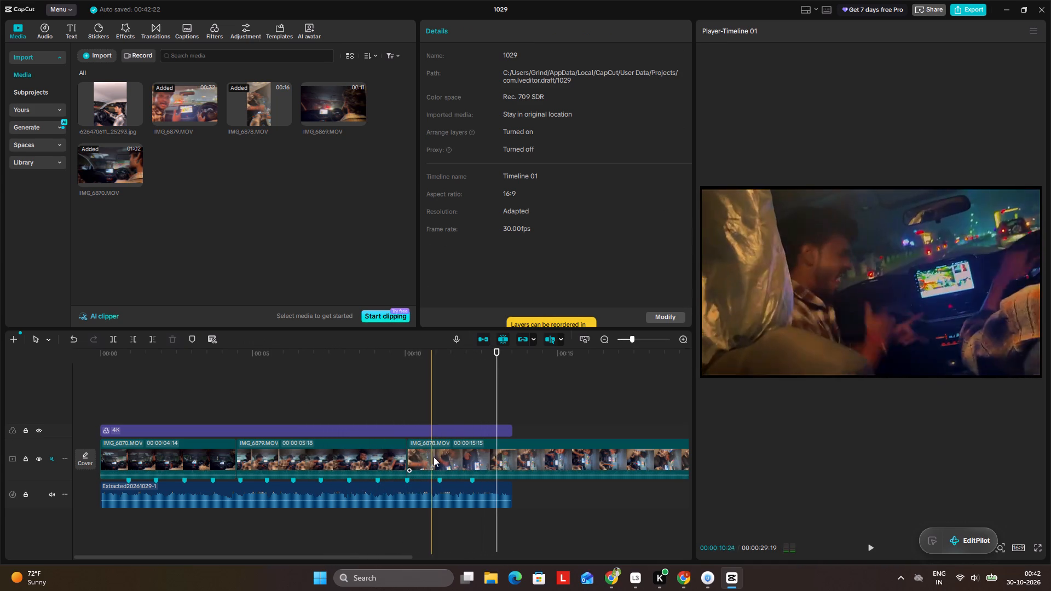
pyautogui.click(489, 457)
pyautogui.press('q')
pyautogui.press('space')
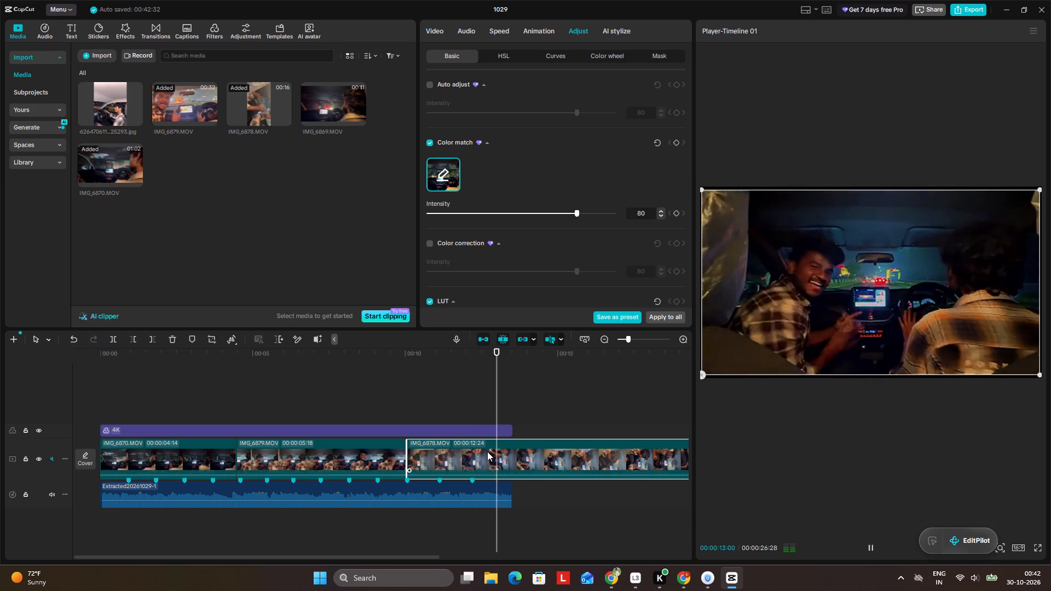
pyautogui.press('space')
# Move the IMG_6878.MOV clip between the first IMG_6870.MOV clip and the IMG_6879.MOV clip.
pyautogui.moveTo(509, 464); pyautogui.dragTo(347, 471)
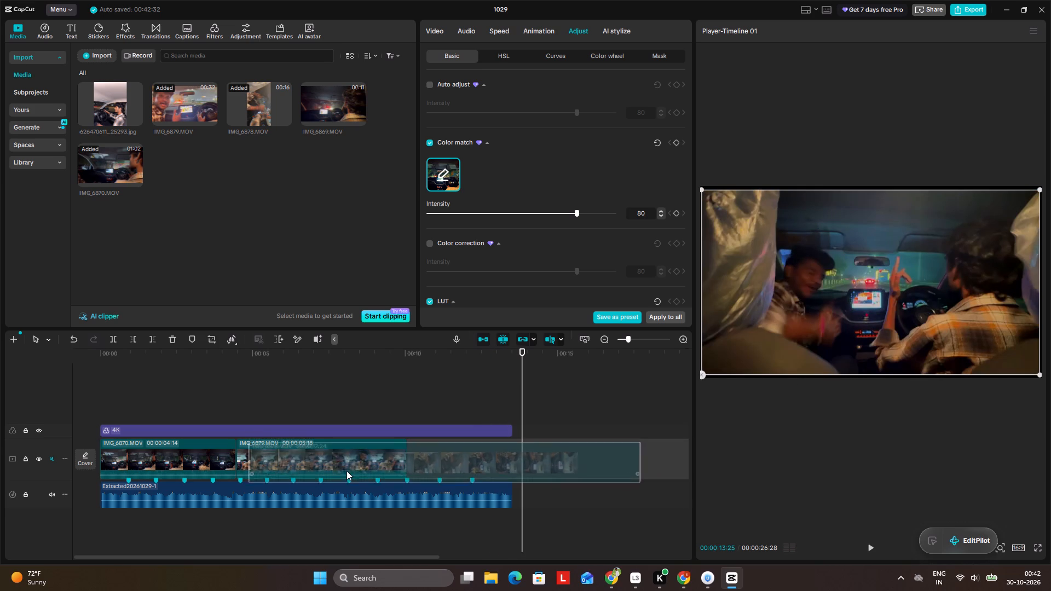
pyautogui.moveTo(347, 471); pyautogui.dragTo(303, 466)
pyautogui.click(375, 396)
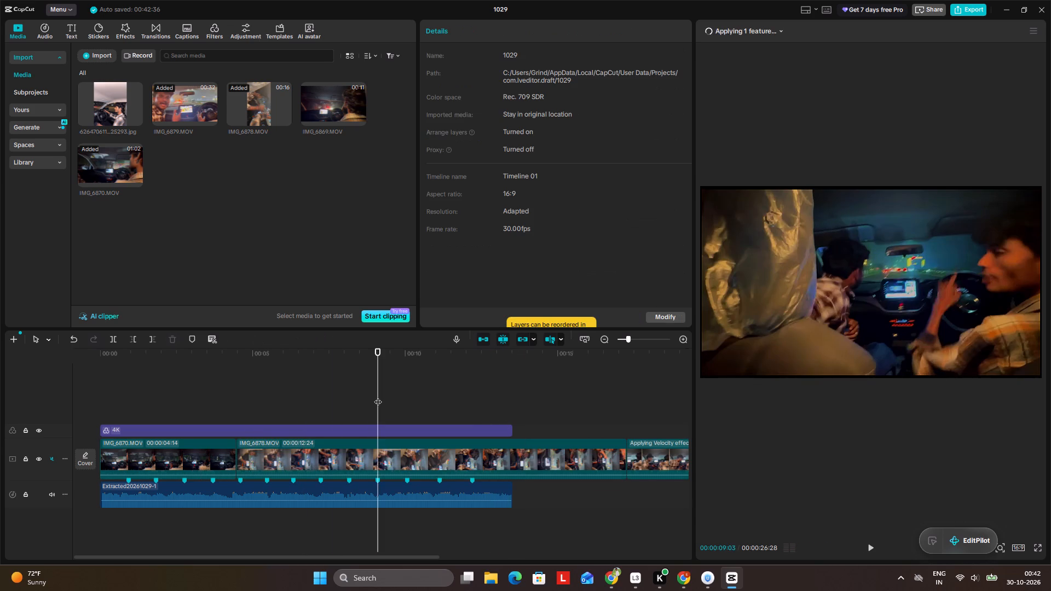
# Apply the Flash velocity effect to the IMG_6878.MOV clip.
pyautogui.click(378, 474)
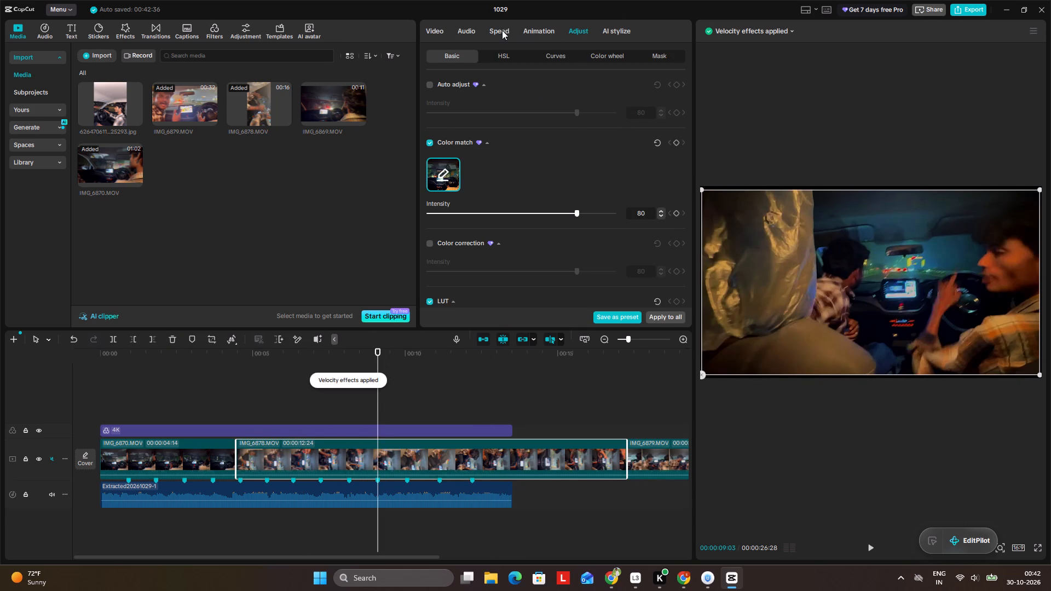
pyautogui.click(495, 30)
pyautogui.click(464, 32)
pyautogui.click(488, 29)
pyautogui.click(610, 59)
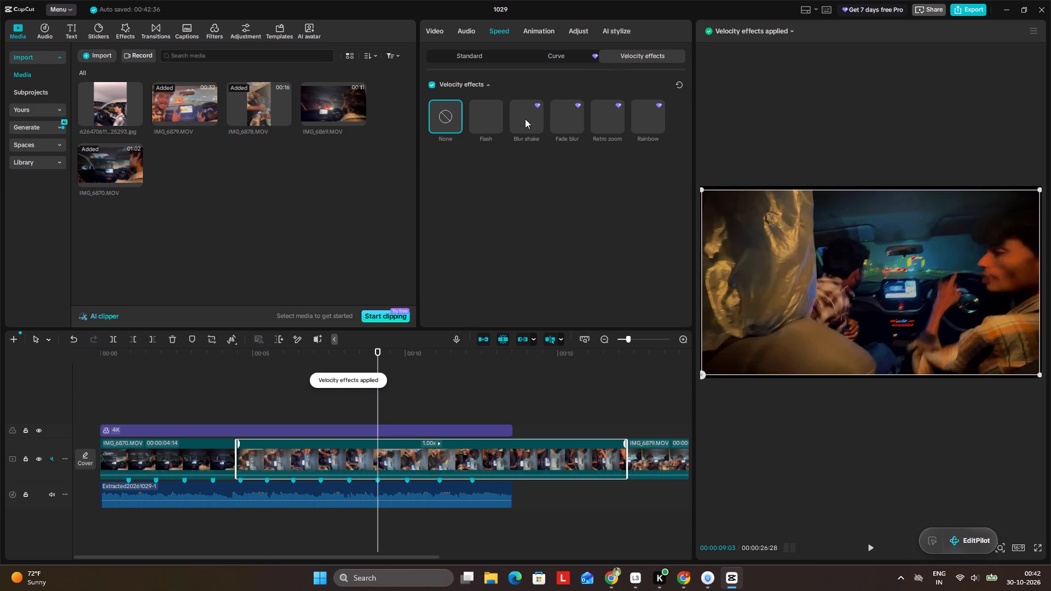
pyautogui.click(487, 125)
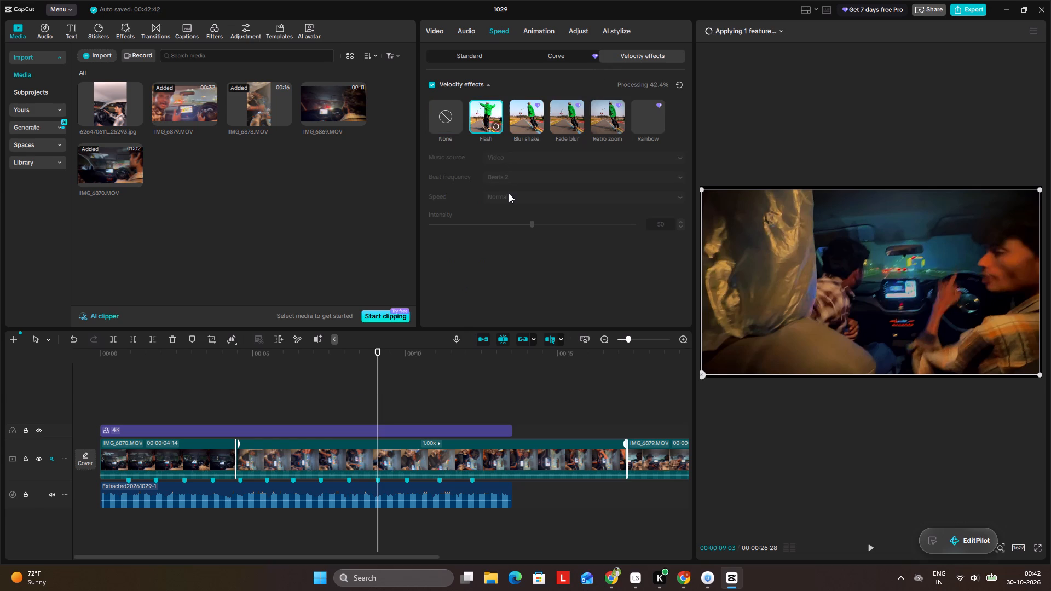
# Review the Flash velocity effect on the IMG_6878.MOV clip, replaying the edit from its beginning in full screen.
pyautogui.click(264, 379)
pyautogui.moveTo(263, 378); pyautogui.dragTo(223, 383)
pyautogui.press('space')
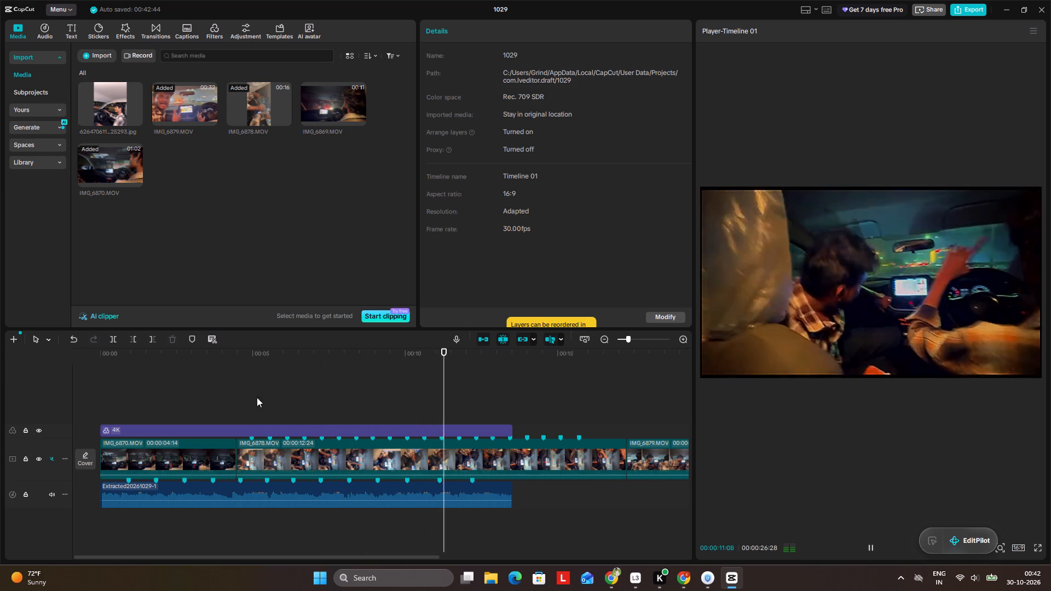
pyautogui.click(479, 405)
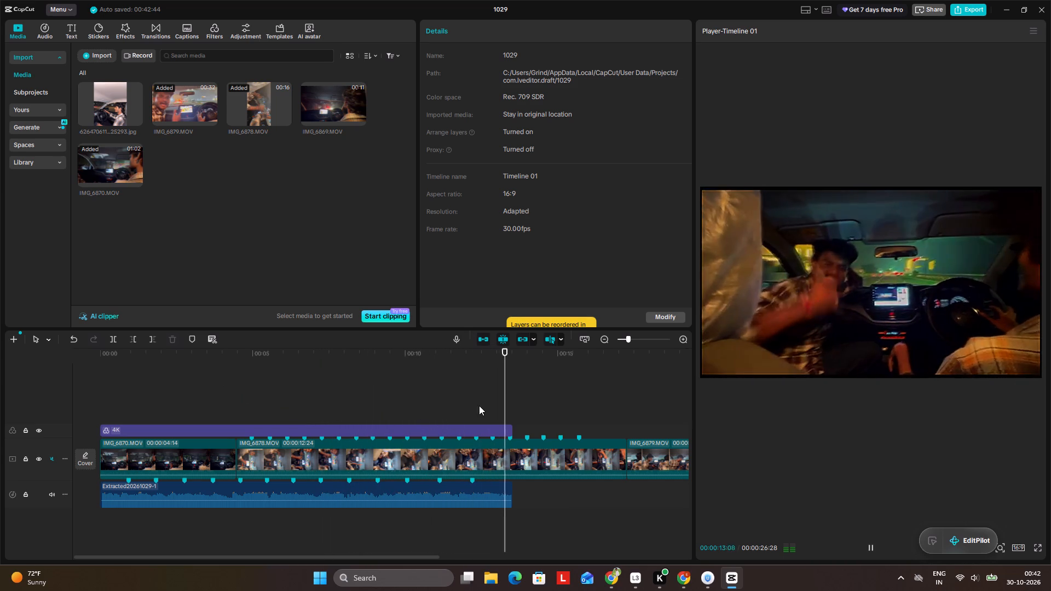
pyautogui.click(1040, 546)
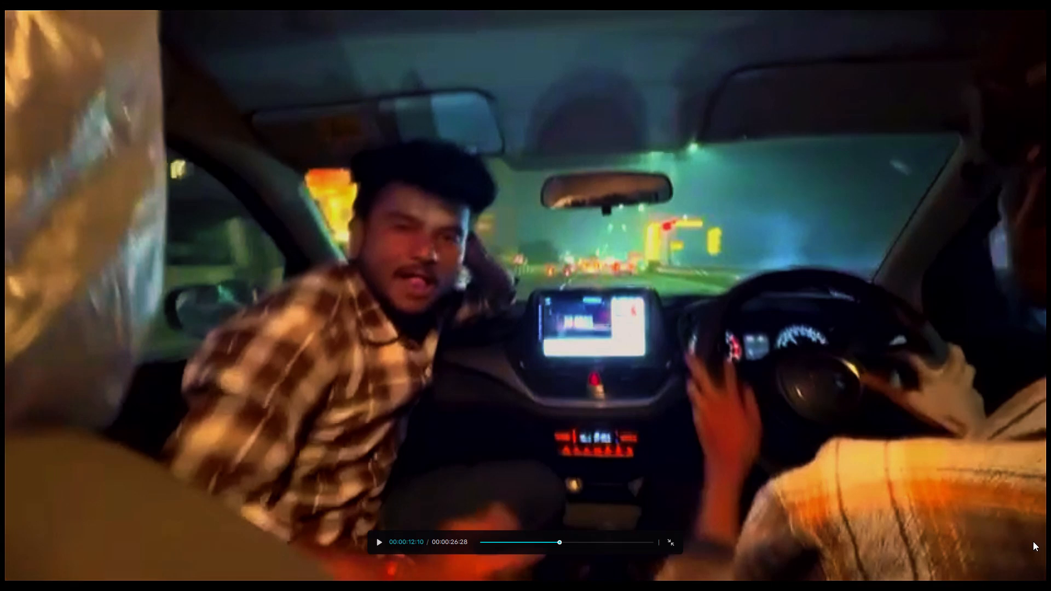
pyautogui.press('Up')
pyautogui.press('Up')
pyautogui.press('Up')
pyautogui.press('Up')
pyautogui.press('Up')
pyautogui.press('Up')
pyautogui.press('Up')
pyautogui.press('Up')
pyautogui.press('Up')
pyautogui.press('Up')
pyautogui.press('Up')
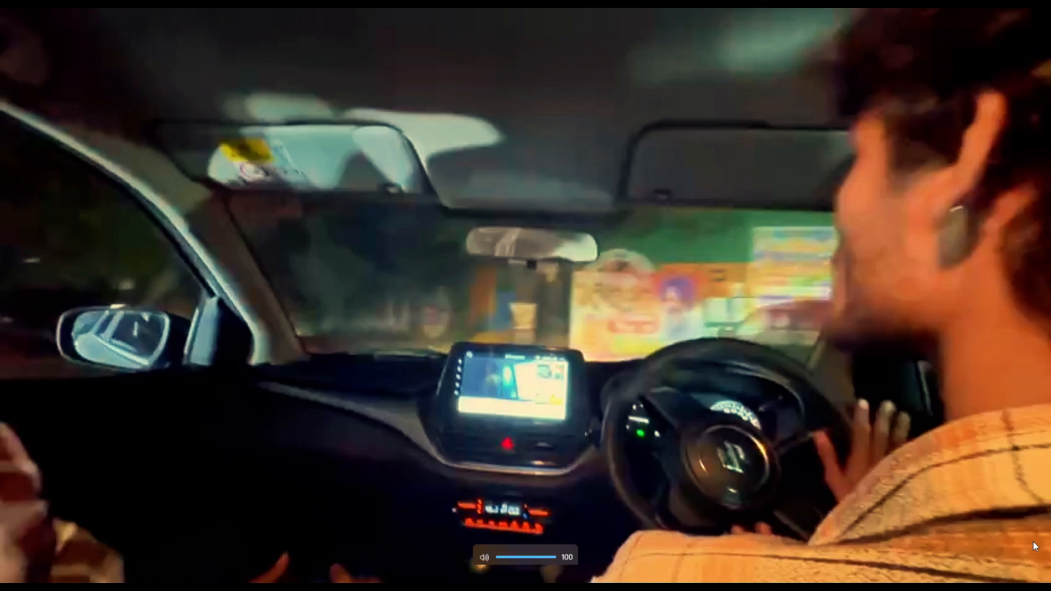
pyautogui.press('space')
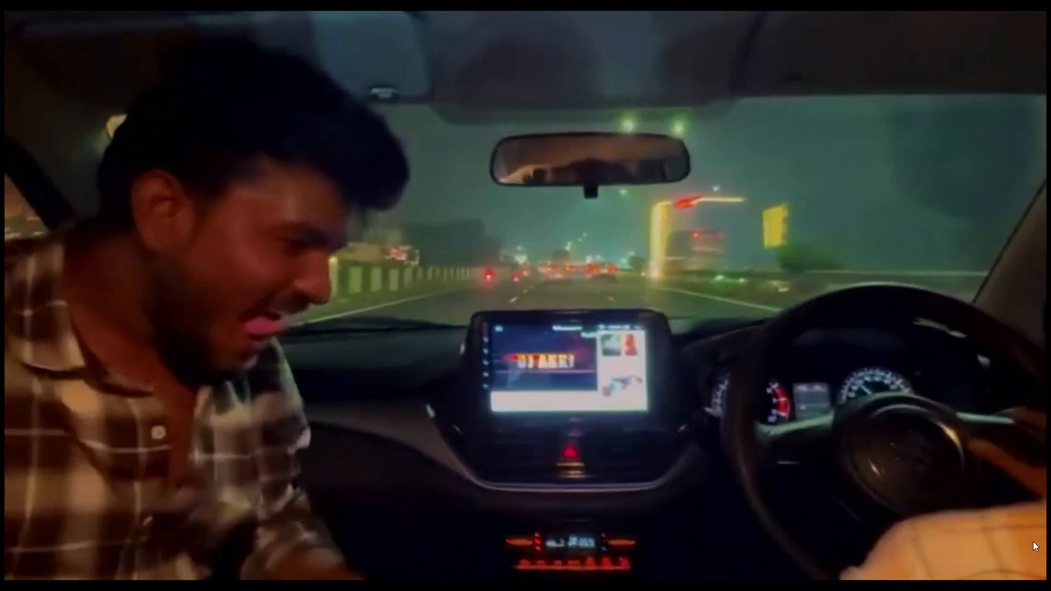
pyautogui.press('space')
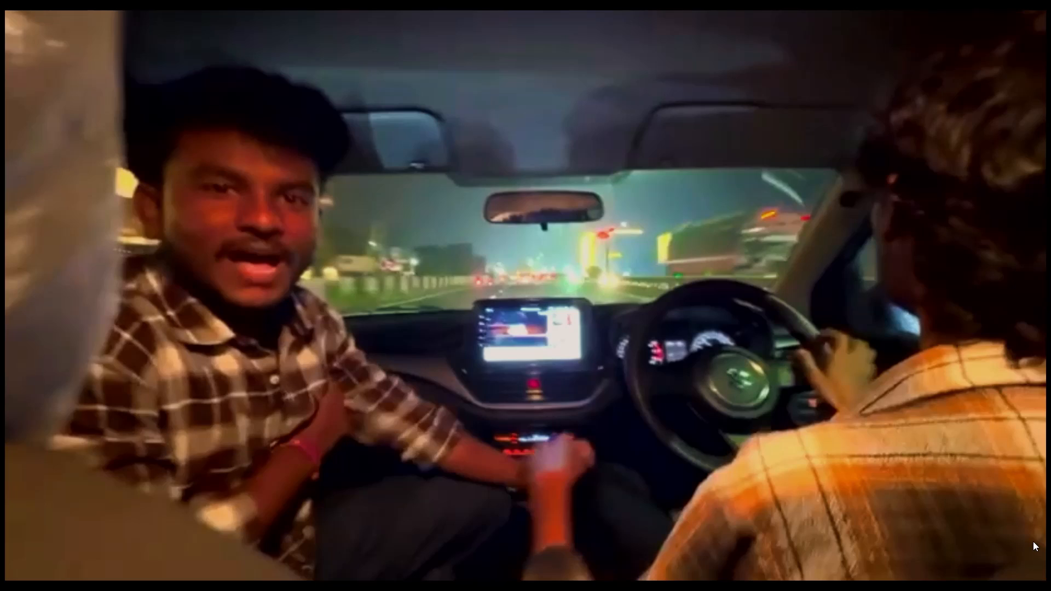
pyautogui.press('Escape')
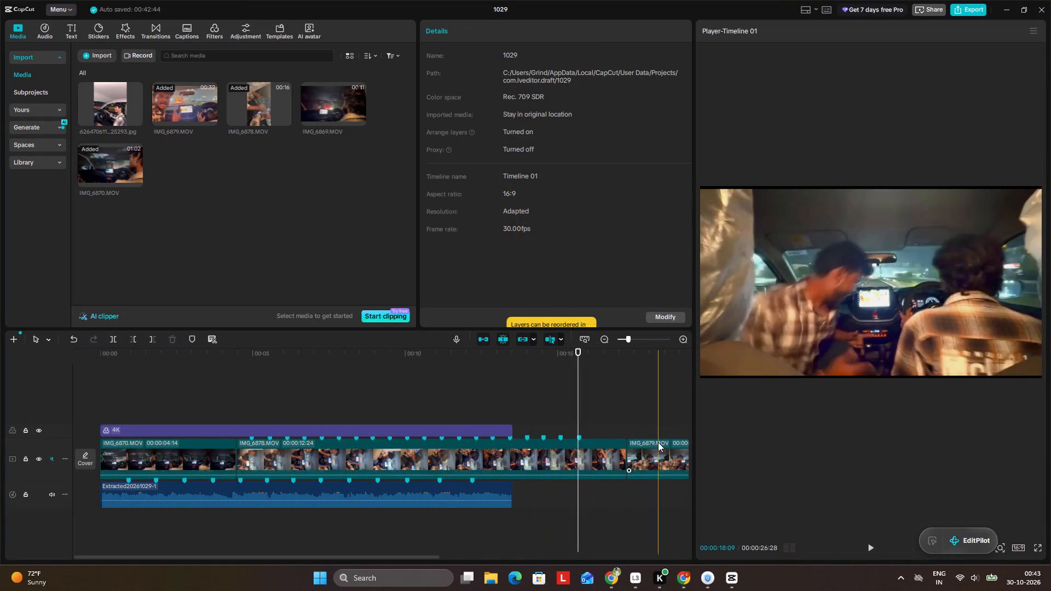
# Play the IMG_6879.MOV clip and check the velocity effect settings of that clip and the final IMG_6870.MOV clip.
pyautogui.press('space')
pyautogui.click(652, 416)
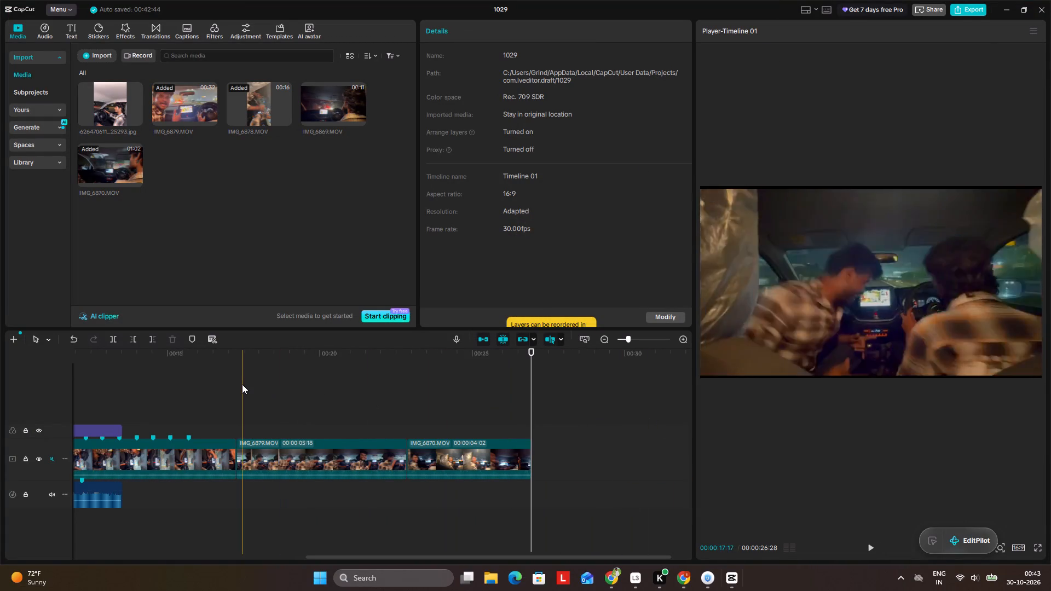
pyautogui.click(242, 384)
pyautogui.press('space')
pyautogui.press('space')
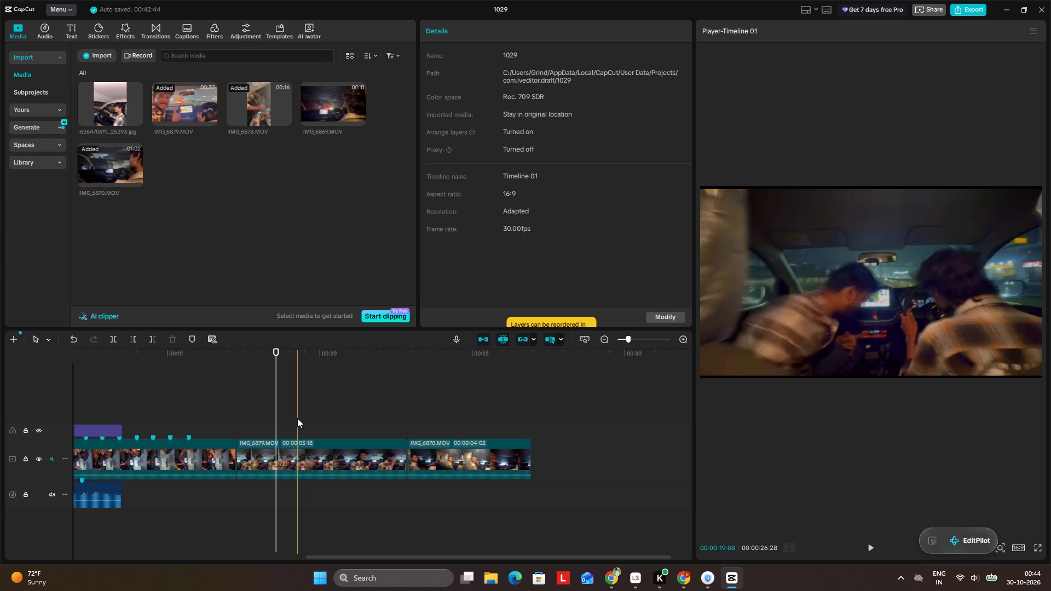
pyautogui.tripleClick(257, 402)
pyautogui.click(257, 402)
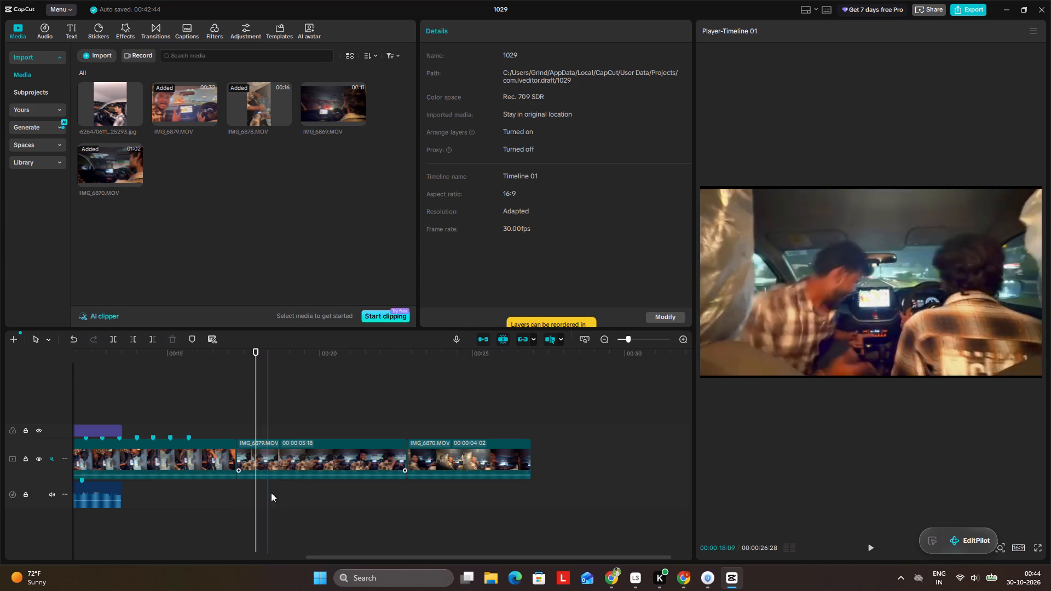
pyautogui.click(292, 473)
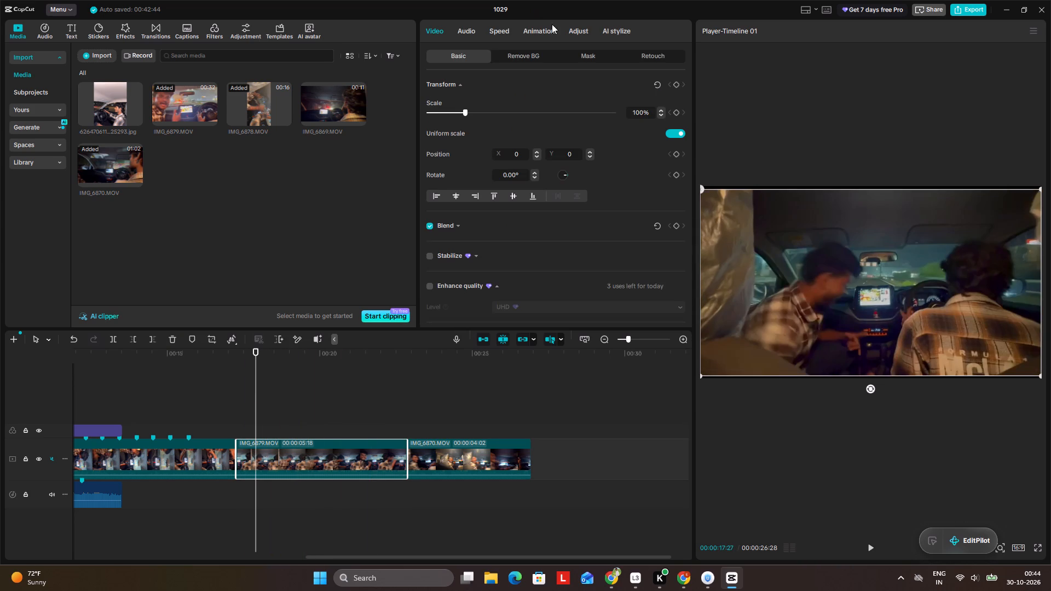
pyautogui.click(500, 28)
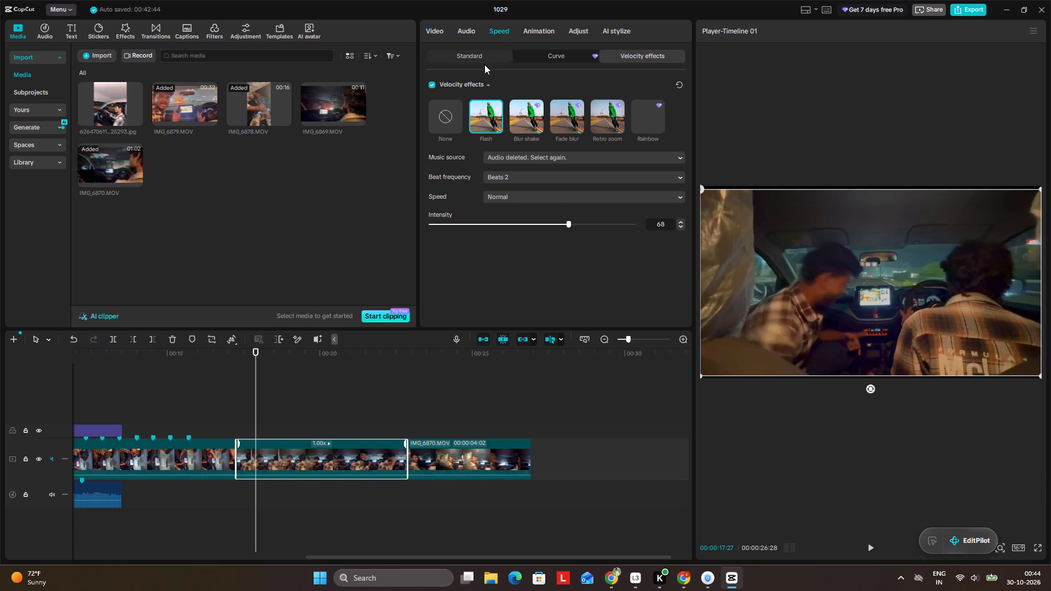
pyautogui.click(481, 117)
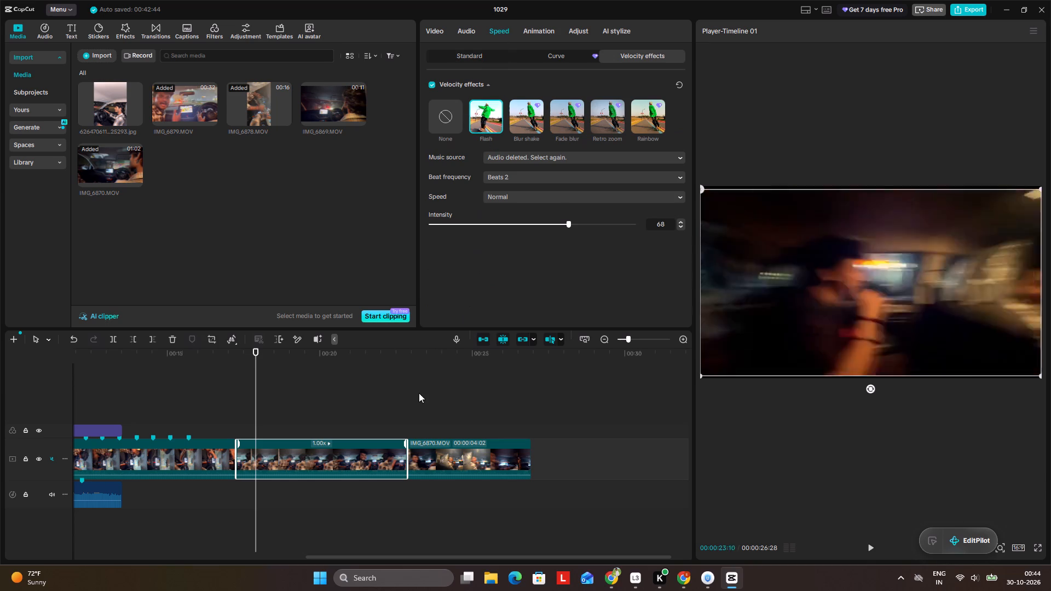
pyautogui.click(447, 465)
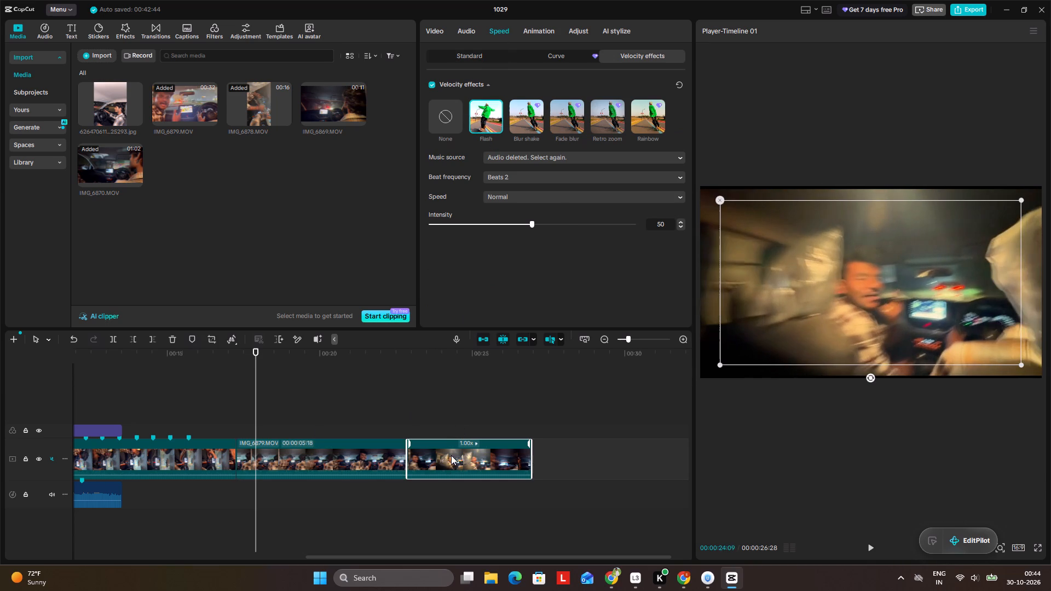
pyautogui.click(451, 455)
pyautogui.click(434, 402)
pyautogui.click(434, 398)
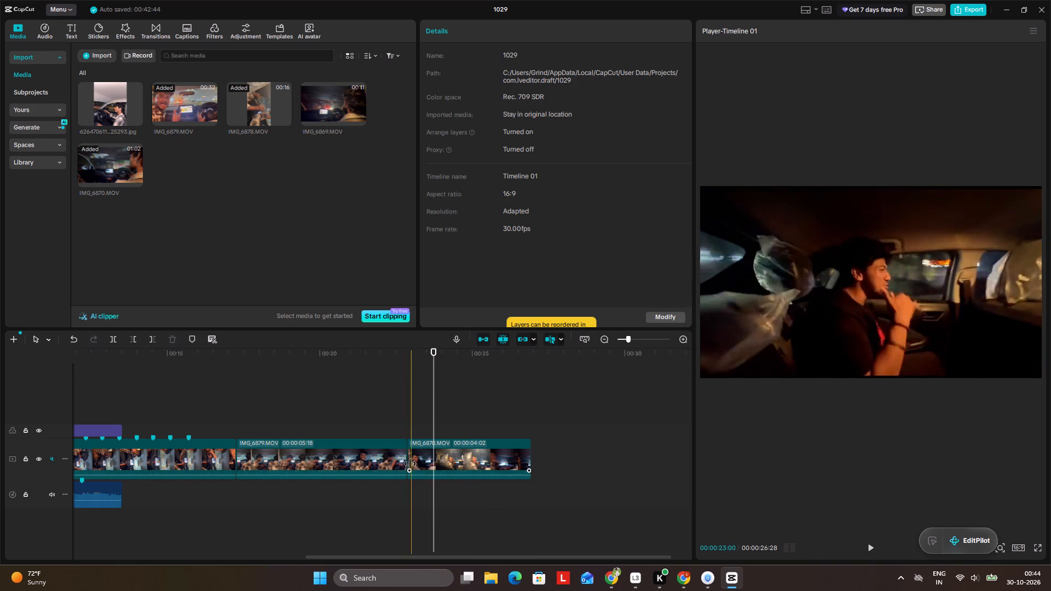
# Play the edit from the beginning through the IMG_6878.MOV clip to review the sequence.
pyautogui.click(248, 415)
pyautogui.scroll(9, 265, 388)
pyautogui.click(270, 387)
pyautogui.doubleClick(259, 387)
pyautogui.moveTo(256, 387); pyautogui.dragTo(0, 429)
pyautogui.press('space')
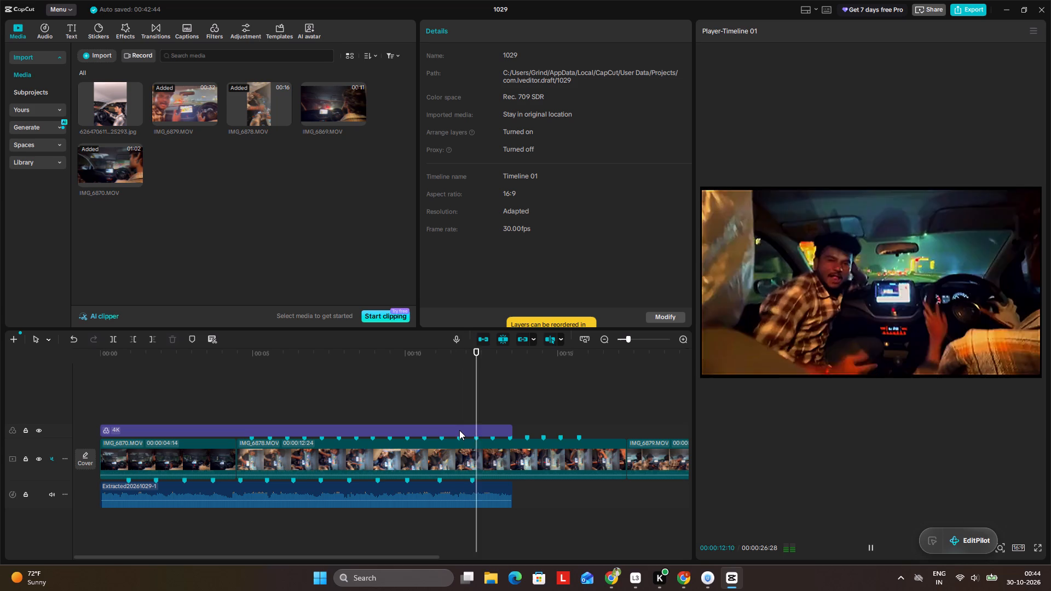
pyautogui.press('space')
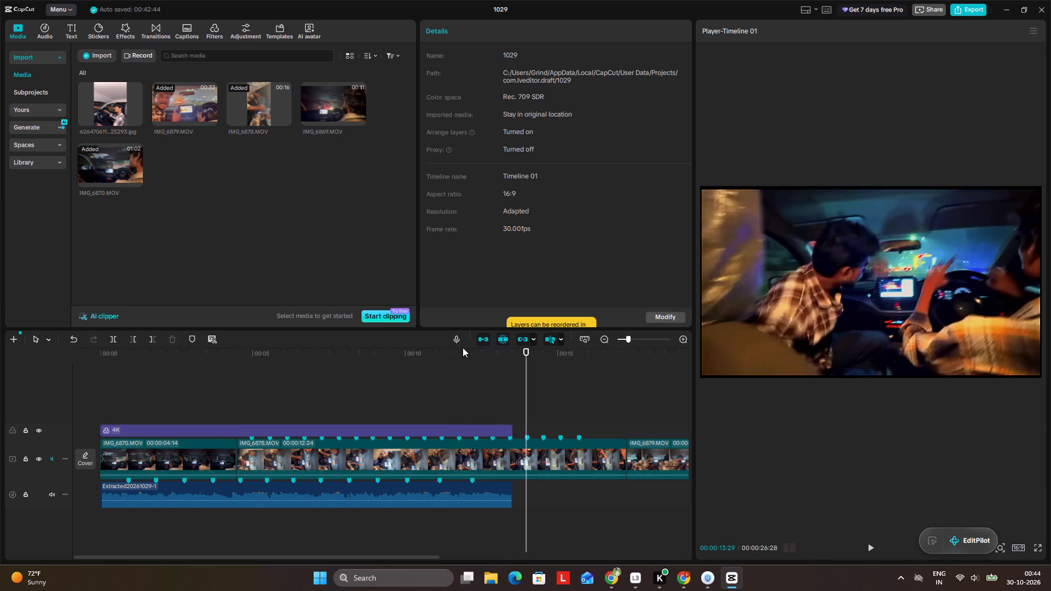
# Undo all the IMG_6878.MOV edits, including its velocity effect, reordering, trim, color match, scaling, rotation and insertion into the main track.
pyautogui.hotkey('ctrl', 'z')
pyautogui.hotkey('ctrl', 'z')
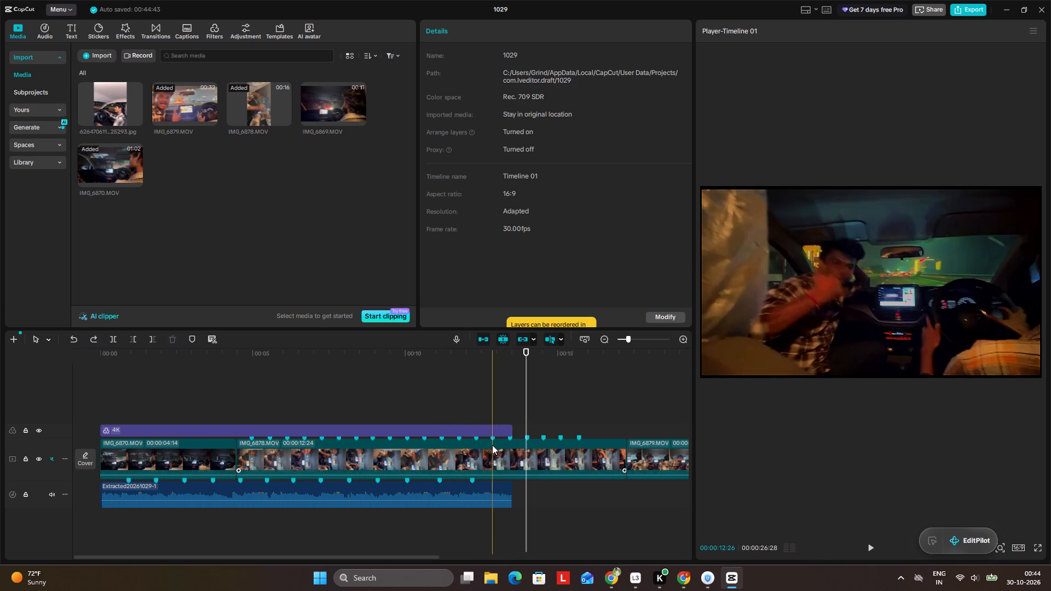
pyautogui.hotkey('ctrl', 'z')
pyautogui.hotkey('ctrl', 'z')
pyautogui.hotkey('ctrl', 'z')
pyautogui.hotkey('ctrl', 'z')
pyautogui.hotkey('ctrl', 'z')
pyautogui.hotkey('ctrl', 'z')
pyautogui.hotkey('ctrl', 'z')
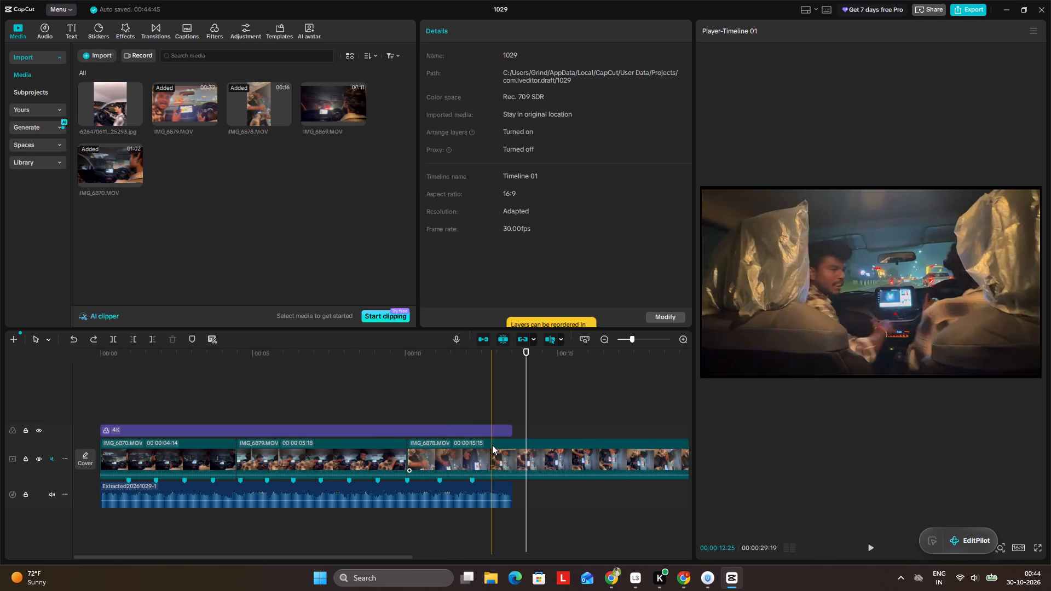
pyautogui.hotkey('ctrl', 'z')
pyautogui.hotkey('ctrl', 'z')
pyautogui.hotkey('ctrl', 'z')
pyautogui.hotkey('ctrl', 'z')
pyautogui.hotkey('ctrl', 'z')
pyautogui.hotkey('ctrl', 'z')
pyautogui.hotkey('ctrl', 'z')
pyautogui.hotkey('ctrl', 'z')
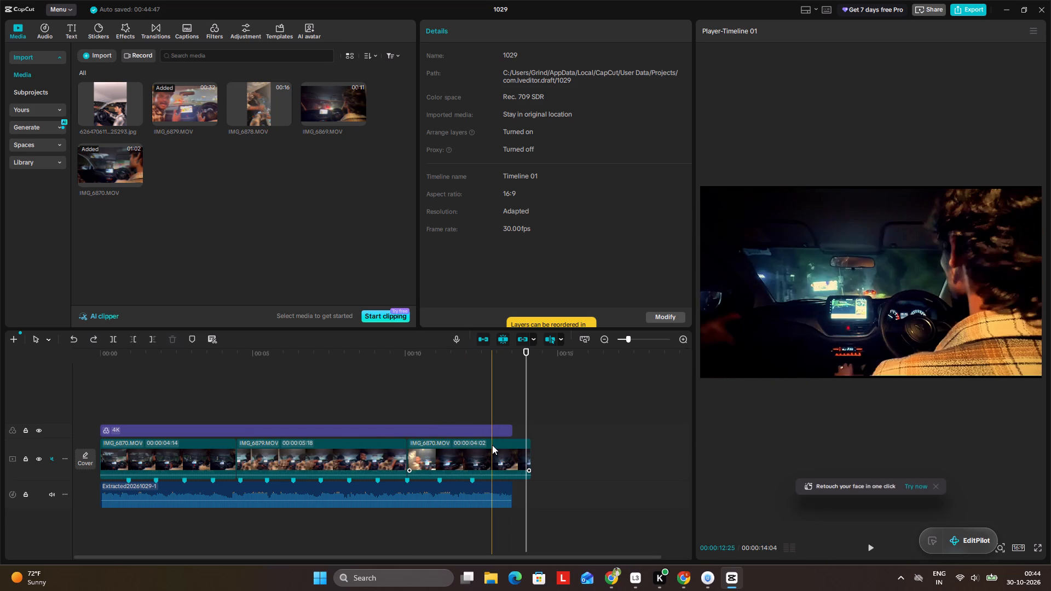
# Undo further earlier edits, back past the latest changes to the final IMG_6870.MOV clip.
pyautogui.hotkey('ctrl', 'z')
pyautogui.hotkey('ctrl', 'z')
pyautogui.hotkey('ctrl', 'z')
pyautogui.hotkey('ctrl', 'z')
pyautogui.hotkey('ctrl', 'z')
pyautogui.hotkey('ctrl', 'z')
pyautogui.hotkey('ctrl', 'z')
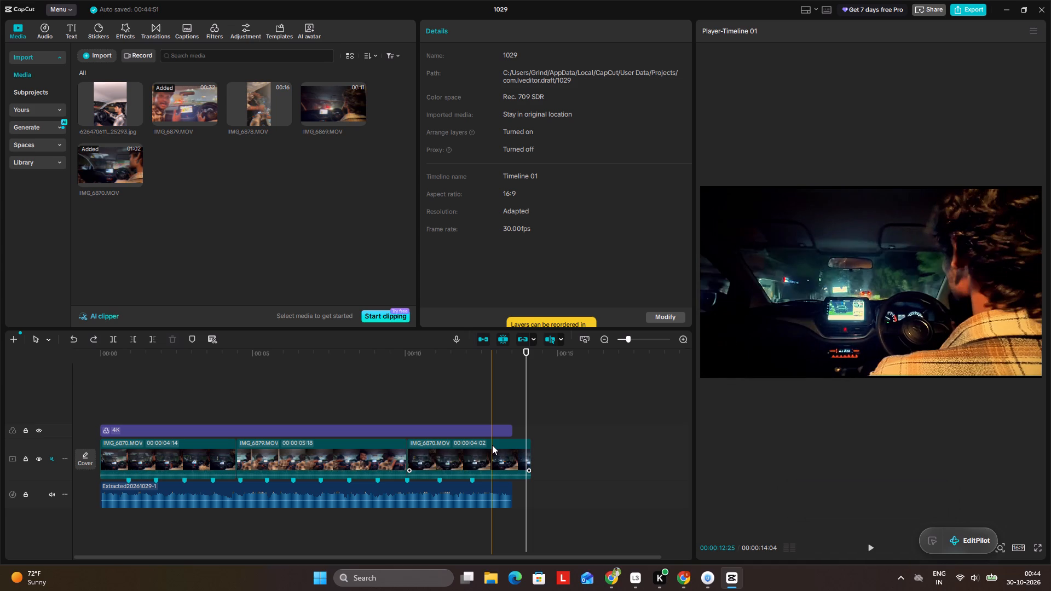
# Continue undoing the earlier timeline edits.
pyautogui.hotkey('ctrl', 'z')
pyautogui.hotkey('ctrl', 'z')
pyautogui.hotkey('ctrl', 'z')
pyautogui.hotkey('ctrl', 'z')
pyautogui.hotkey('ctrl', 'z')
pyautogui.hotkey('ctrl', 'z')
# Move the final IMG_6870.MOV clip ahead of the IMG_6879.MOV clip, directly after the first IMG_6870.MOV clip.
pyautogui.press('space')
pyautogui.press('space')
pyautogui.moveTo(492, 445); pyautogui.dragTo(435, 456)
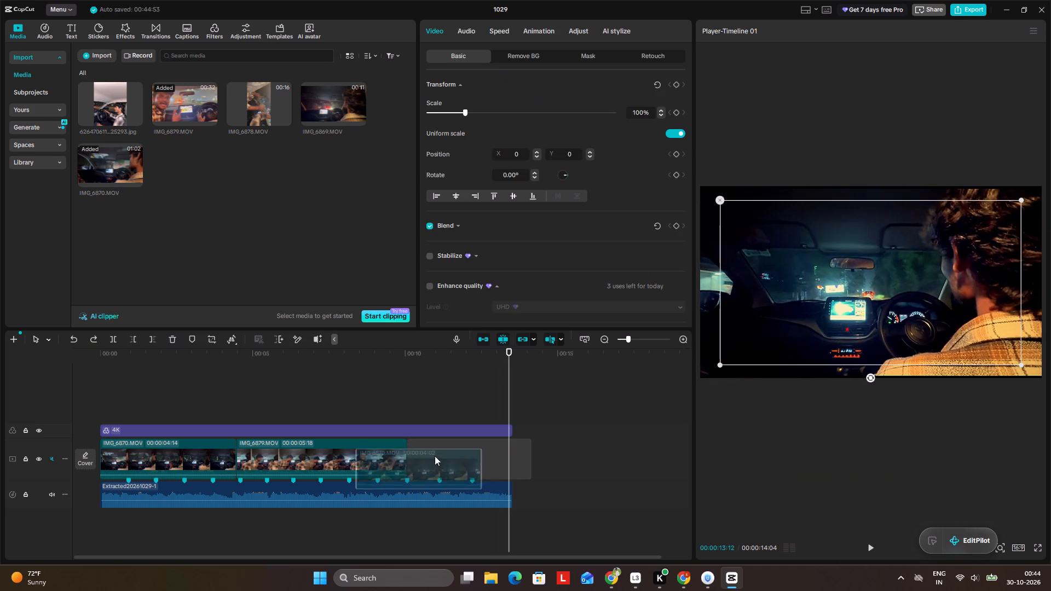
pyautogui.moveTo(435, 456); pyautogui.dragTo(304, 446)
# Play across the join between the two IMG_6870.MOV clips to check the new order.
pyautogui.click(319, 379)
pyautogui.moveTo(319, 379); pyautogui.dragTo(314, 379)
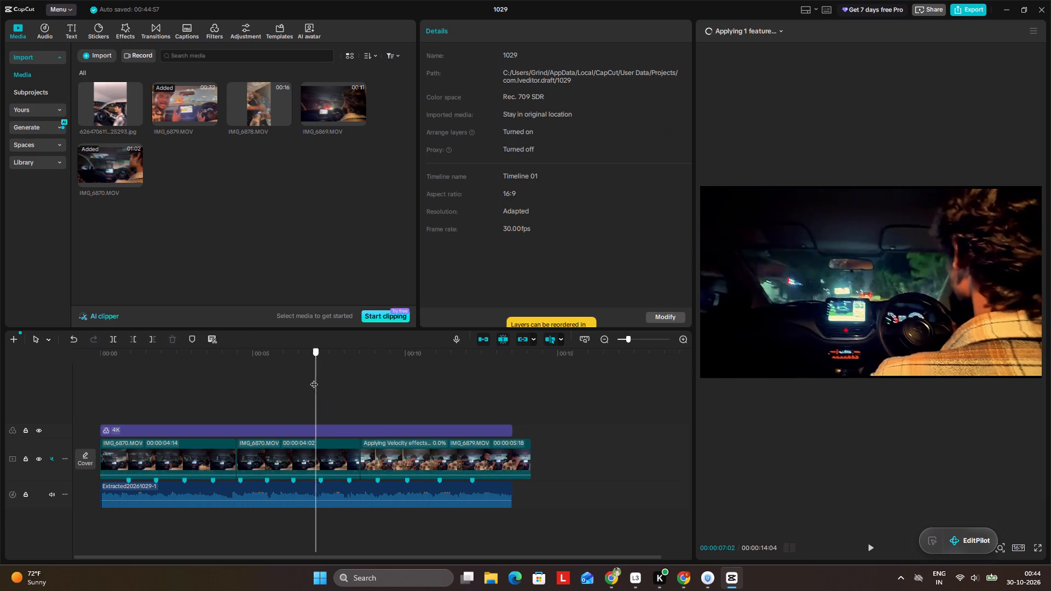
pyautogui.moveTo(314, 379); pyautogui.dragTo(205, 379)
pyautogui.press('space')
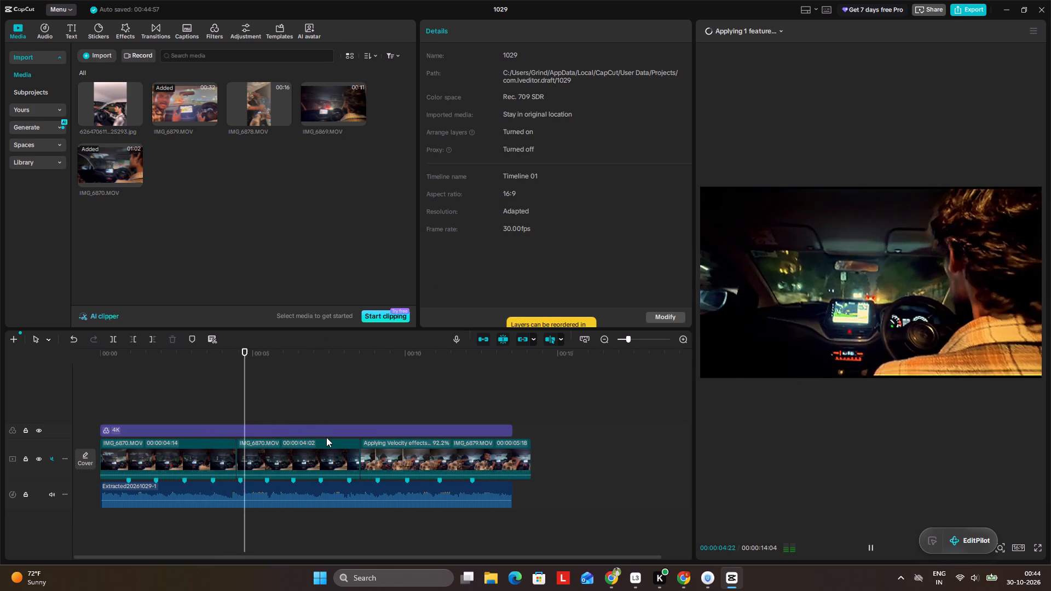
pyautogui.press('space')
# Delete the IMG_6879.MOV clip from the main track.
pyautogui.click(380, 451)
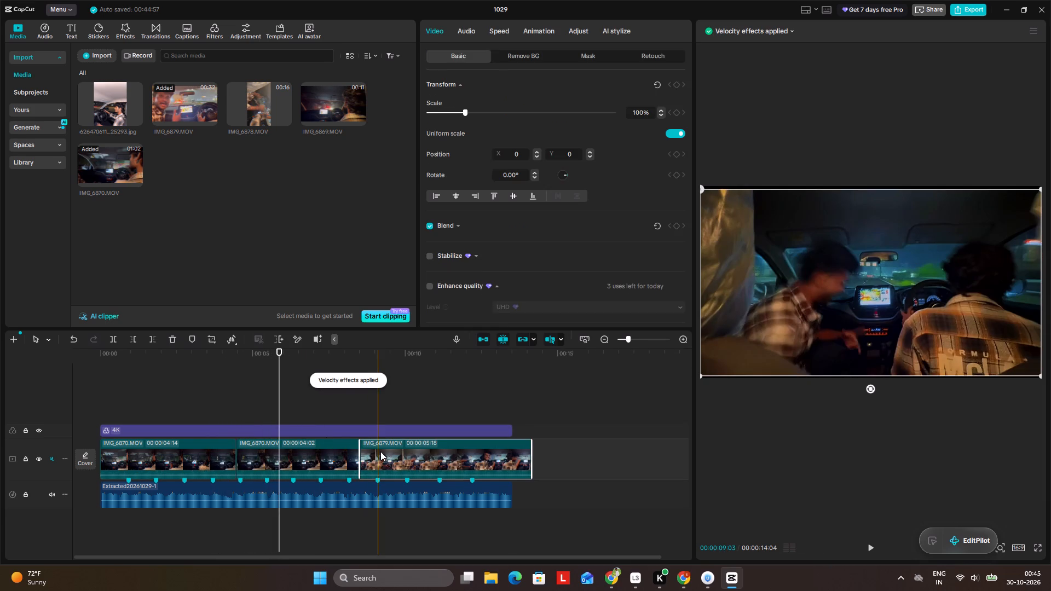
pyautogui.press('Delete')
# Replay the end of the first IMG_6870.MOV clip and its transition into the second.
pyautogui.click(269, 407)
pyautogui.moveTo(262, 404); pyautogui.dragTo(222, 400)
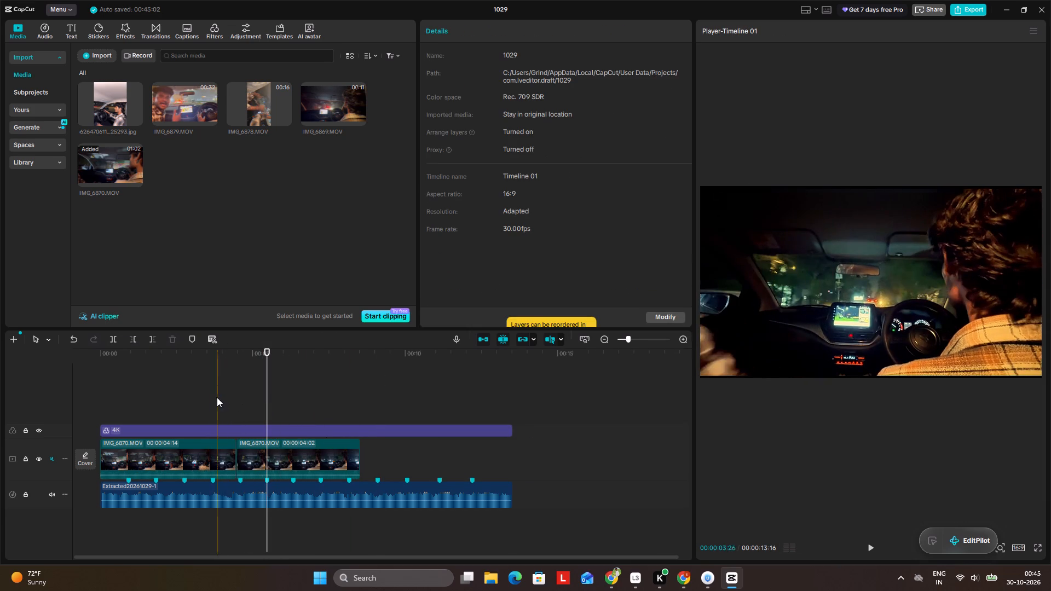
pyautogui.click(217, 397)
pyautogui.press('space')
pyautogui.click(192, 418)
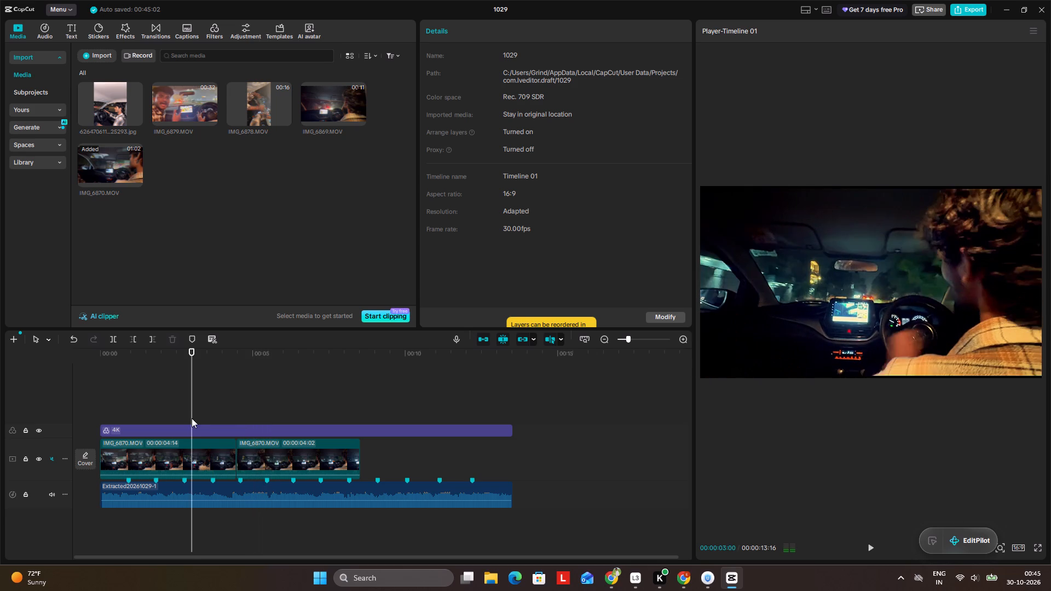
pyautogui.press('space')
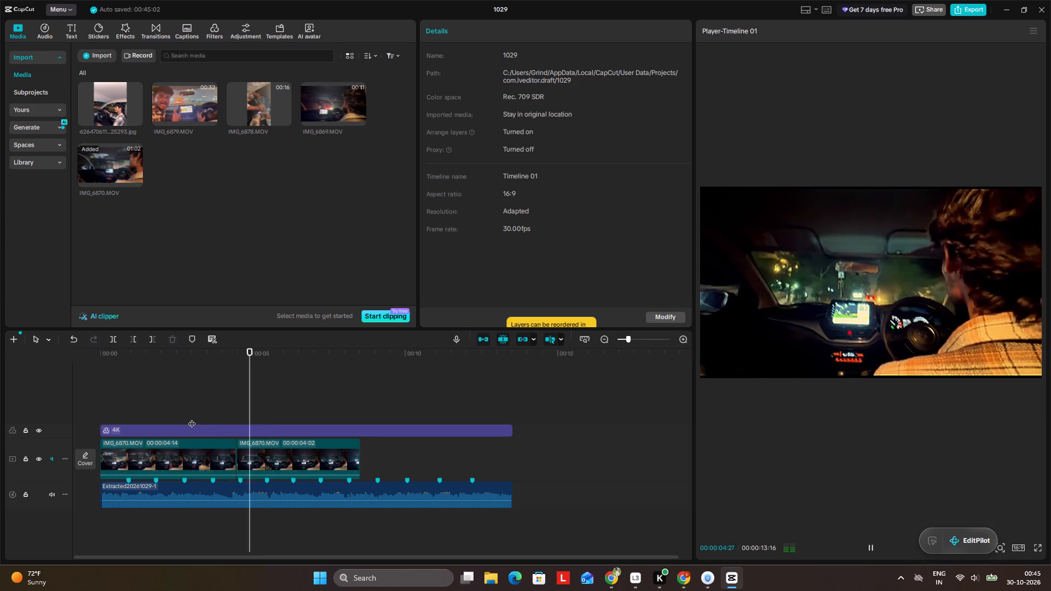
pyautogui.press('space')
# Apply a Custom speed curve to the second IMG_6870.MOV clip and raise its first control point to about 7.88x.
pyautogui.click(265, 442)
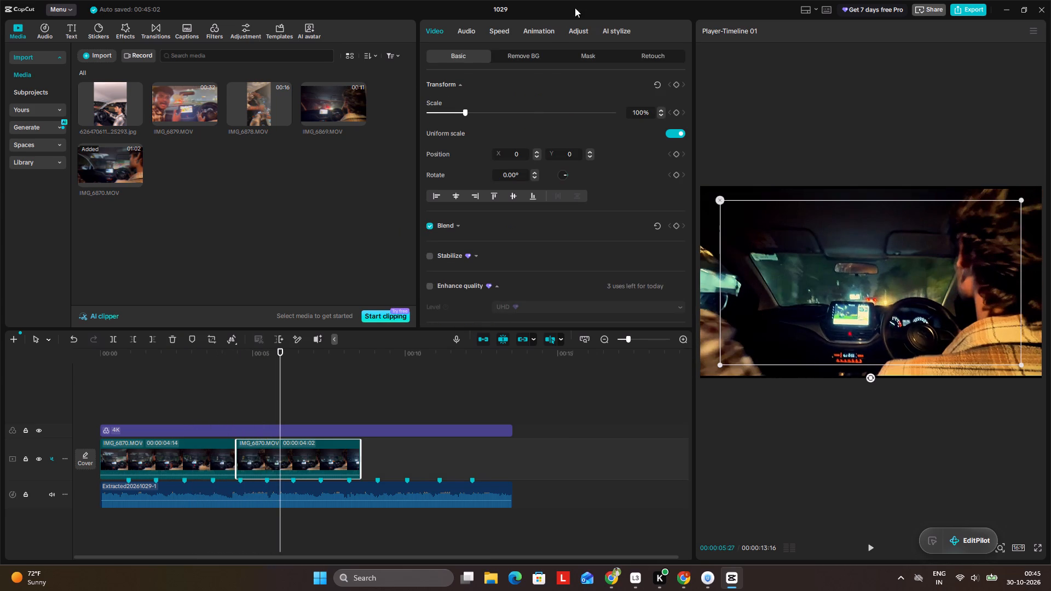
pyautogui.click(500, 22)
pyautogui.click(501, 27)
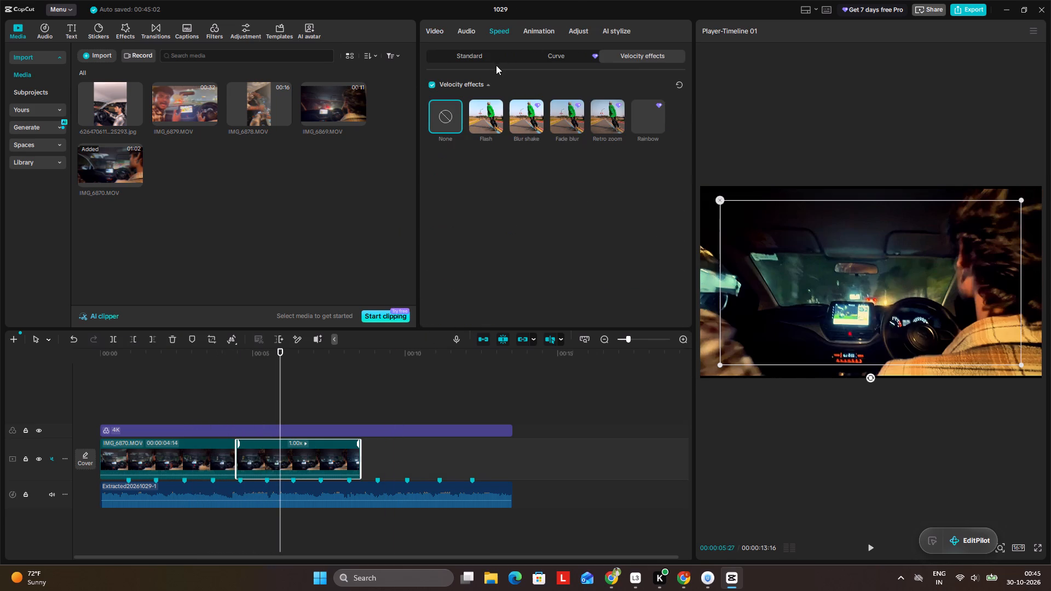
pyautogui.click(474, 49)
pyautogui.click(550, 54)
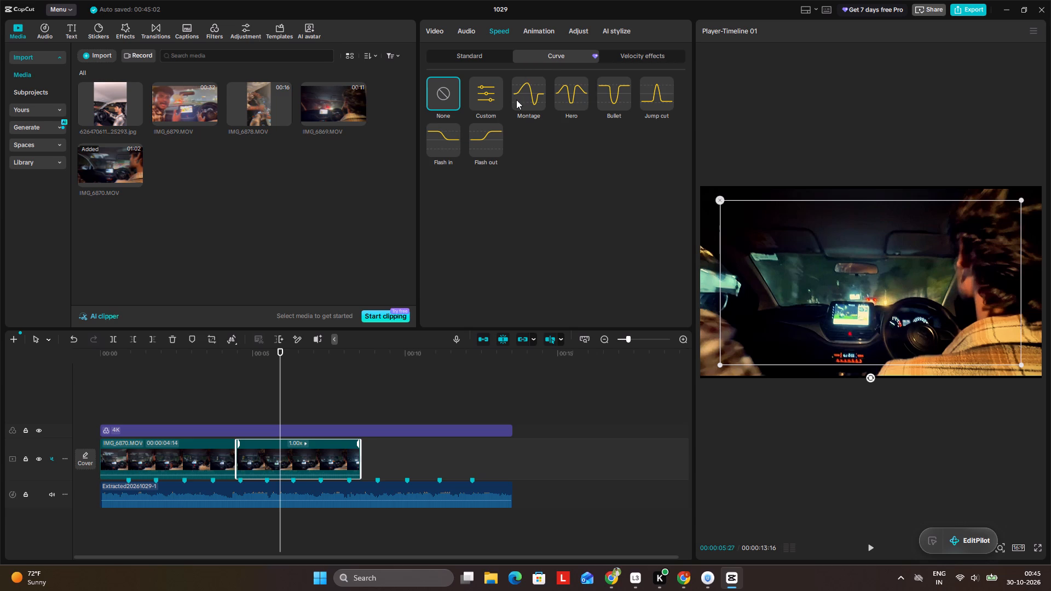
pyautogui.click(493, 94)
pyautogui.moveTo(489, 242); pyautogui.dragTo(489, 236)
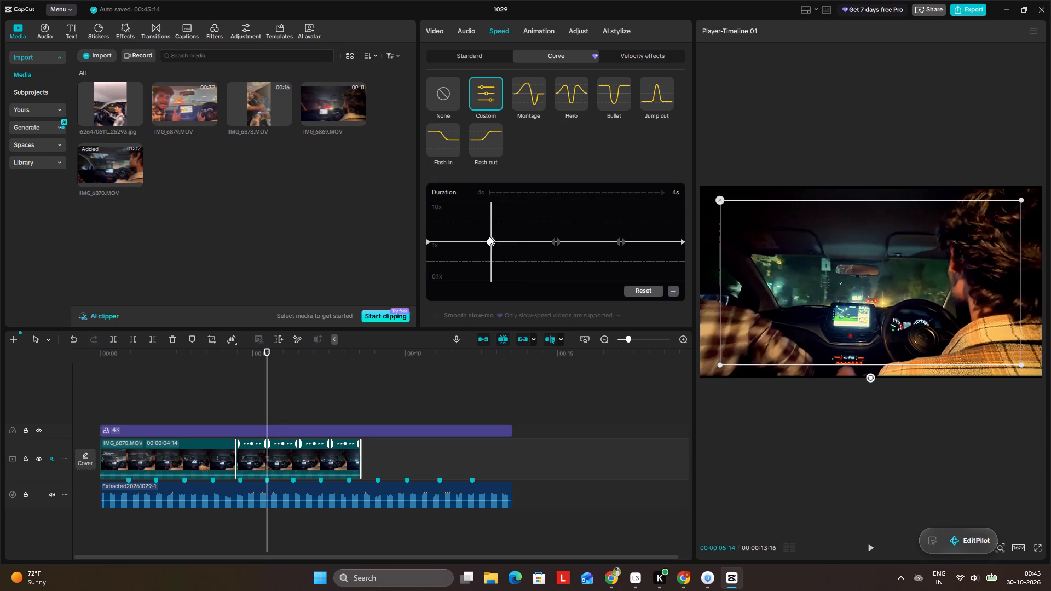
pyautogui.moveTo(489, 236); pyautogui.dragTo(488, 212)
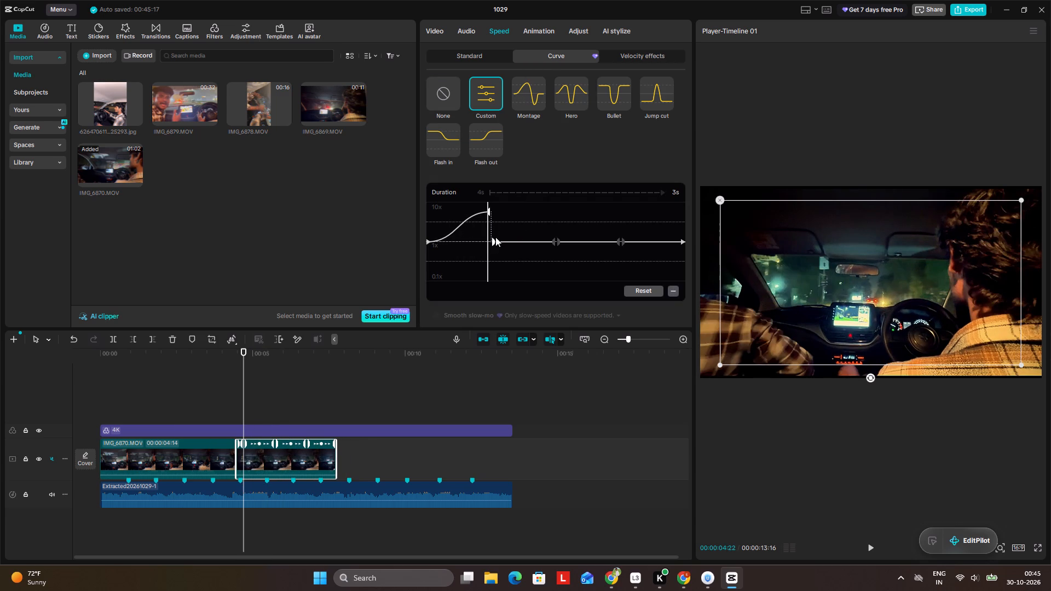
pyautogui.moveTo(495, 237); pyautogui.dragTo(491, 213)
pyautogui.moveTo(493, 239); pyautogui.dragTo(494, 213)
# Lower the speed curve's middle control point to 0.10x and set its last control point below 1x.
pyautogui.click(558, 239)
pyautogui.moveTo(556, 240); pyautogui.dragTo(556, 255)
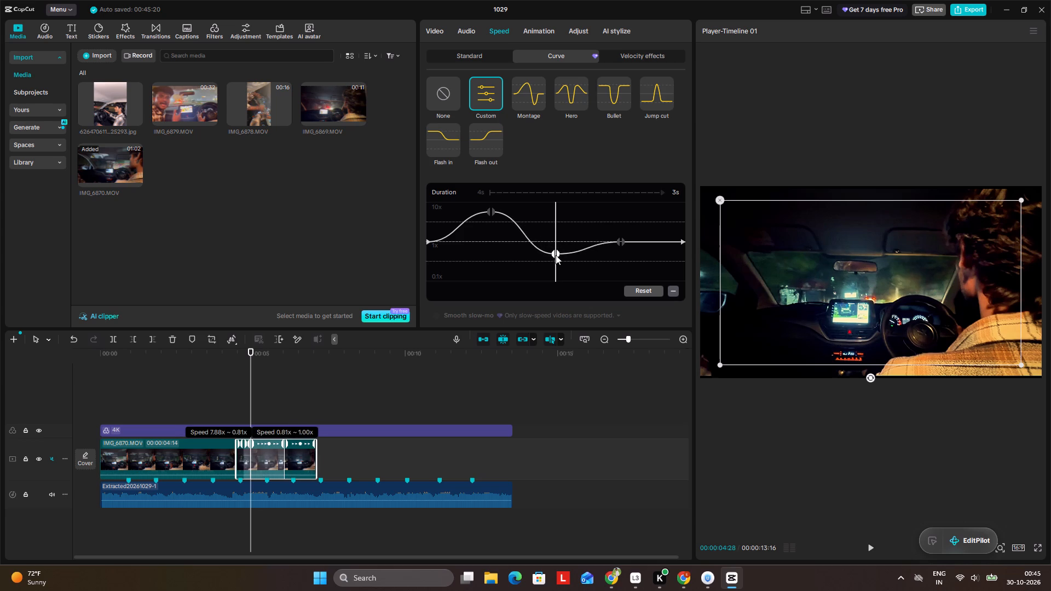
pyautogui.moveTo(556, 255); pyautogui.dragTo(559, 291)
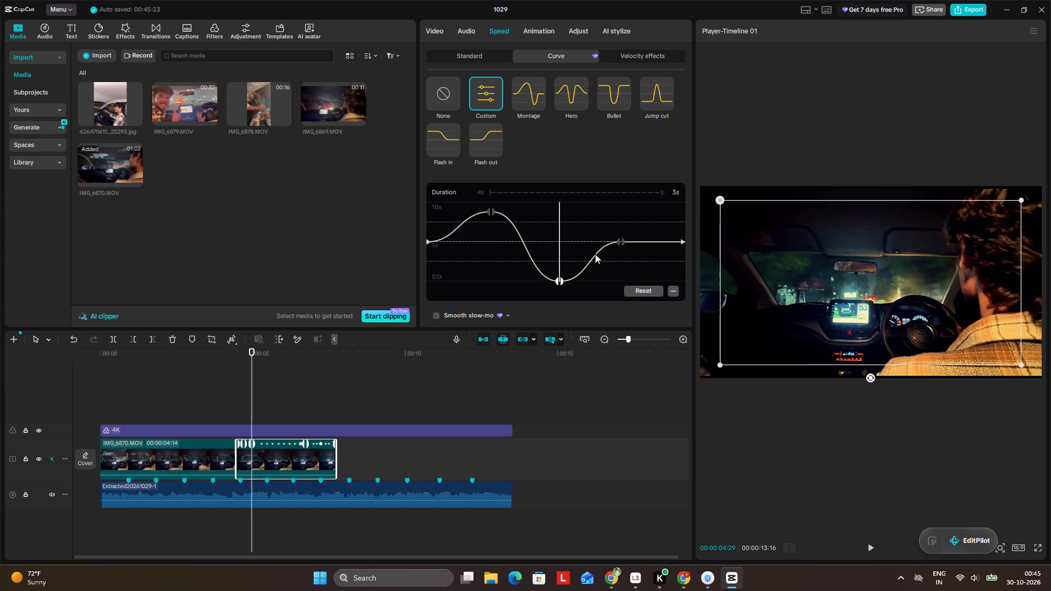
pyautogui.click(621, 244)
pyautogui.moveTo(621, 243); pyautogui.dragTo(604, 211)
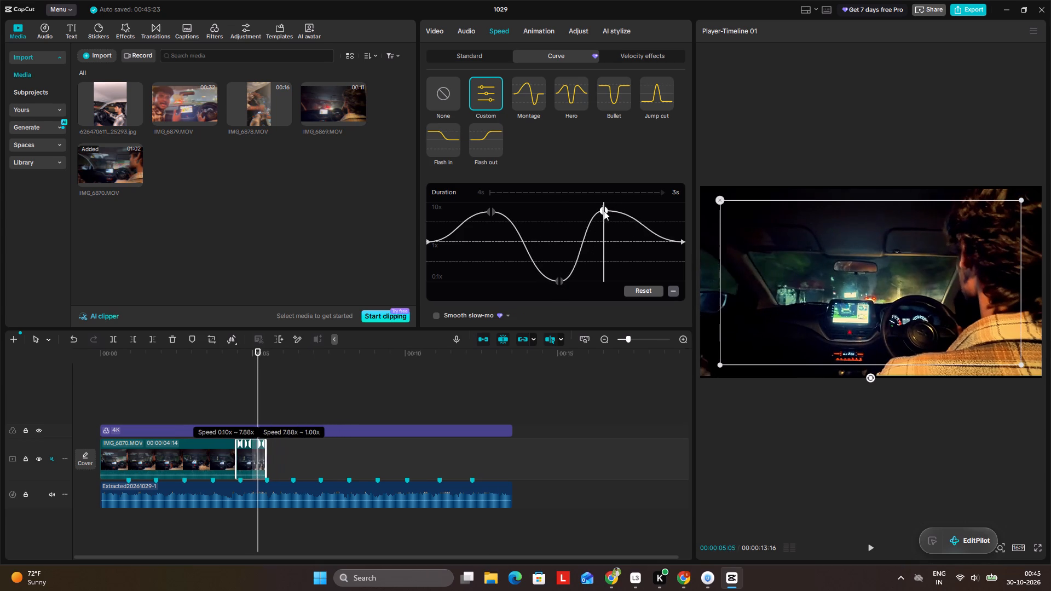
pyautogui.moveTo(604, 211); pyautogui.dragTo(621, 265)
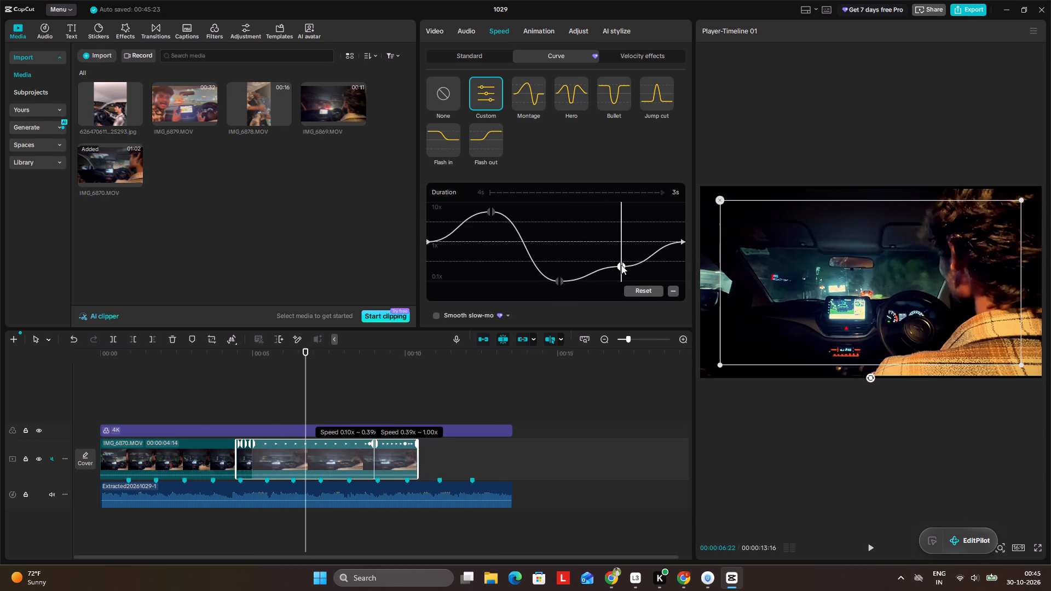
pyautogui.moveTo(621, 265); pyautogui.dragTo(621, 264)
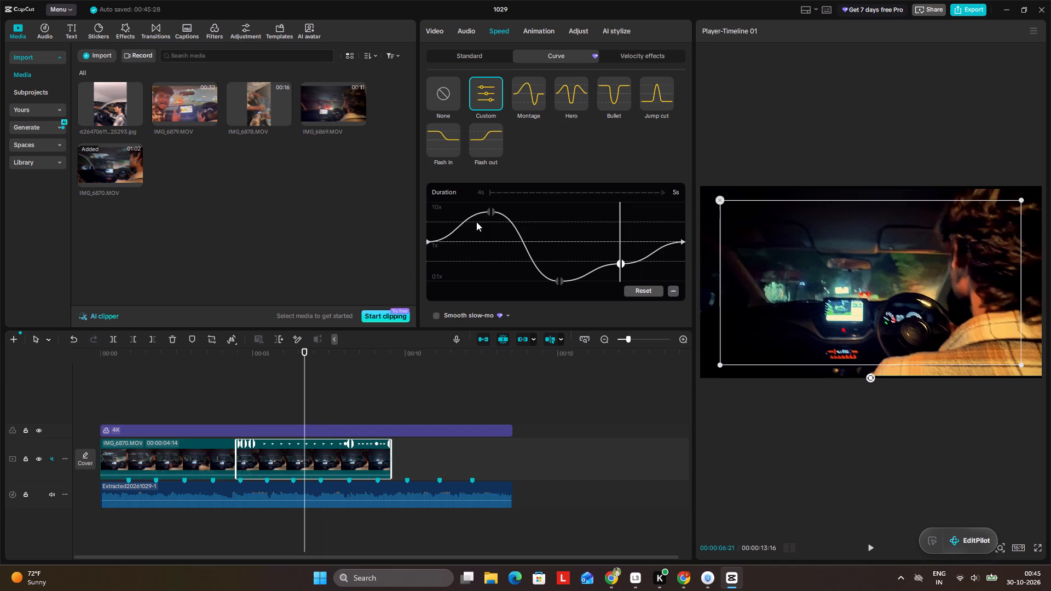
# Add a control point between the curve's first peak and its 0.10x dip, and raise it to about 9x.
pyautogui.click(487, 211)
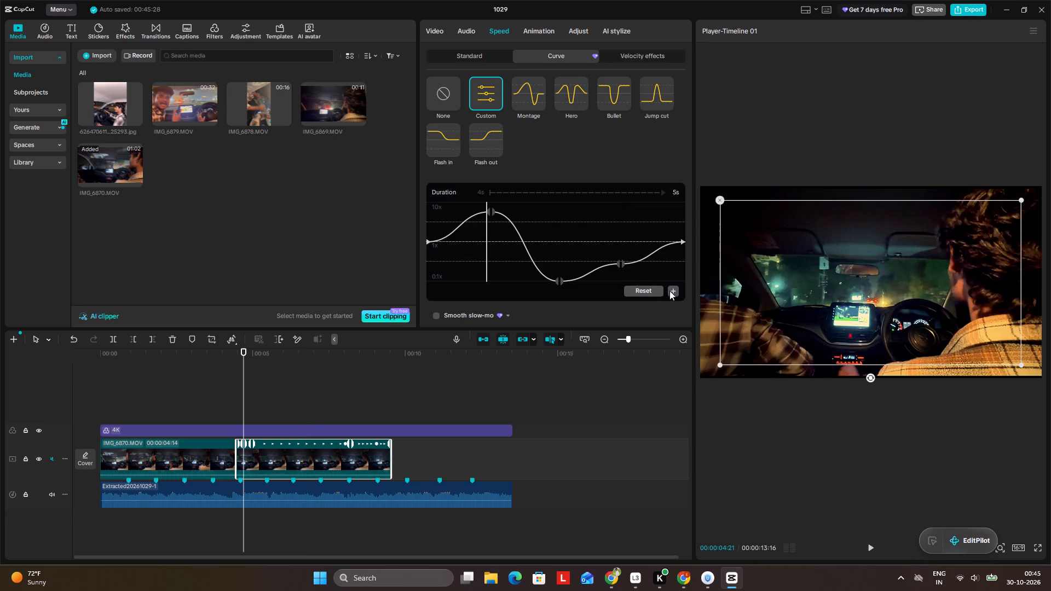
pyautogui.click(670, 291)
pyautogui.click(527, 250)
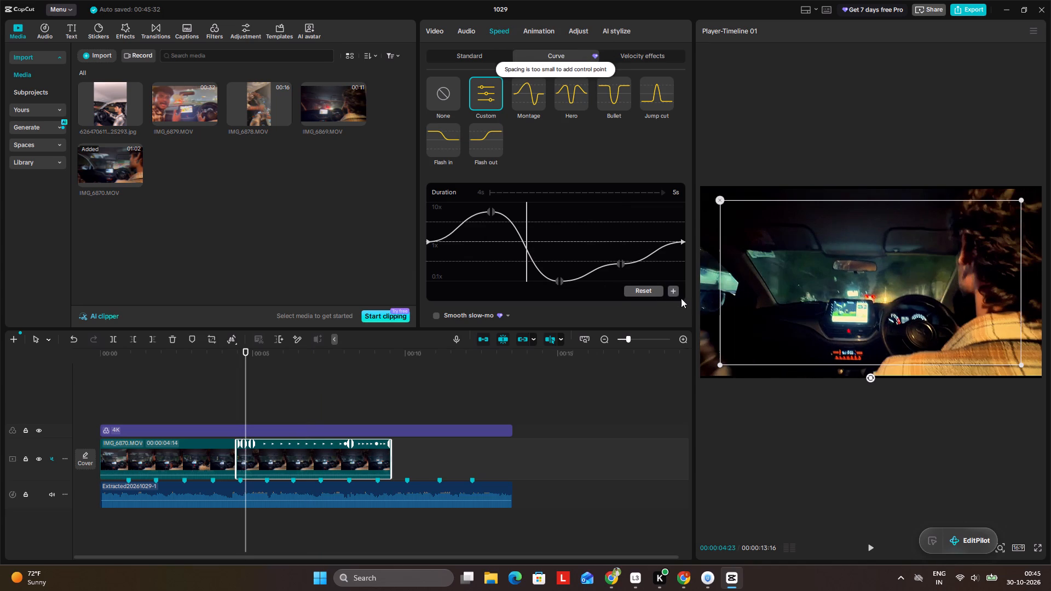
pyautogui.click(672, 289)
pyautogui.moveTo(525, 245); pyautogui.dragTo(527, 233)
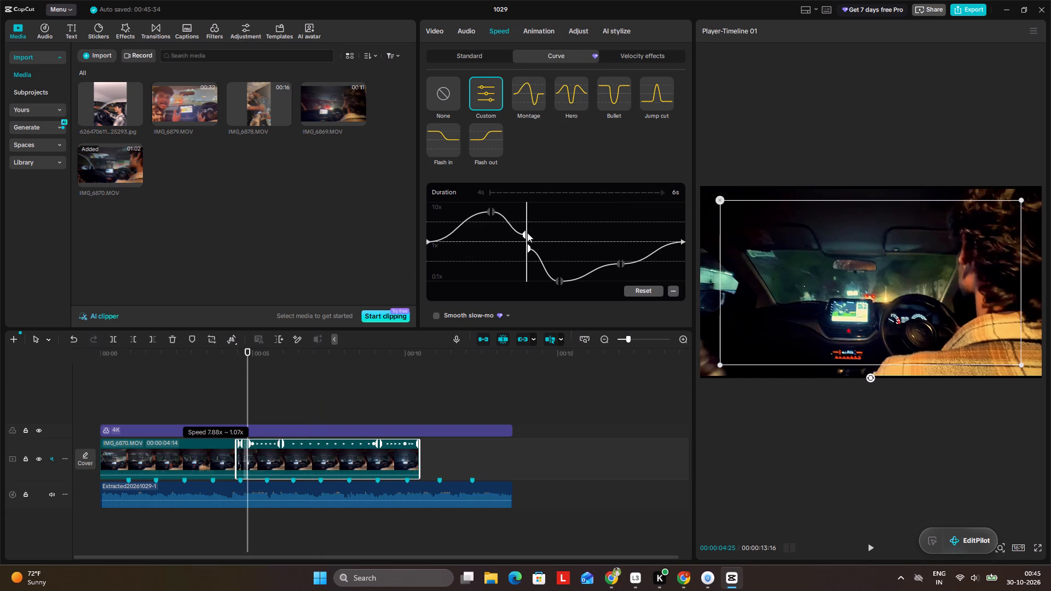
pyautogui.moveTo(527, 233); pyautogui.dragTo(534, 206)
pyautogui.moveTo(535, 250); pyautogui.dragTo(538, 245)
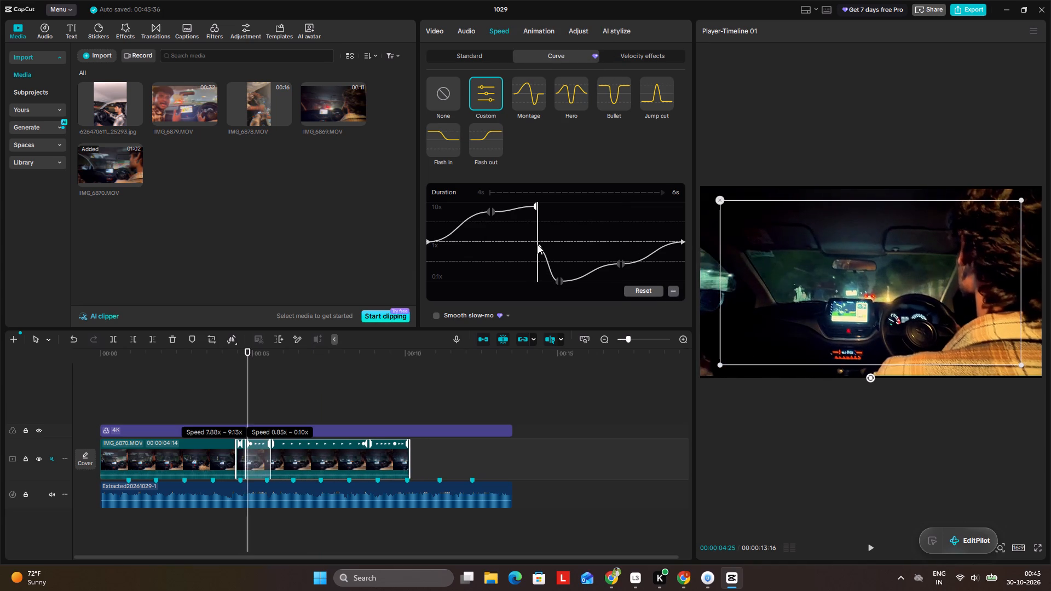
pyautogui.moveTo(538, 245); pyautogui.dragTo(538, 235)
pyautogui.click(539, 248)
pyautogui.moveTo(539, 248); pyautogui.dragTo(541, 231)
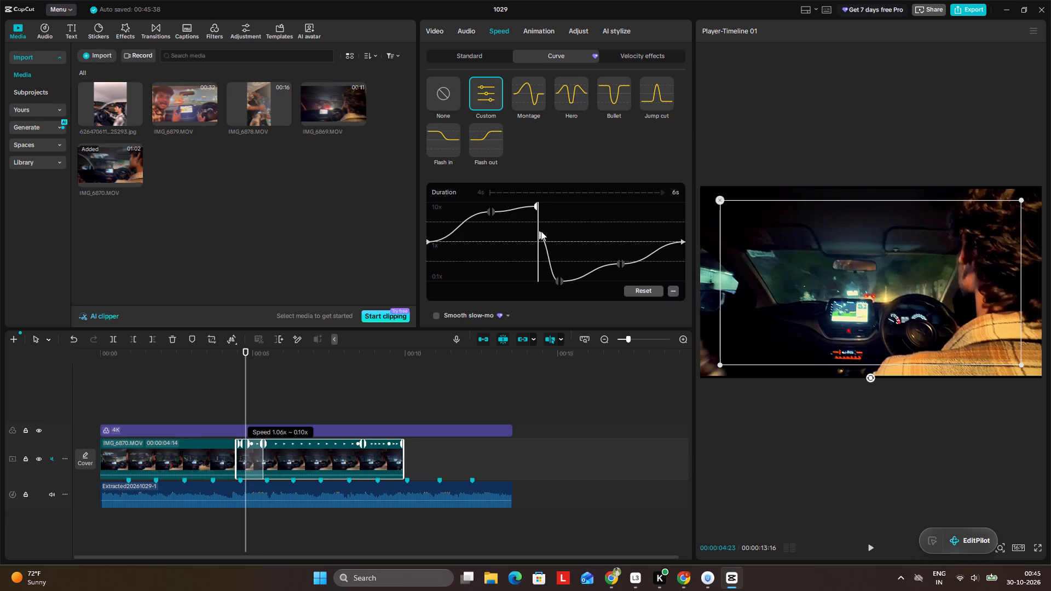
pyautogui.moveTo(541, 231); pyautogui.dragTo(540, 208)
# Reshape the custom curve into alternating peaks near 10x and slow dips, with the first and third points high, second and fourth low.
pyautogui.click(492, 214)
pyautogui.moveTo(492, 211); pyautogui.dragTo(476, 266)
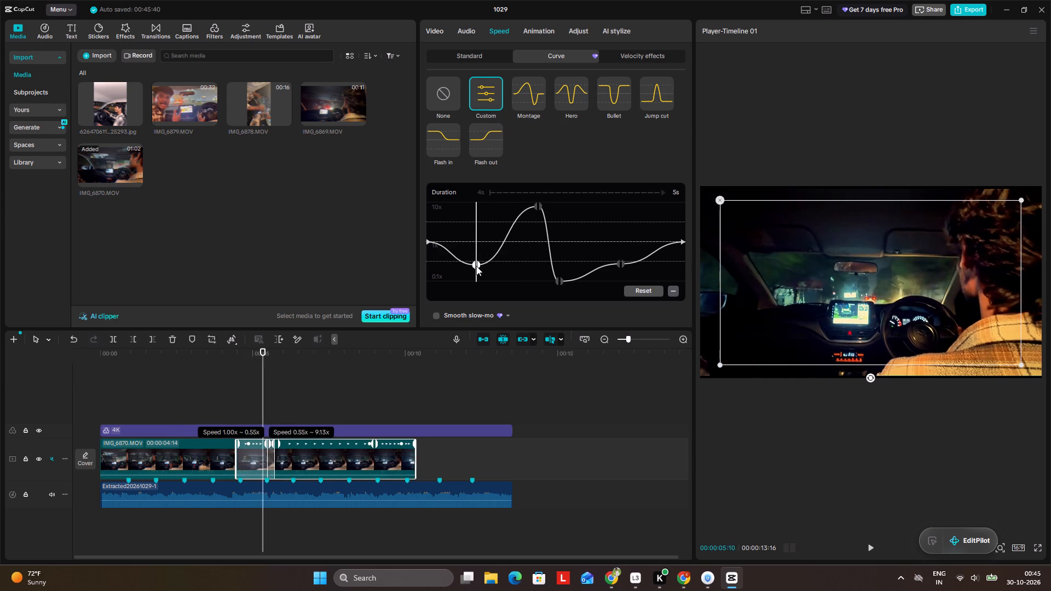
pyautogui.moveTo(476, 266); pyautogui.dragTo(469, 195)
pyautogui.click(538, 205)
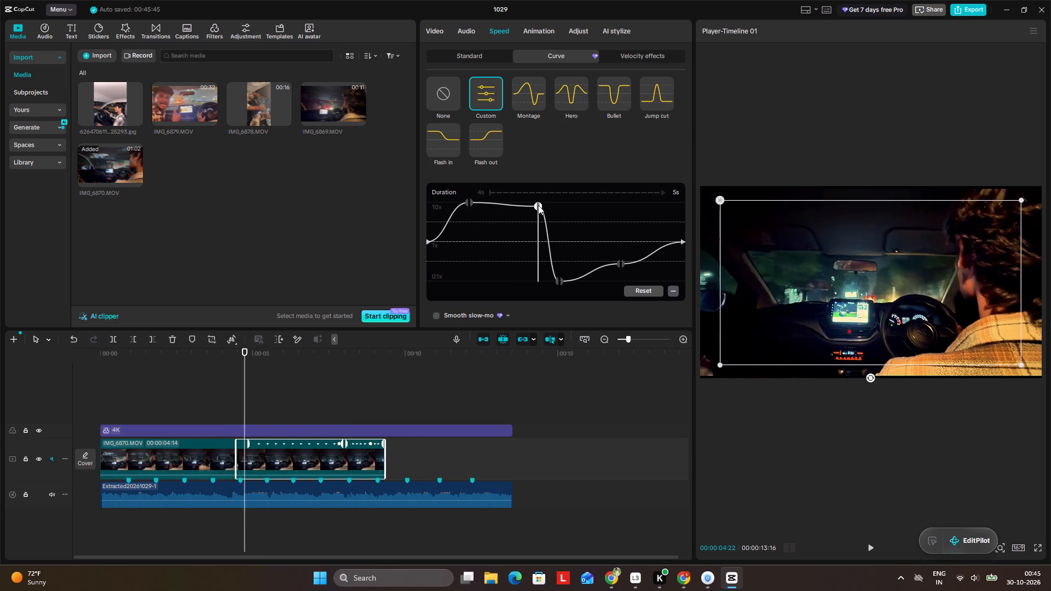
pyautogui.moveTo(538, 205); pyautogui.dragTo(526, 274)
pyautogui.doubleClick(558, 280)
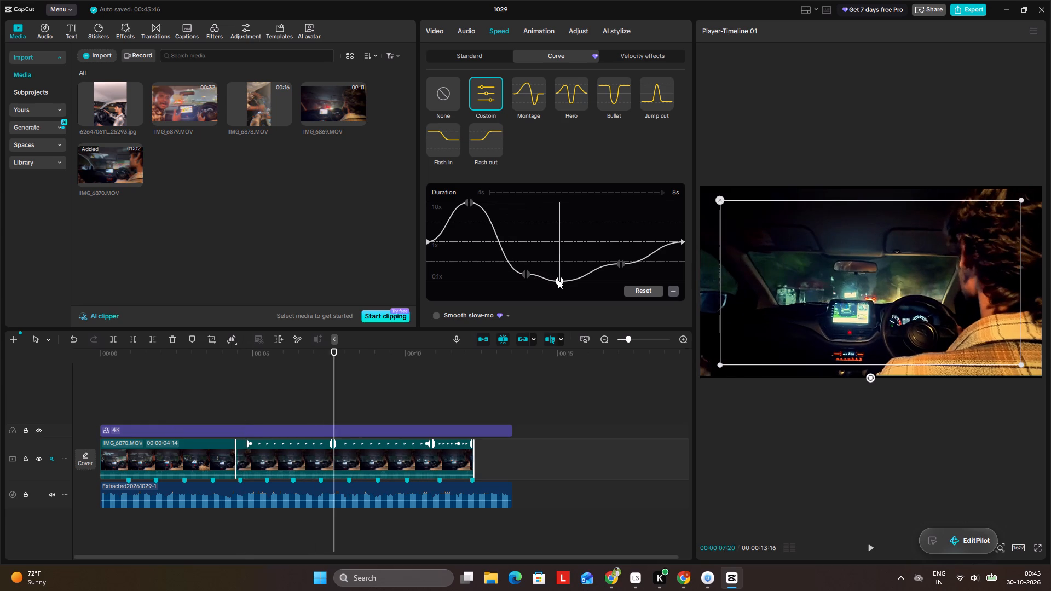
pyautogui.moveTo(560, 280); pyautogui.dragTo(570, 207)
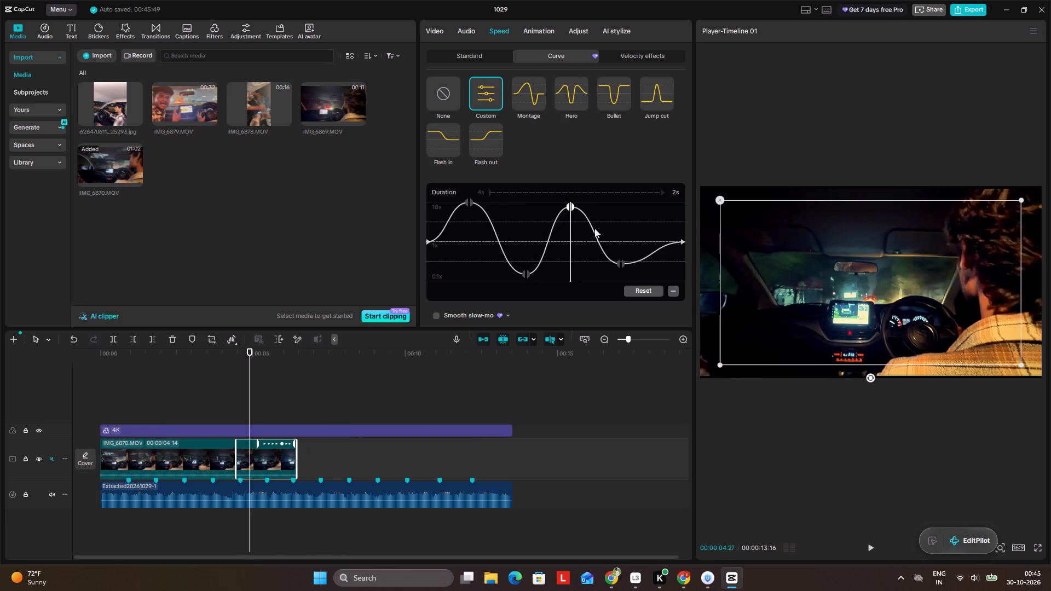
pyautogui.click(620, 262)
pyautogui.moveTo(620, 262); pyautogui.dragTo(621, 269)
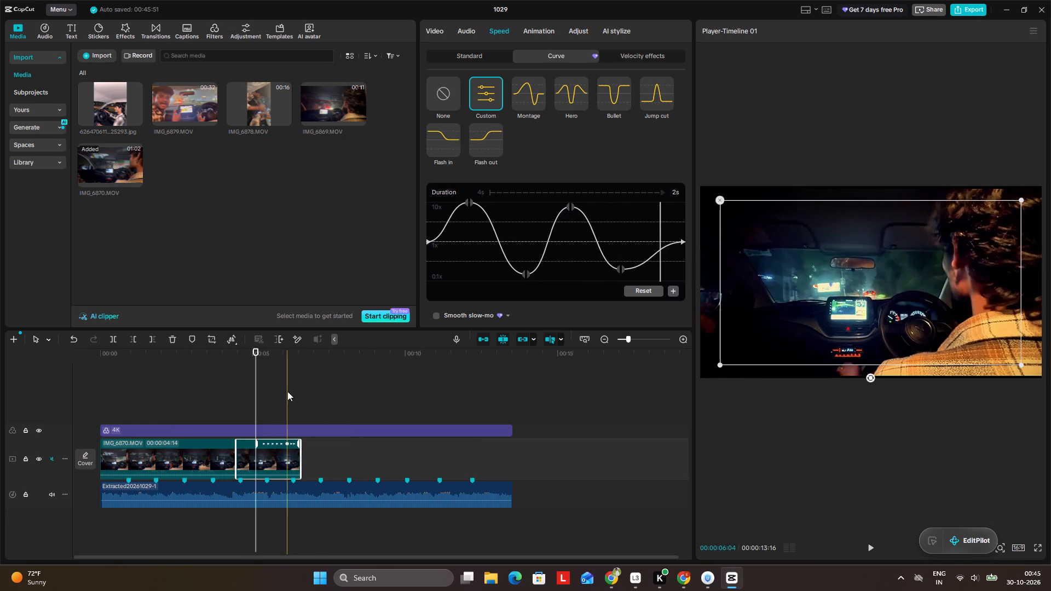
# Play through the second IMG_6870.MOV clip to check its custom speed curve.
pyautogui.click(241, 392)
pyautogui.moveTo(241, 391); pyautogui.dragTo(216, 387)
pyautogui.press('space')
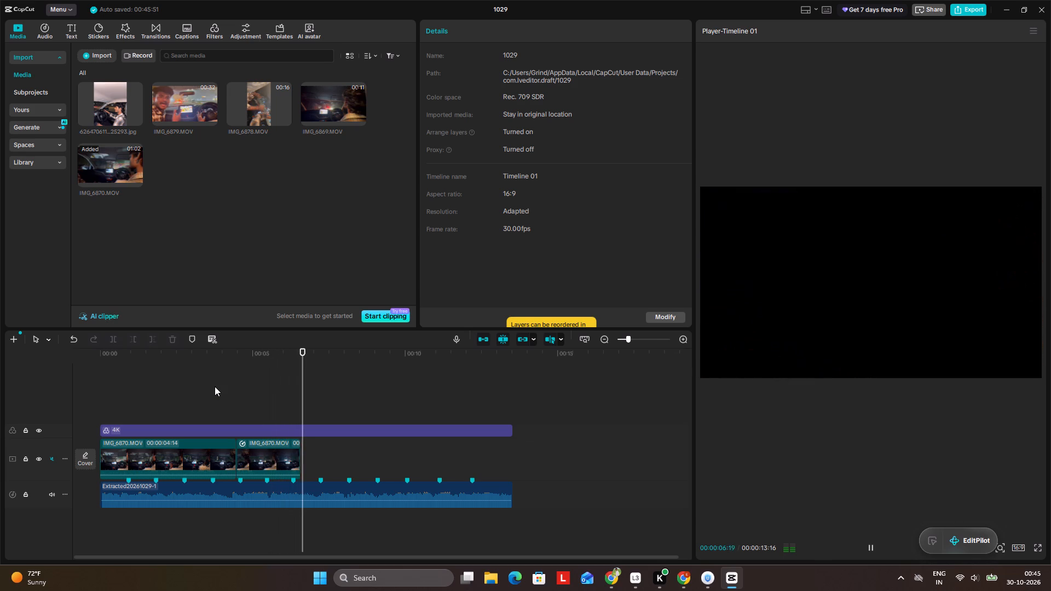
pyautogui.press('space')
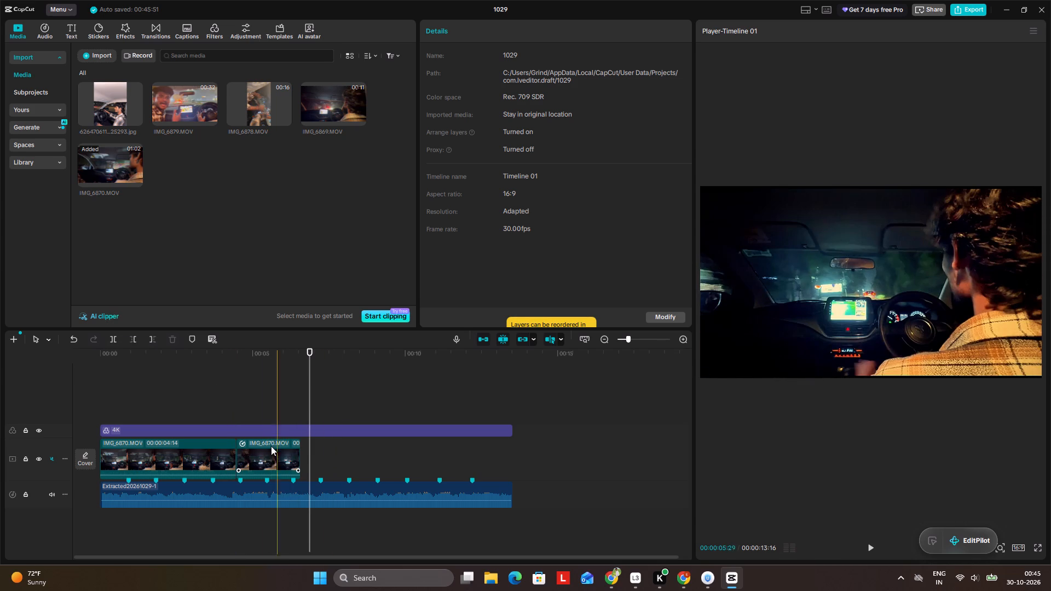
# Apply the Jump cut speed curve to the first IMG_6870.MOV clip and preview it from the beginning.
pyautogui.doubleClick(190, 409)
pyautogui.click(186, 396)
pyautogui.moveTo(186, 396); pyautogui.dragTo(80, 395)
pyautogui.click(168, 449)
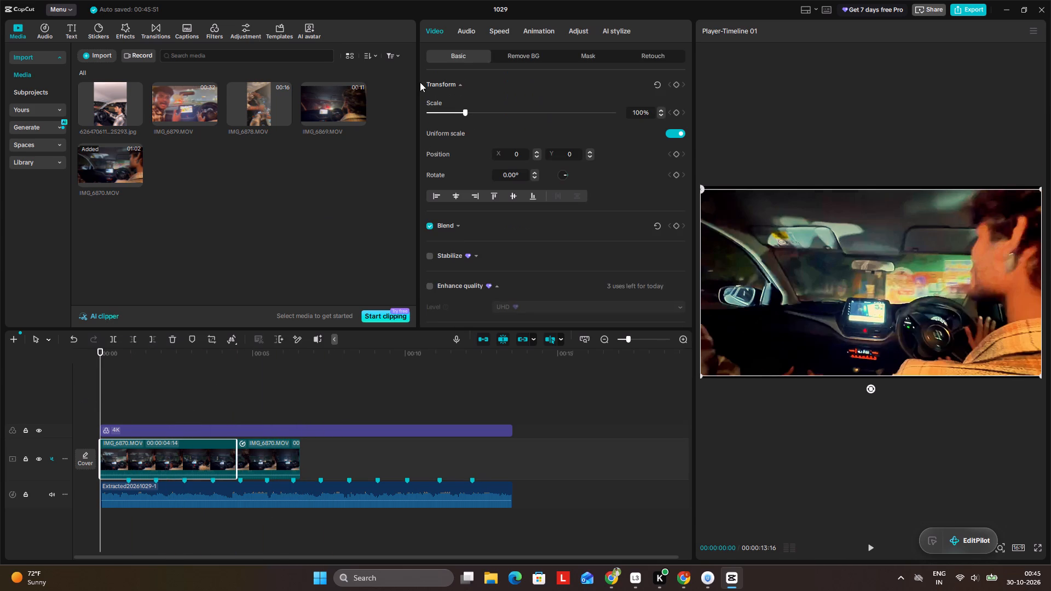
pyautogui.click(492, 33)
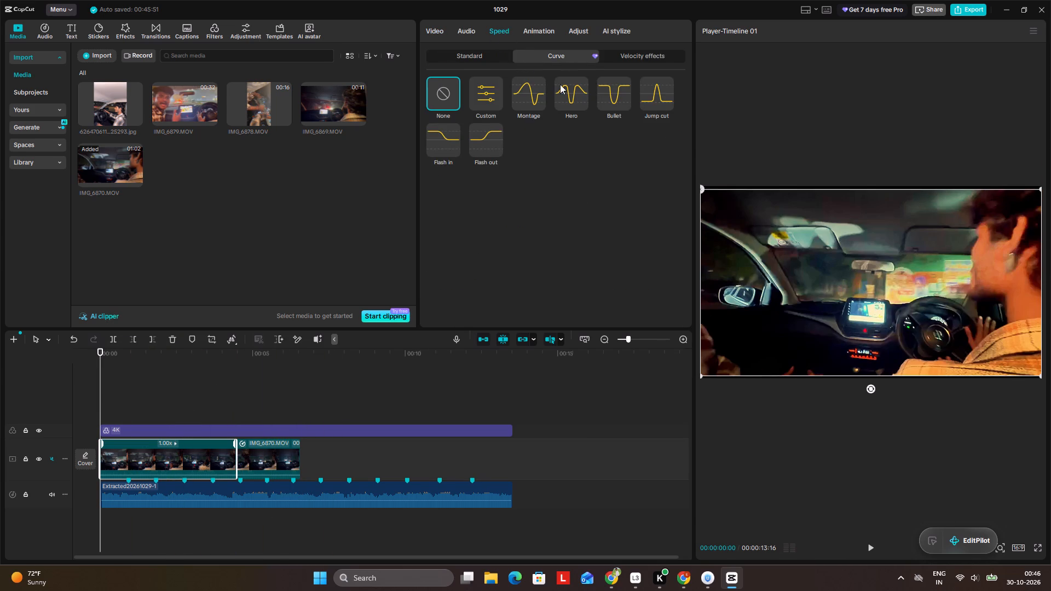
pyautogui.click(663, 92)
pyautogui.press('space')
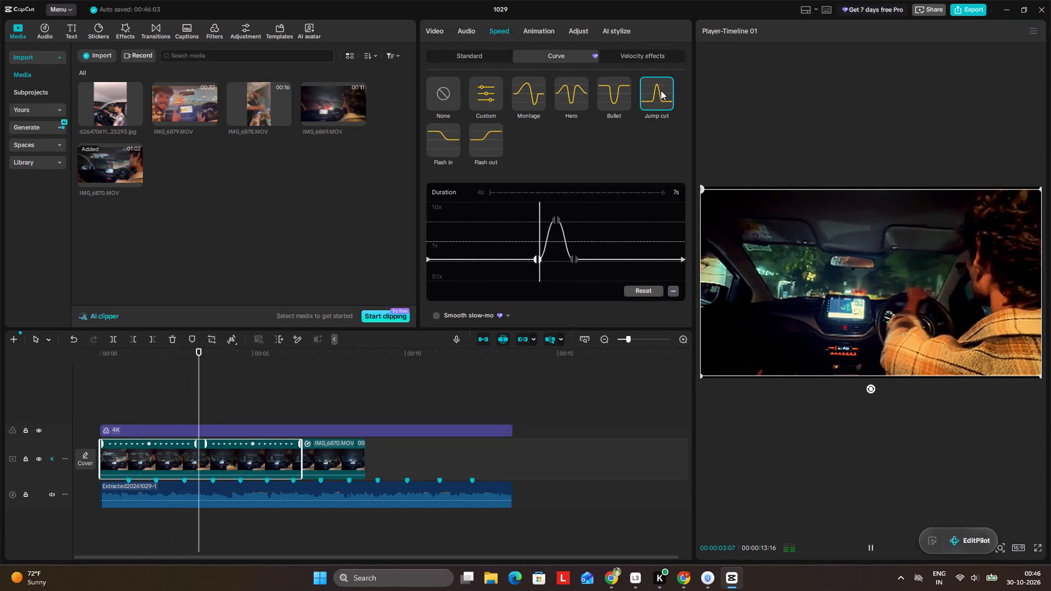
pyautogui.press('space')
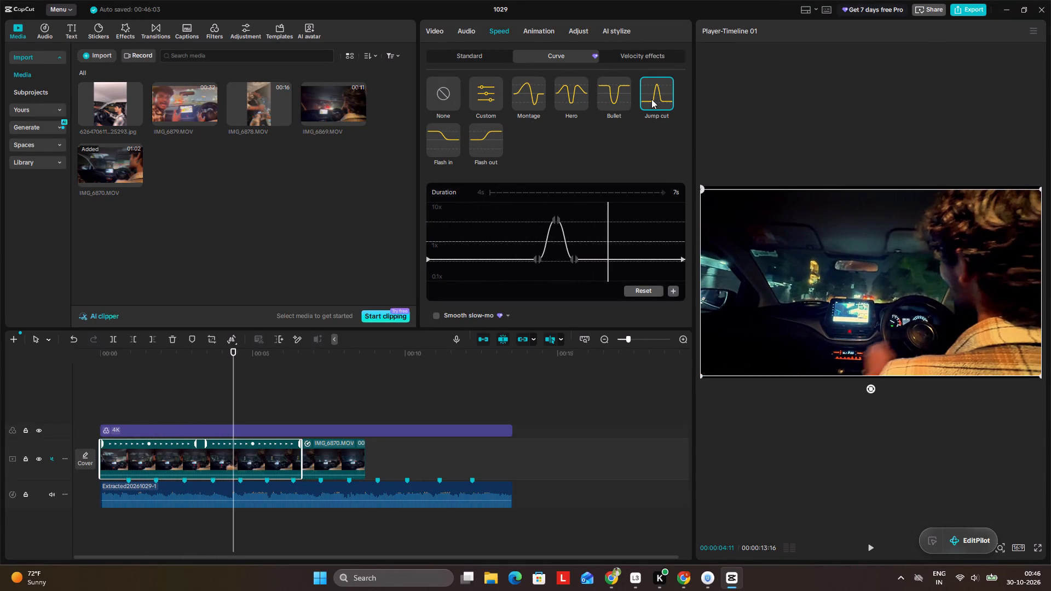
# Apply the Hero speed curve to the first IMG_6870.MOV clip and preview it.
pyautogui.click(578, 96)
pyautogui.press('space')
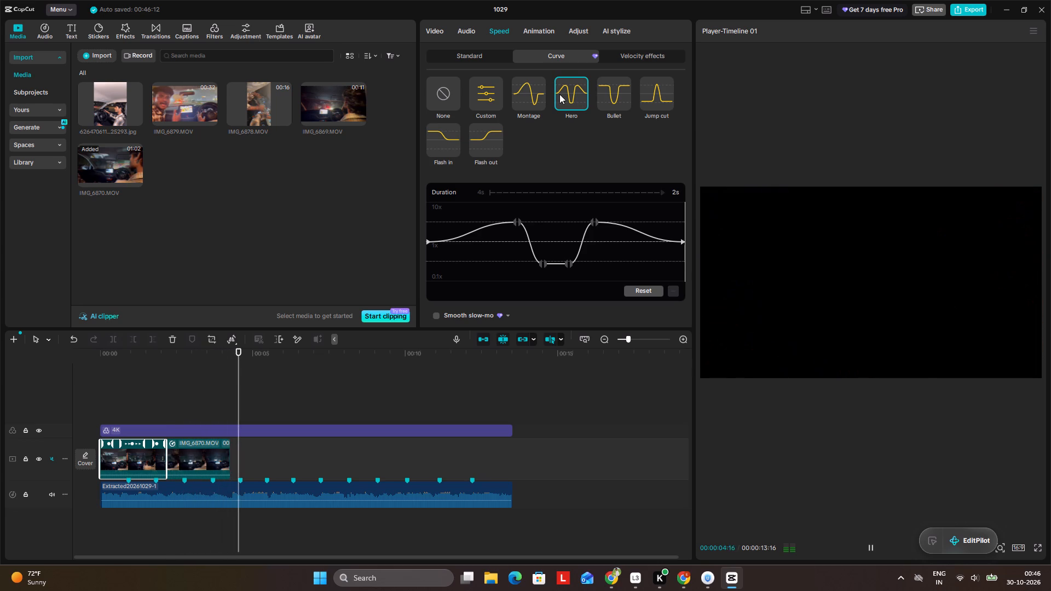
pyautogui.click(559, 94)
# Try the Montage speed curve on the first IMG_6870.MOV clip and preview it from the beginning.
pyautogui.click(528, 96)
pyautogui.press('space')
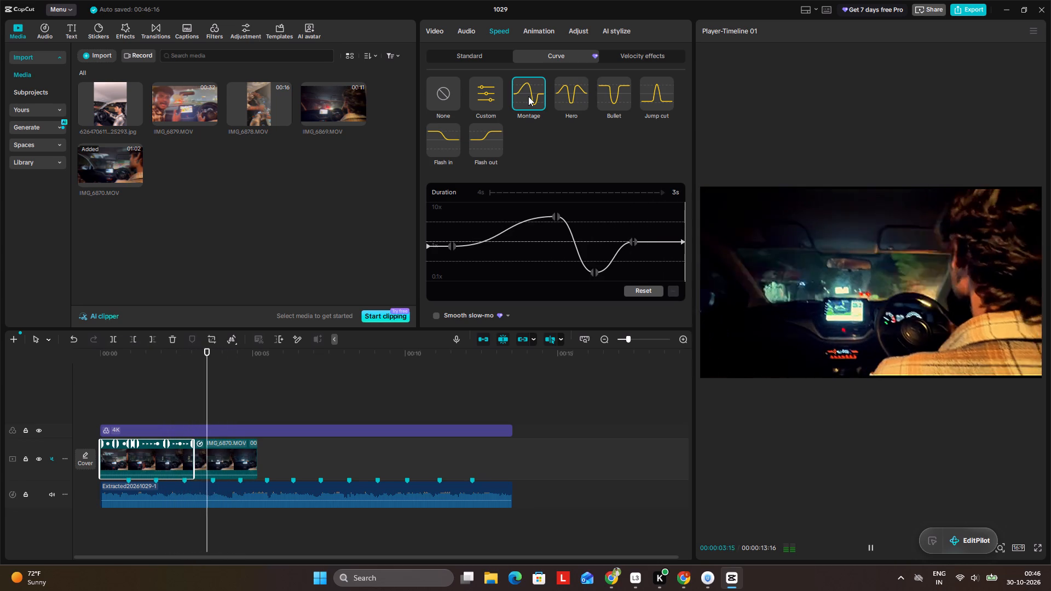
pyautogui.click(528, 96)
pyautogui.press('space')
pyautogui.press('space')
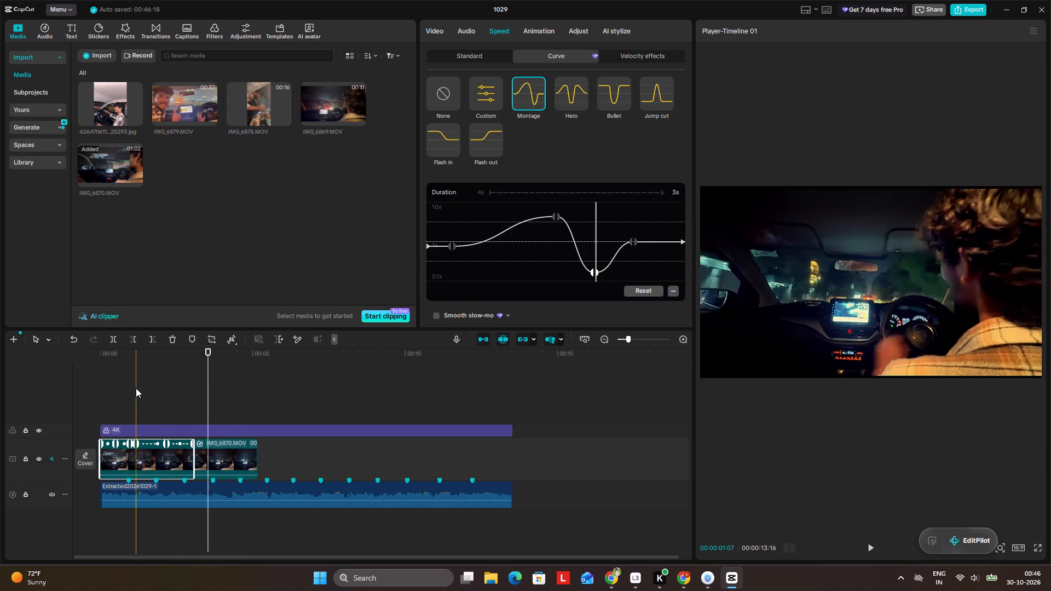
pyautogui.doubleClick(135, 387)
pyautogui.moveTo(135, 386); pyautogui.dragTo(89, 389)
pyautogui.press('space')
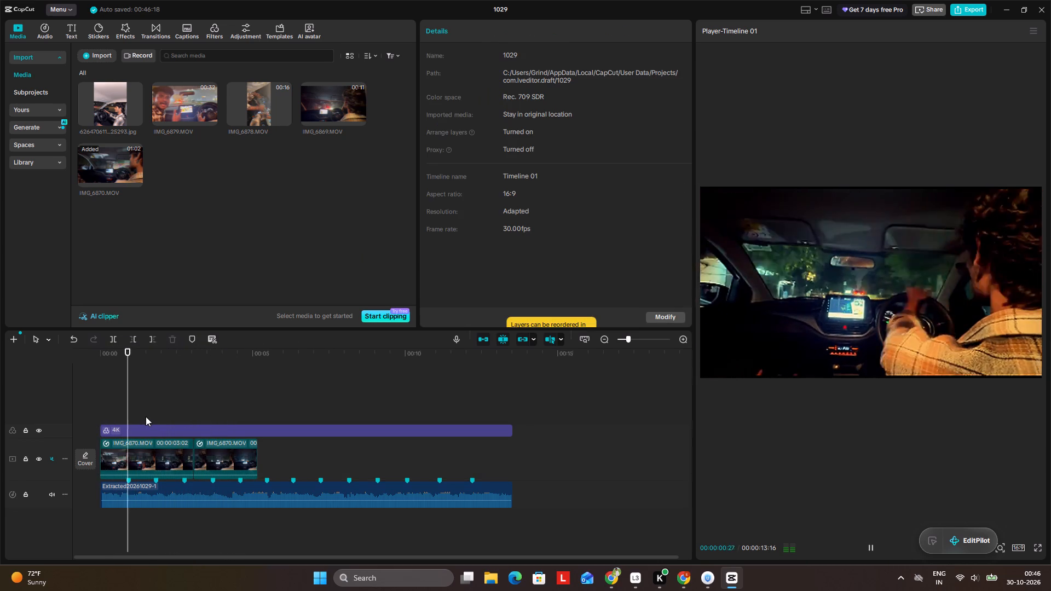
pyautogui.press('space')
# Apply the Custom speed curve to the first IMG_6870.MOV clip, with the playhead near the clip's start.
pyautogui.click(154, 447)
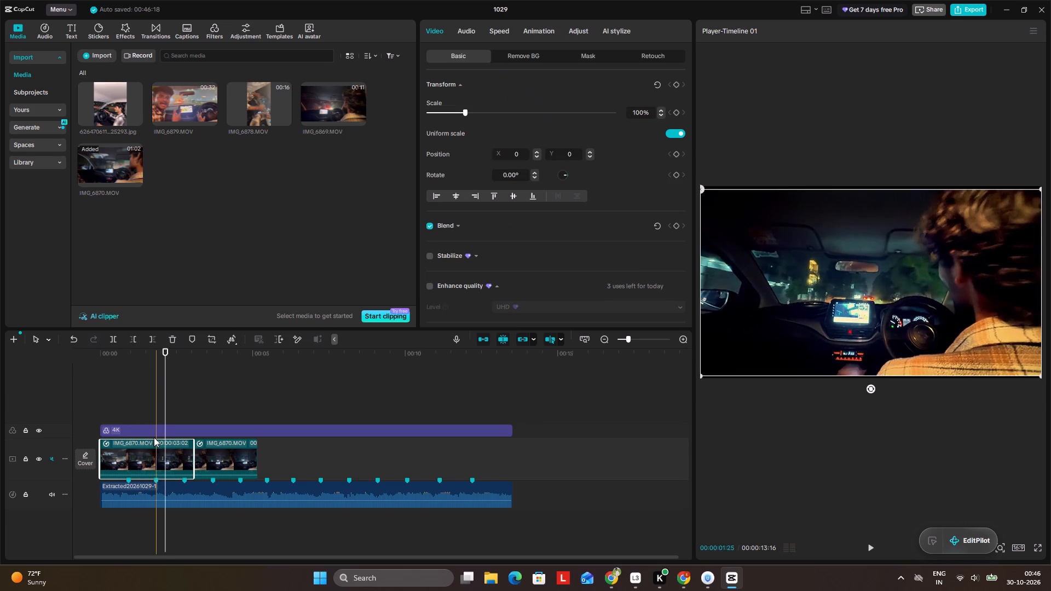
pyautogui.click(164, 392)
pyautogui.moveTo(163, 391); pyautogui.dragTo(108, 390)
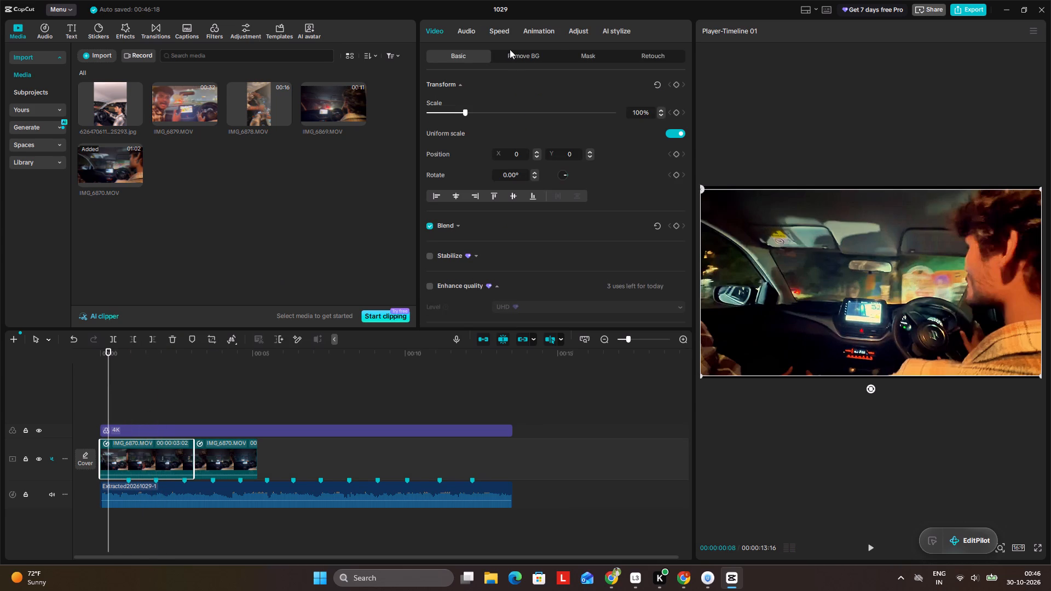
pyautogui.click(505, 31)
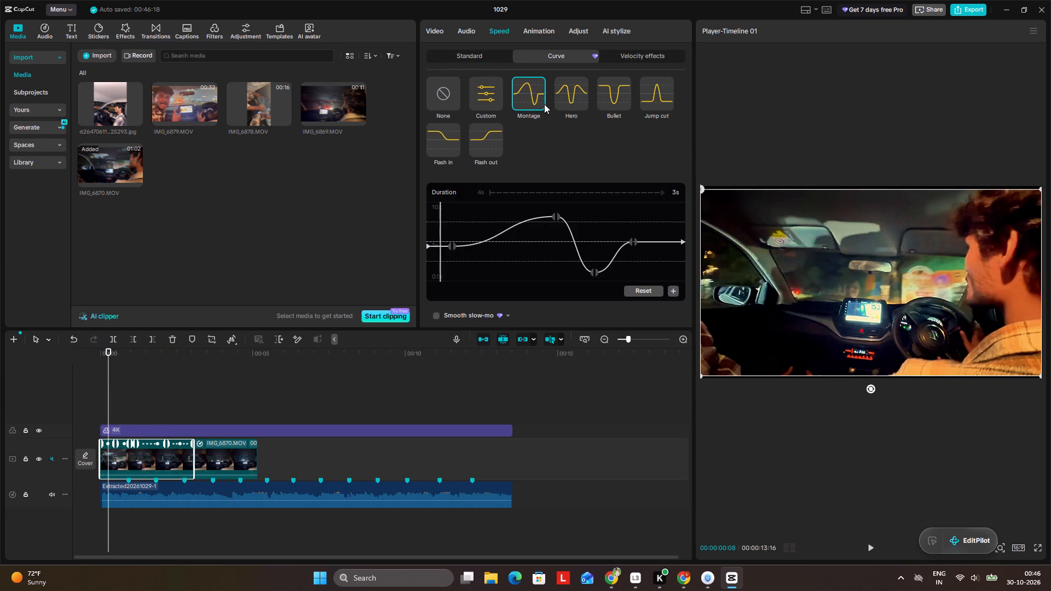
pyautogui.click(494, 98)
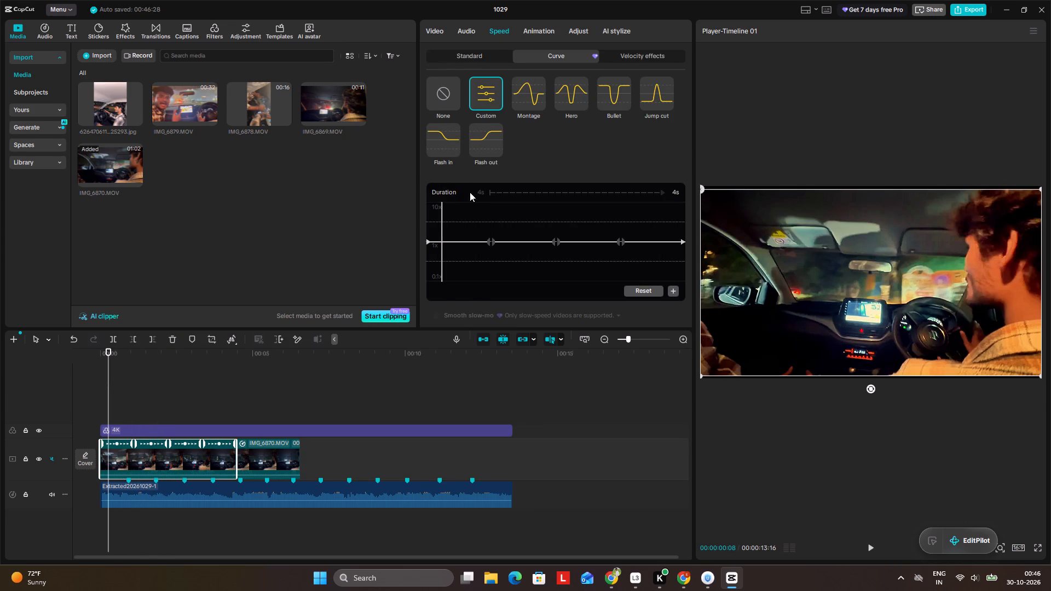
# Raise the custom curve's middle control point to a peak of about 9.75x.
pyautogui.click(494, 235)
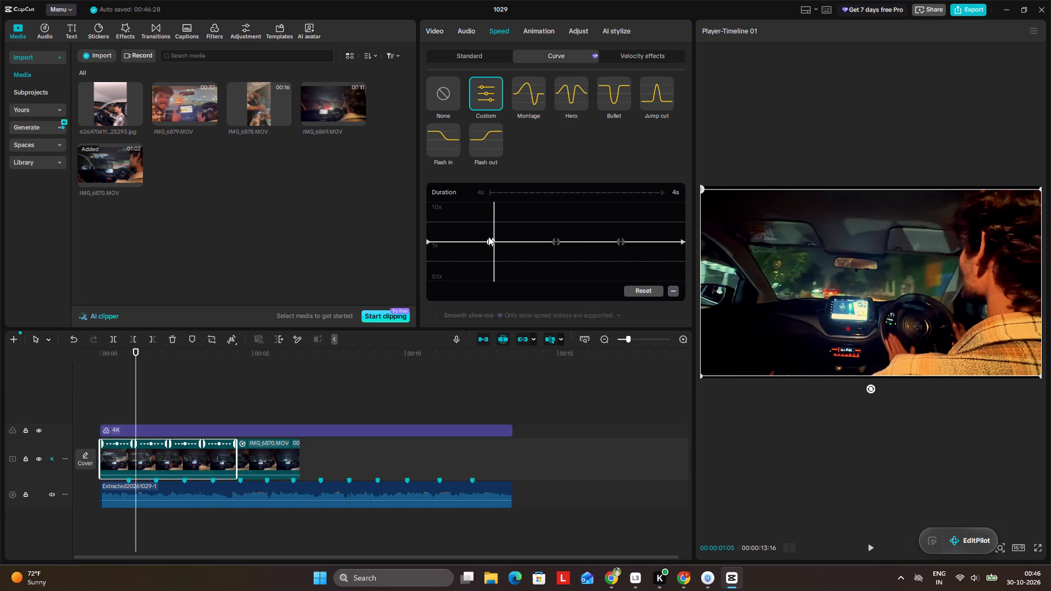
pyautogui.click(488, 233)
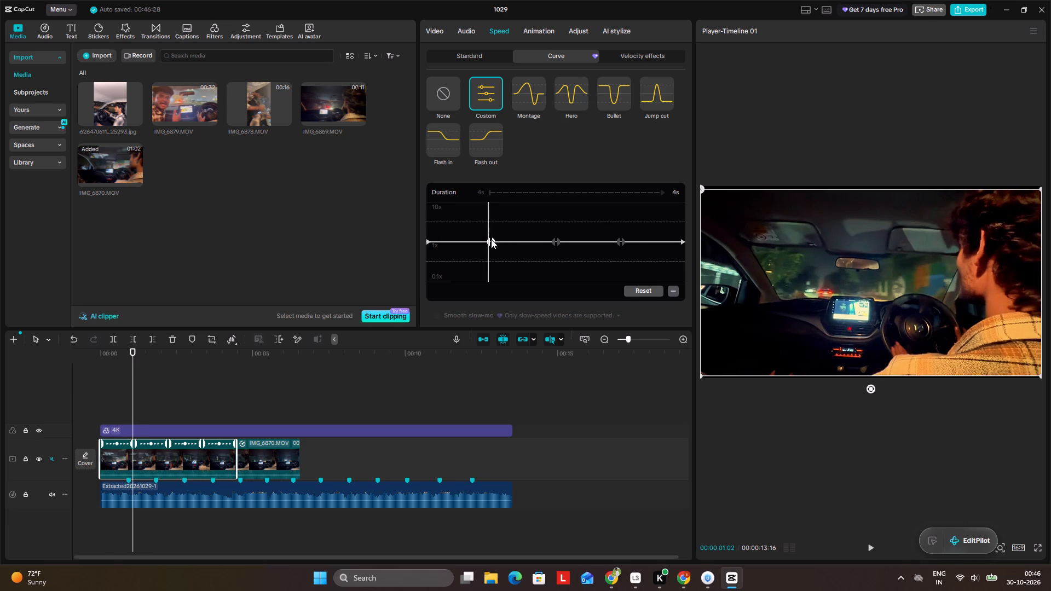
pyautogui.click(491, 240)
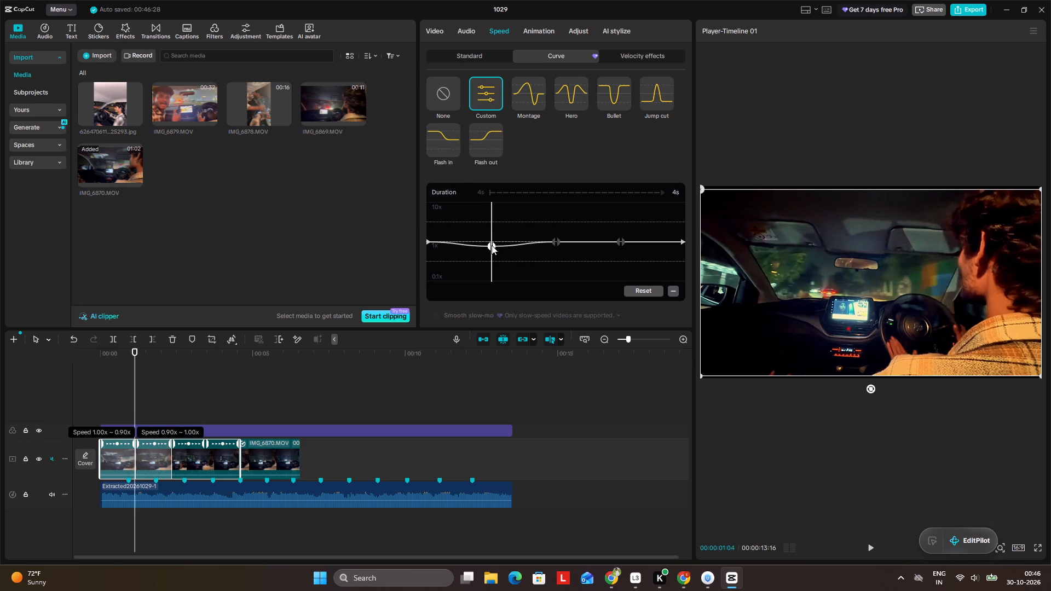
pyautogui.click(549, 234)
pyautogui.click(557, 239)
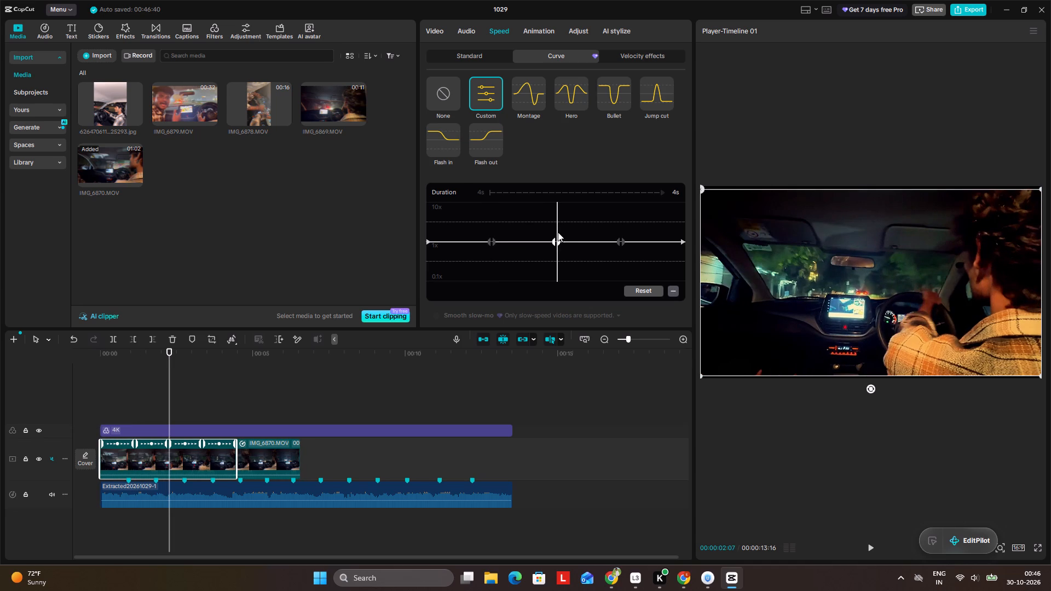
pyautogui.click(606, 235)
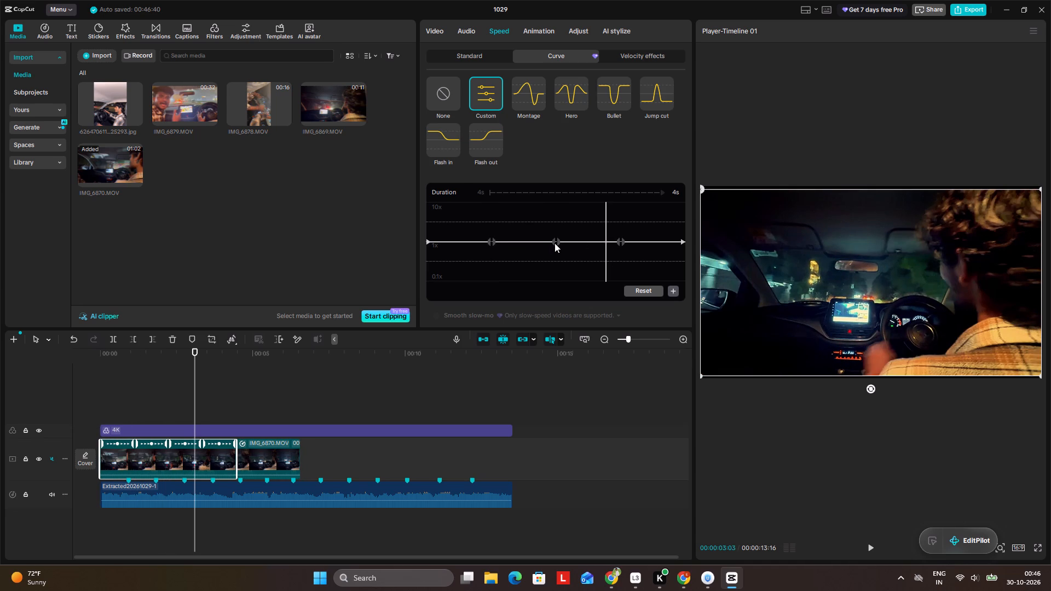
pyautogui.click(555, 243)
pyautogui.doubleClick(555, 240)
pyautogui.moveTo(556, 240); pyautogui.dragTo(550, 221)
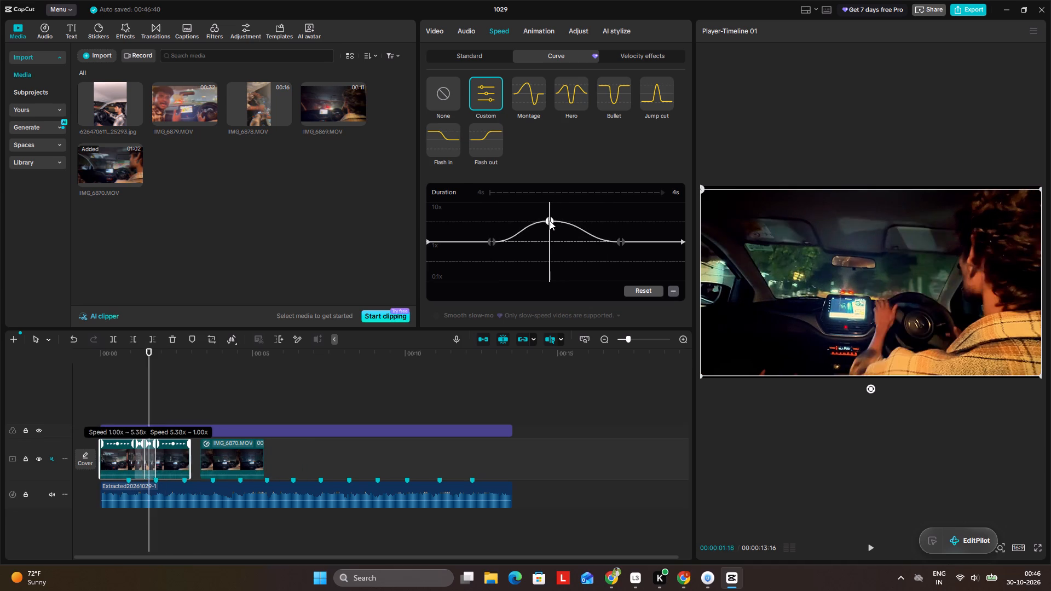
pyautogui.moveTo(550, 221); pyautogui.dragTo(546, 205)
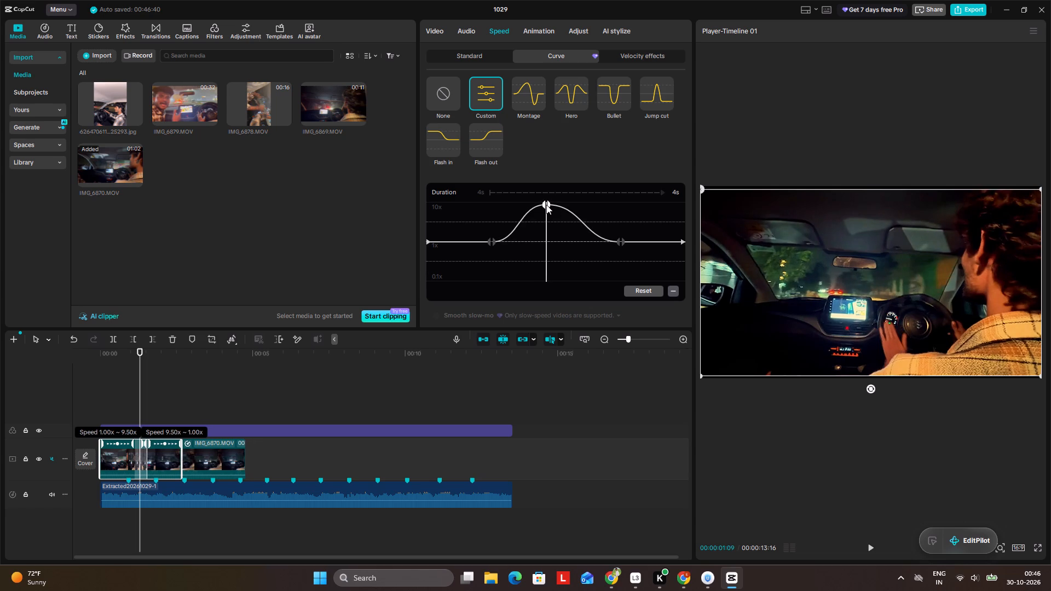
pyautogui.moveTo(546, 205); pyautogui.dragTo(547, 204)
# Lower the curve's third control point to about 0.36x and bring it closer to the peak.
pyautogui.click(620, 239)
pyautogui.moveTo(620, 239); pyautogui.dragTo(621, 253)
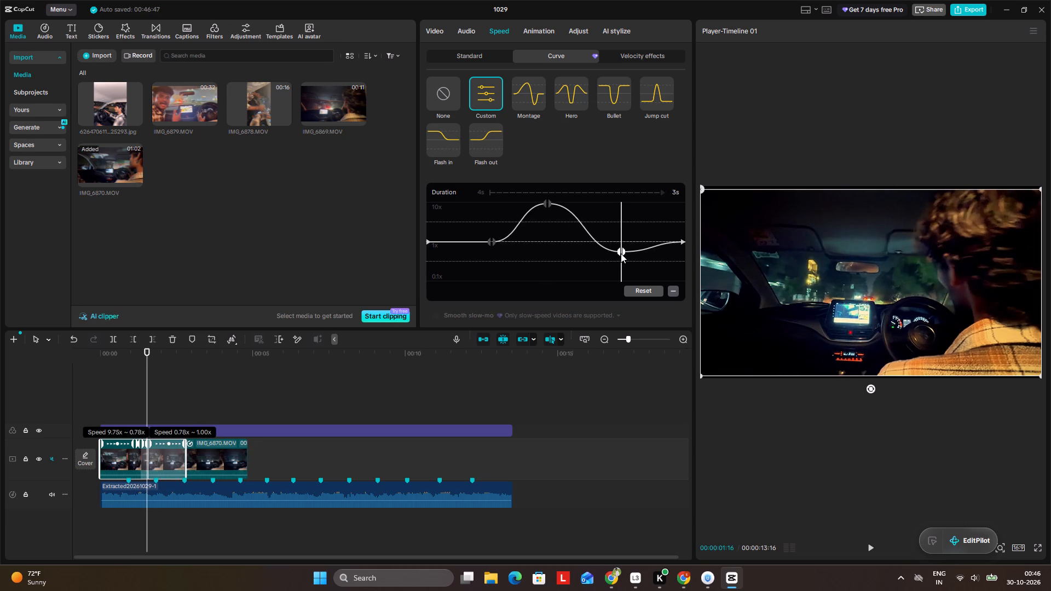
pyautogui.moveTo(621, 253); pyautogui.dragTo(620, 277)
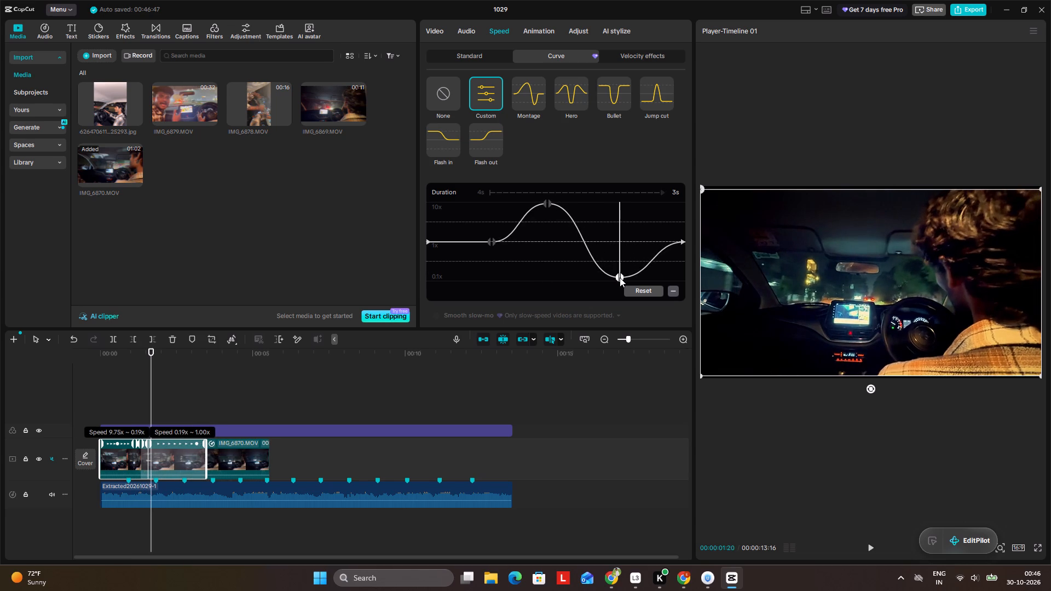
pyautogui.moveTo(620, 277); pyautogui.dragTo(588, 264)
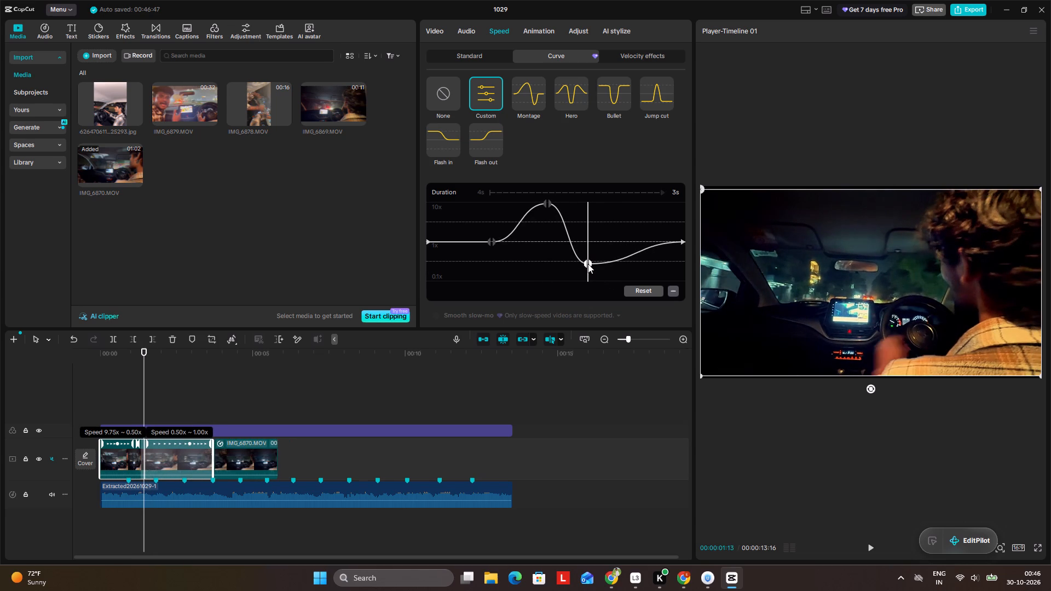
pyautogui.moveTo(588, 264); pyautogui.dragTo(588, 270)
# Readjust the height of the curve's middle peak, settling it at about 9.1x.
pyautogui.click(545, 206)
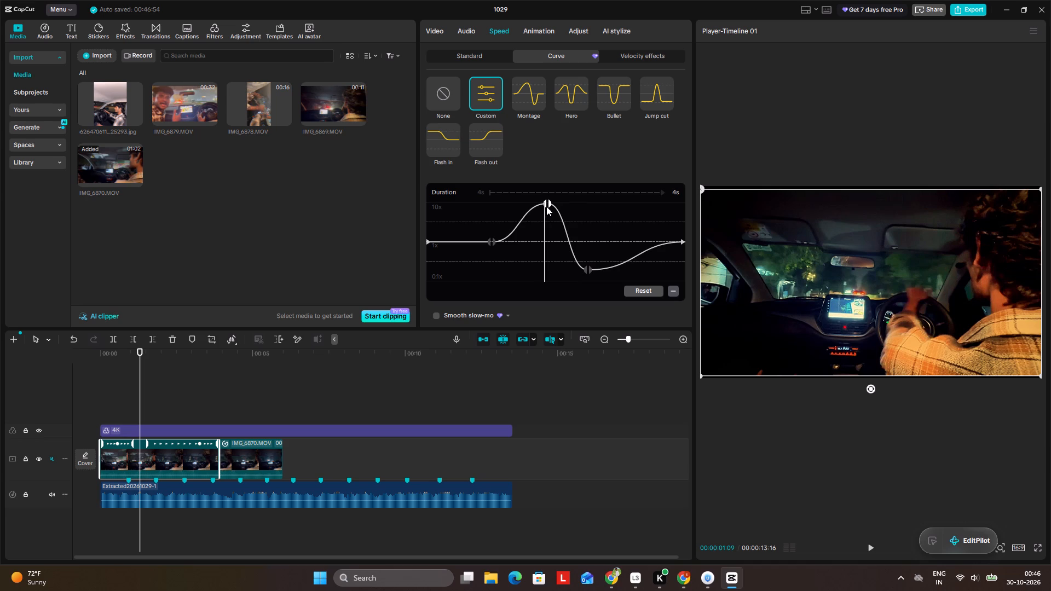
pyautogui.click(547, 206)
pyautogui.moveTo(547, 204); pyautogui.dragTo(548, 223)
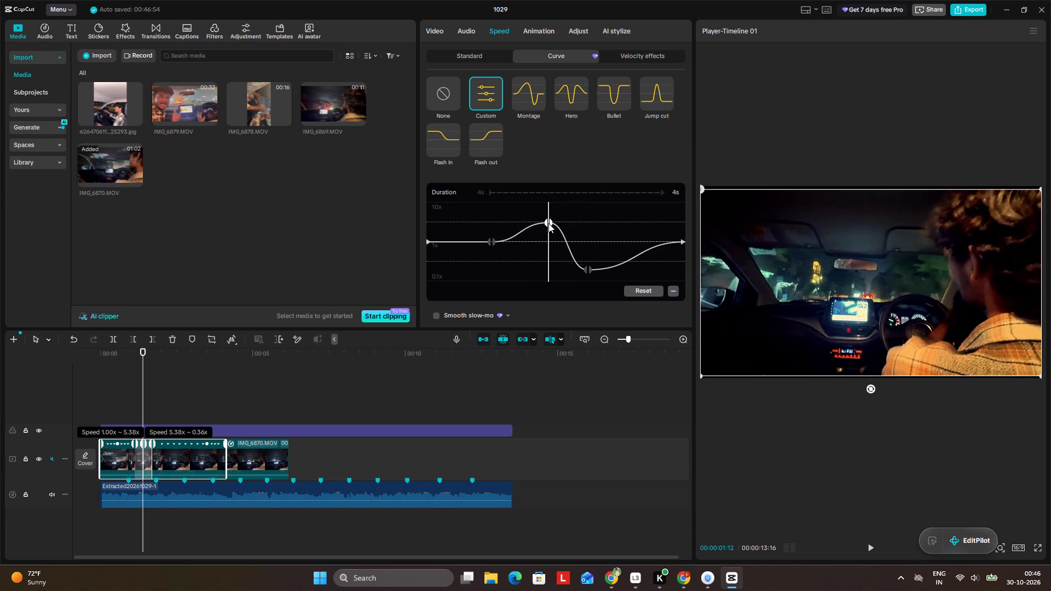
pyautogui.moveTo(548, 223); pyautogui.dragTo(548, 191)
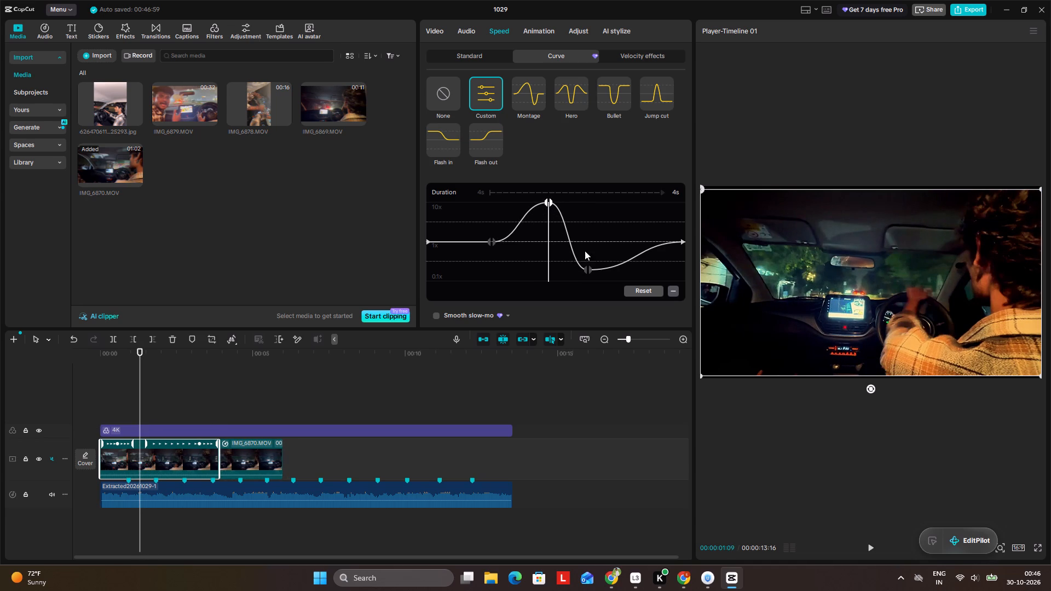
pyautogui.doubleClick(585, 263)
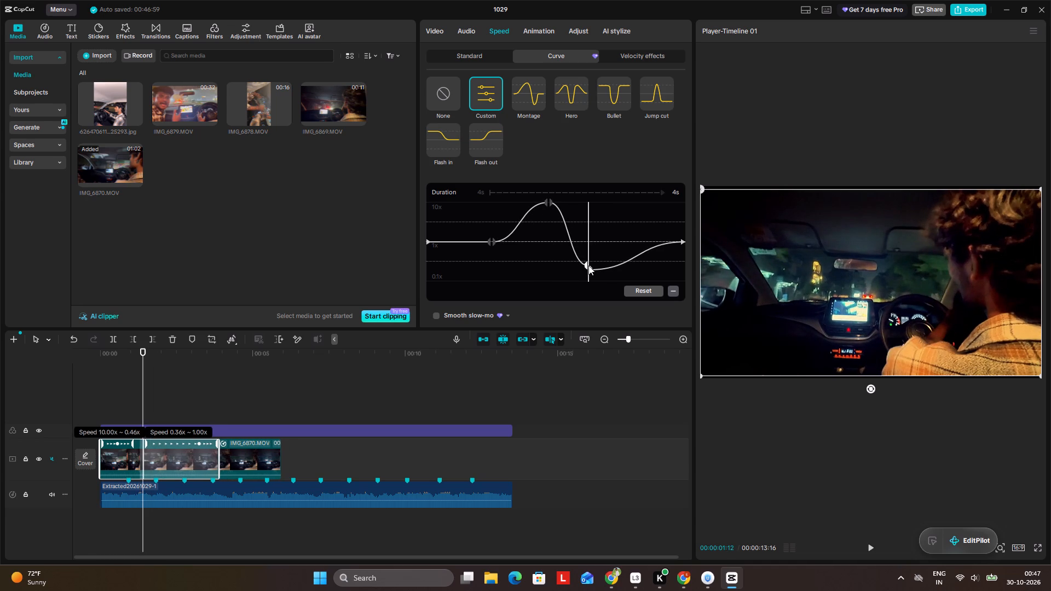
pyautogui.click(555, 206)
pyautogui.click(549, 202)
pyautogui.moveTo(549, 201); pyautogui.dragTo(548, 201)
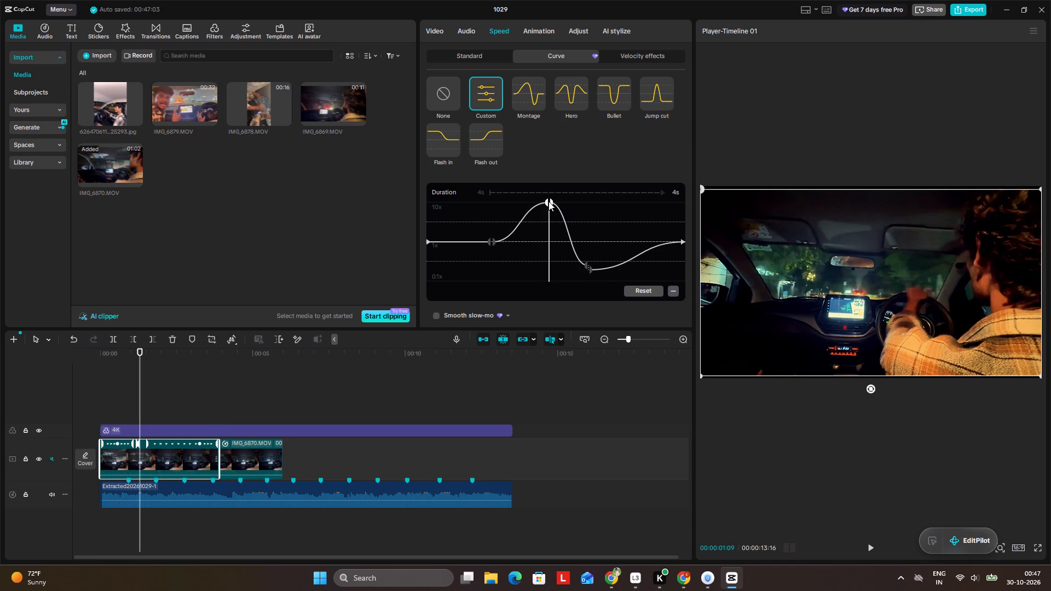
pyautogui.moveTo(548, 201); pyautogui.dragTo(553, 230)
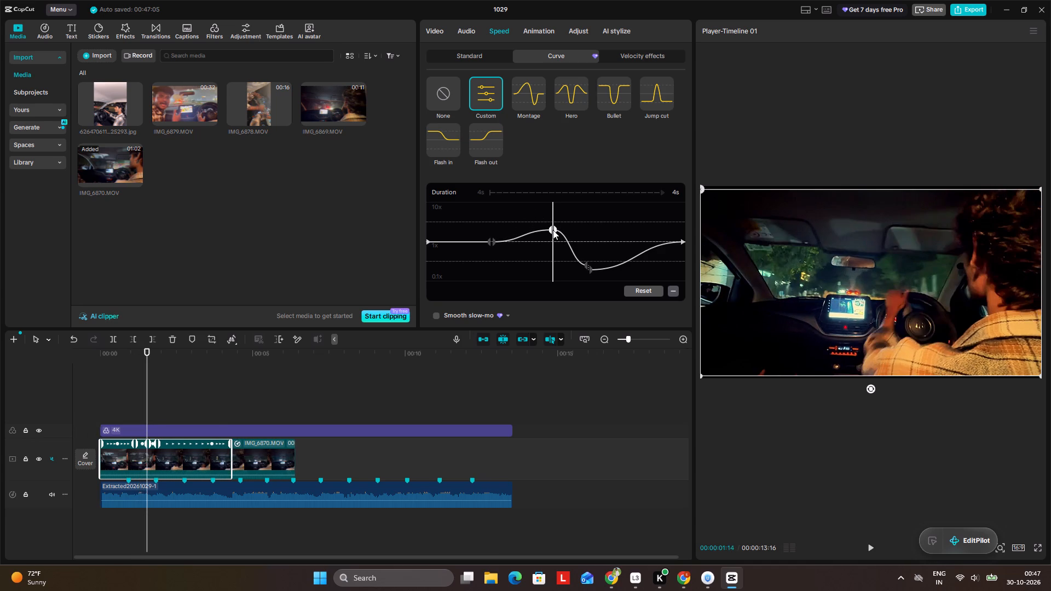
pyautogui.moveTo(553, 230); pyautogui.dragTo(547, 206)
# Raise the curve's third control point to about 1x and move it further from the peak.
pyautogui.click(586, 262)
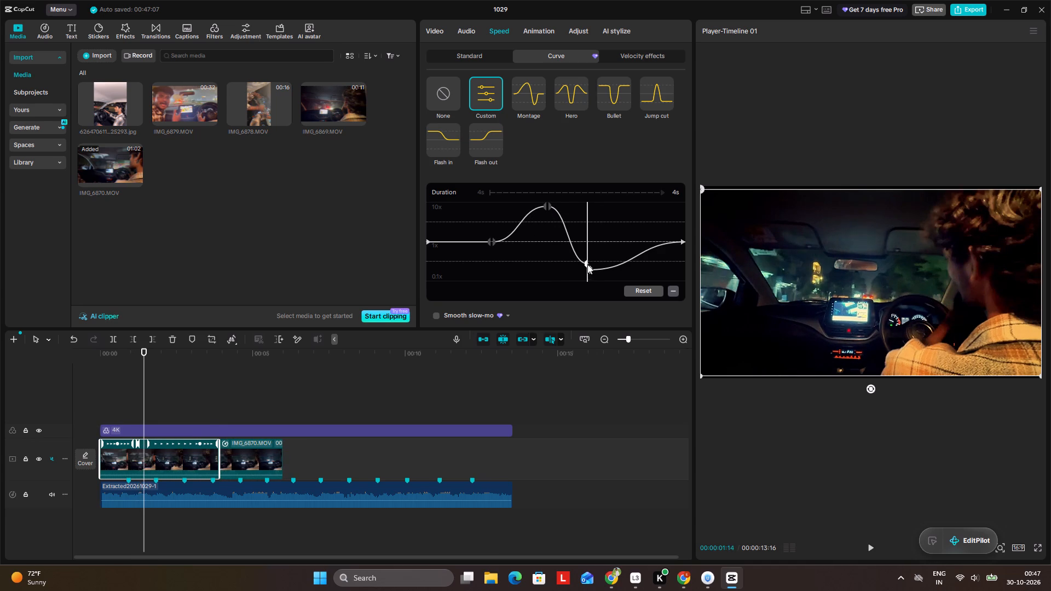
pyautogui.click(588, 266)
pyautogui.moveTo(588, 267); pyautogui.dragTo(590, 260)
pyautogui.doubleClick(591, 265)
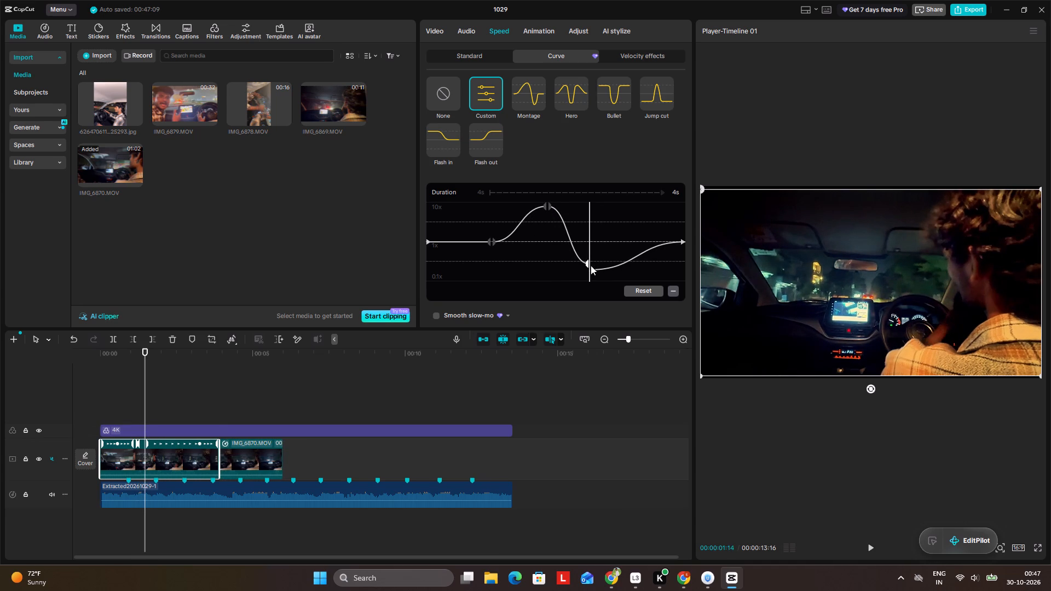
pyautogui.click(593, 268)
pyautogui.click(588, 263)
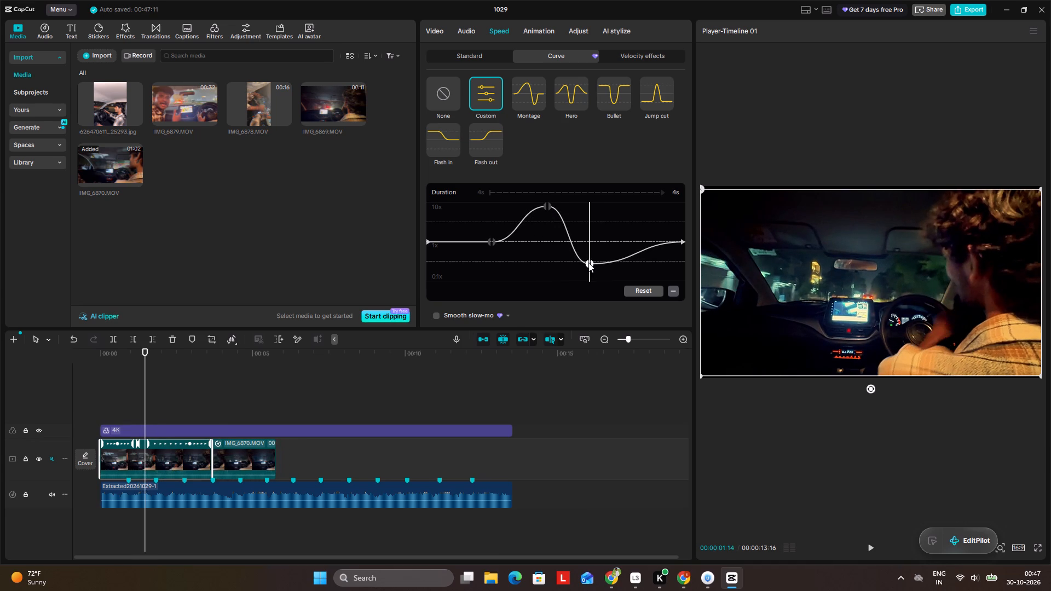
pyautogui.click(590, 263)
pyautogui.moveTo(589, 263); pyautogui.dragTo(593, 259)
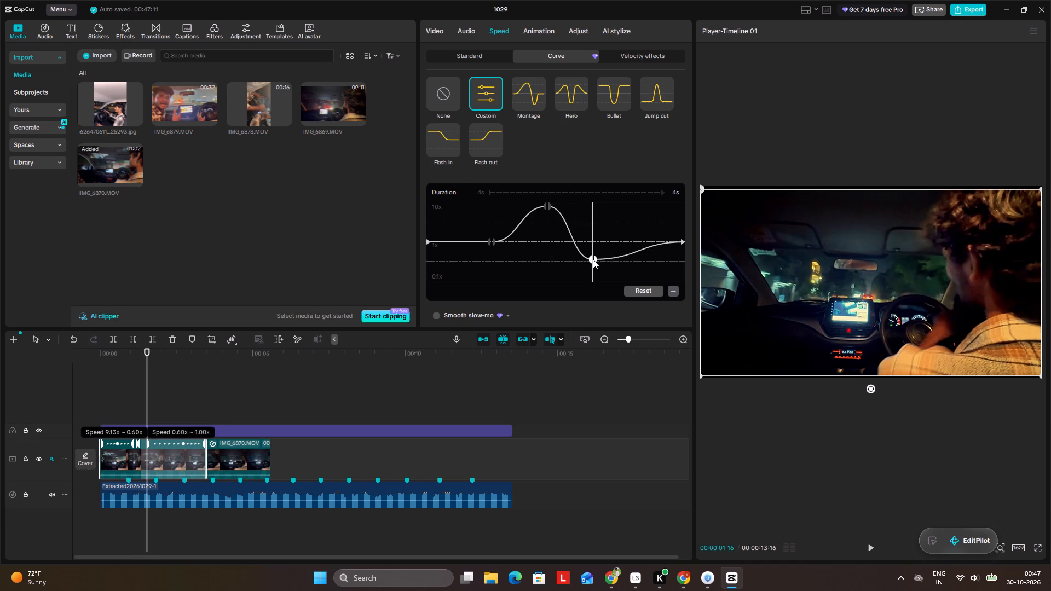
pyautogui.moveTo(593, 259); pyautogui.dragTo(601, 235)
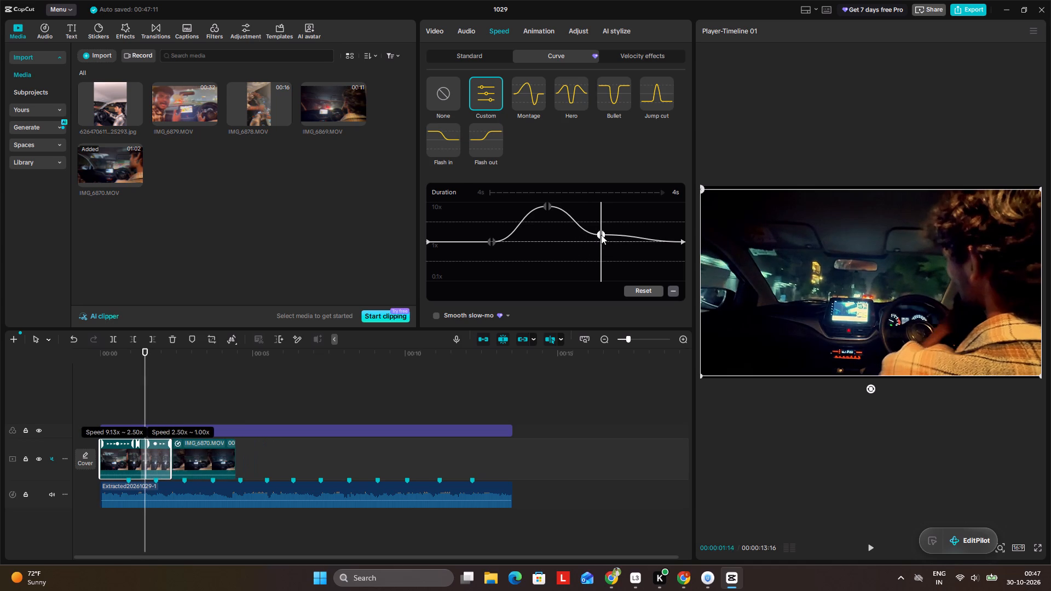
pyautogui.moveTo(601, 235); pyautogui.dragTo(616, 238)
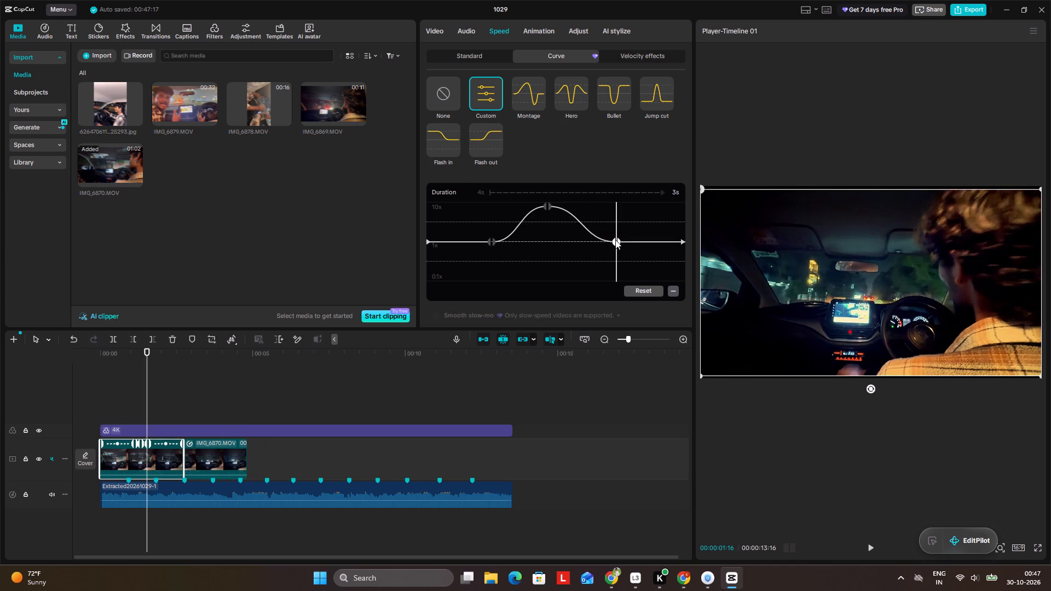
# Lower the third control point slightly below normal speed, to about 0.8x, and enable Smooth slow-mo for the clip.
pyautogui.click(441, 306)
pyautogui.doubleClick(441, 311)
pyautogui.moveTo(618, 235); pyautogui.dragTo(616, 240)
pyautogui.moveTo(616, 240); pyautogui.dragTo(620, 249)
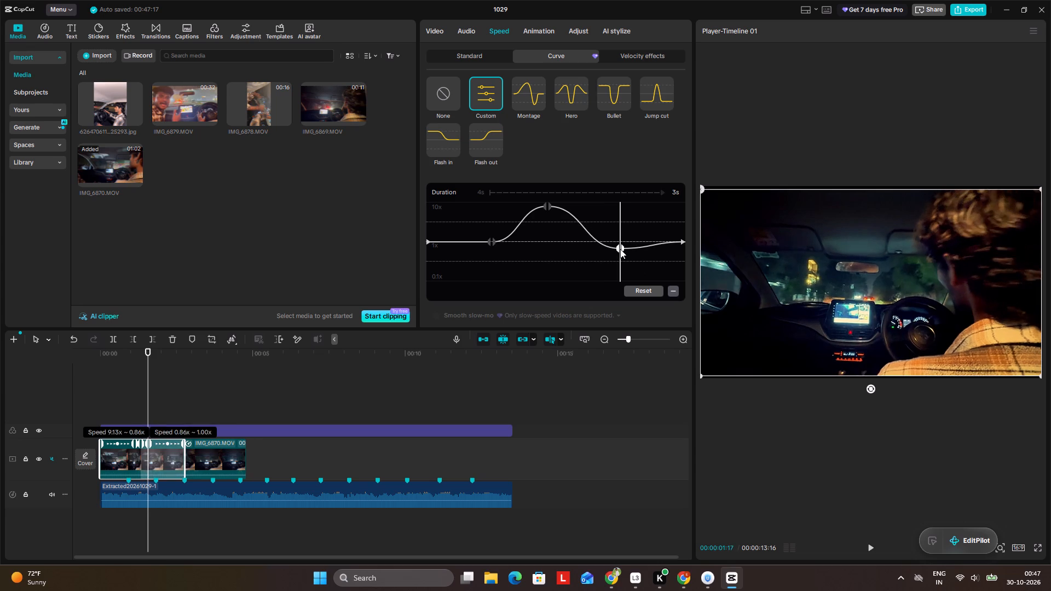
pyautogui.moveTo(620, 249); pyautogui.dragTo(621, 250)
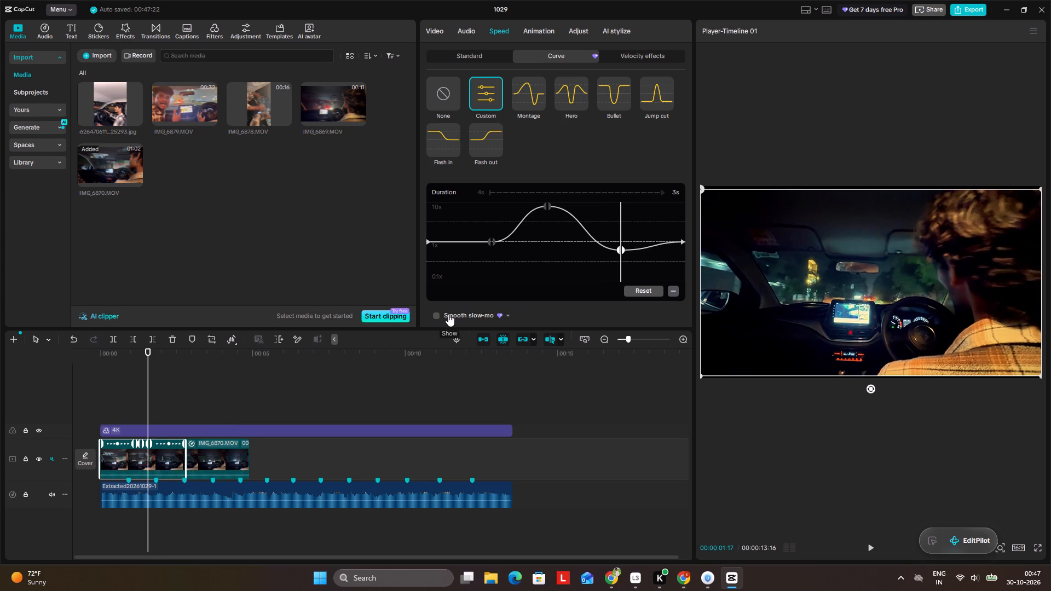
pyautogui.click(434, 318)
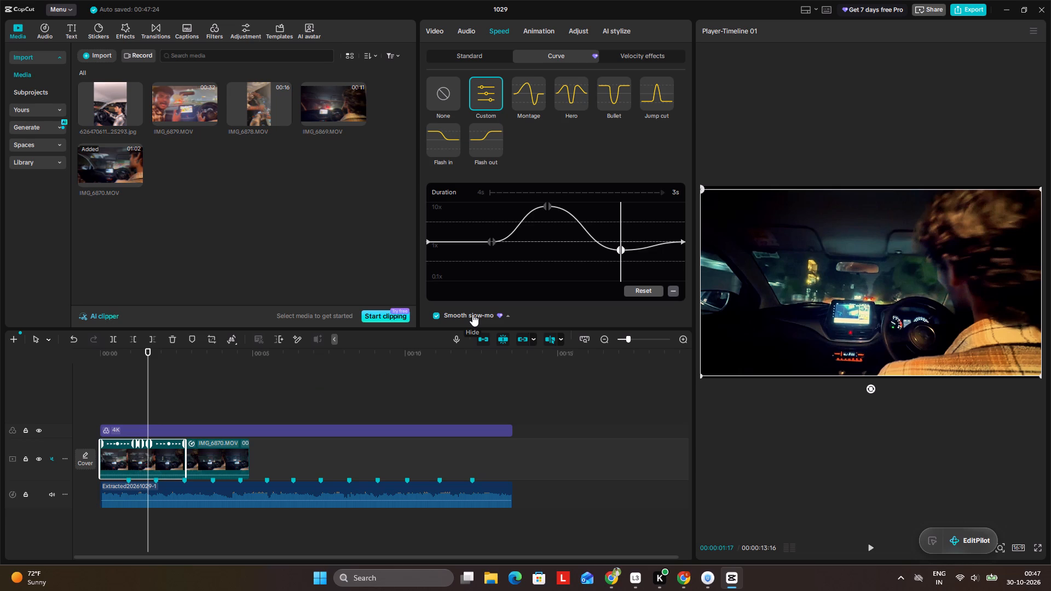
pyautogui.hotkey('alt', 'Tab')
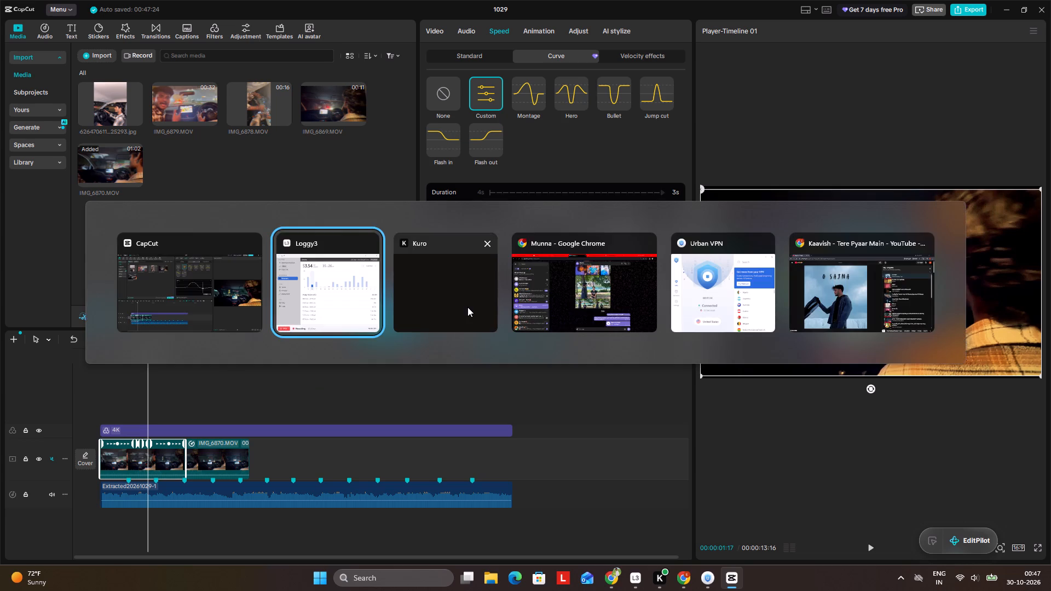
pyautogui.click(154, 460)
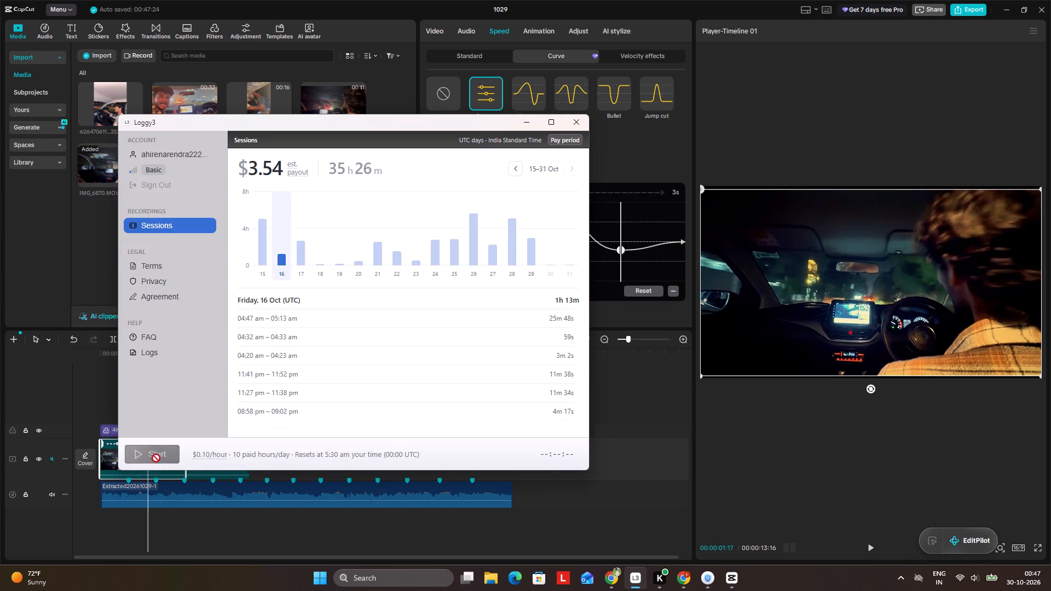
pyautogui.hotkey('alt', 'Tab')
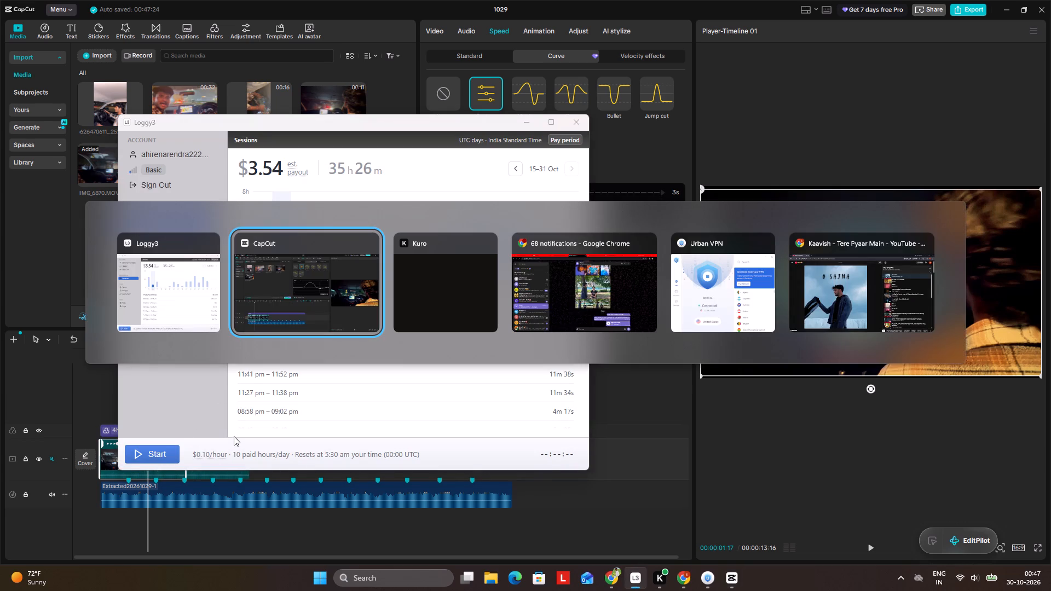
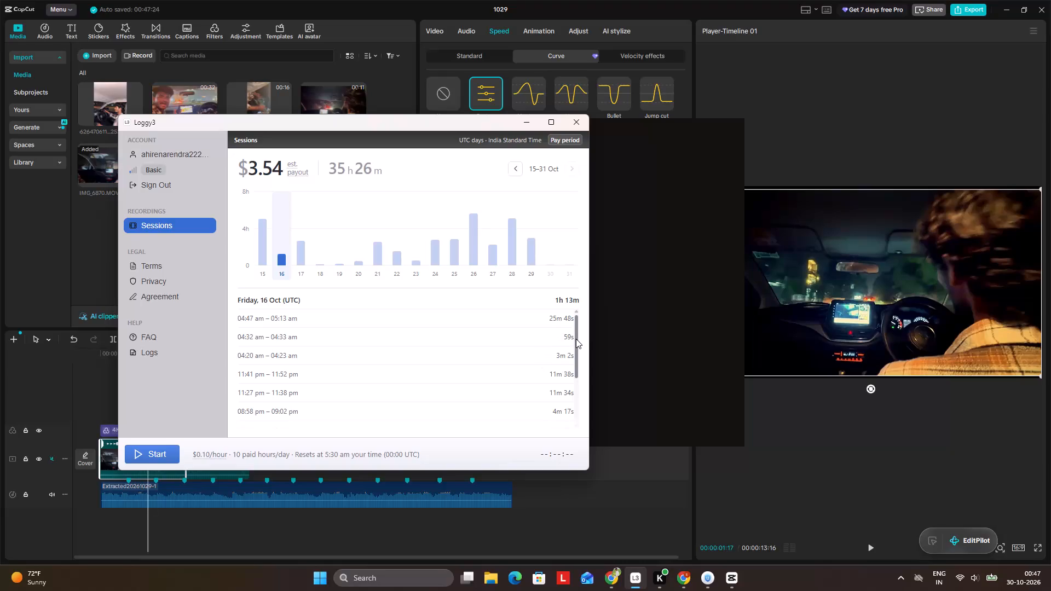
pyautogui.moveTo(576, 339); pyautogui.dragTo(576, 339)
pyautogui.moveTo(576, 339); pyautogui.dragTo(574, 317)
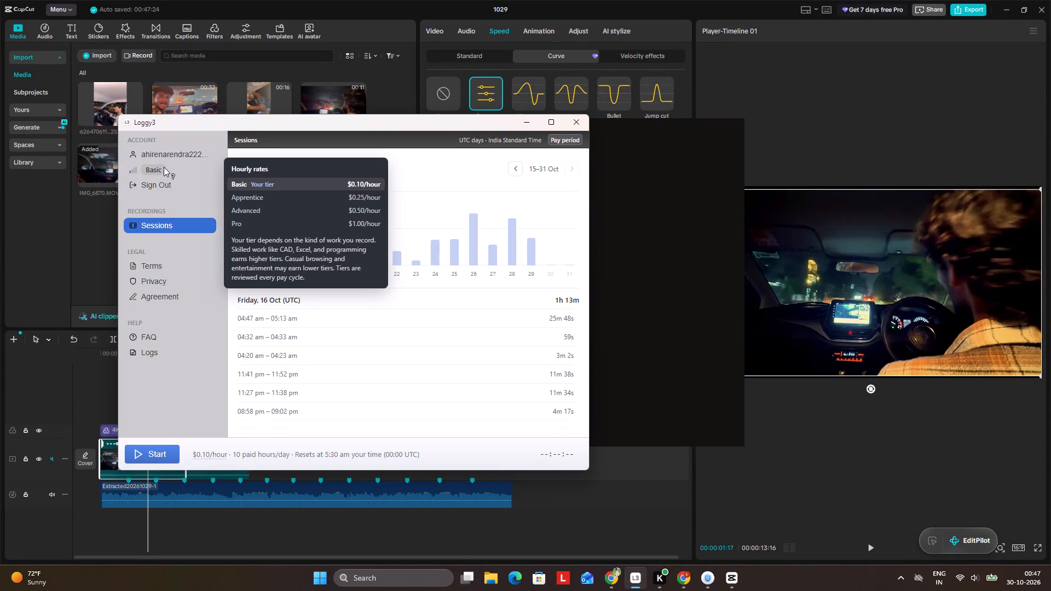
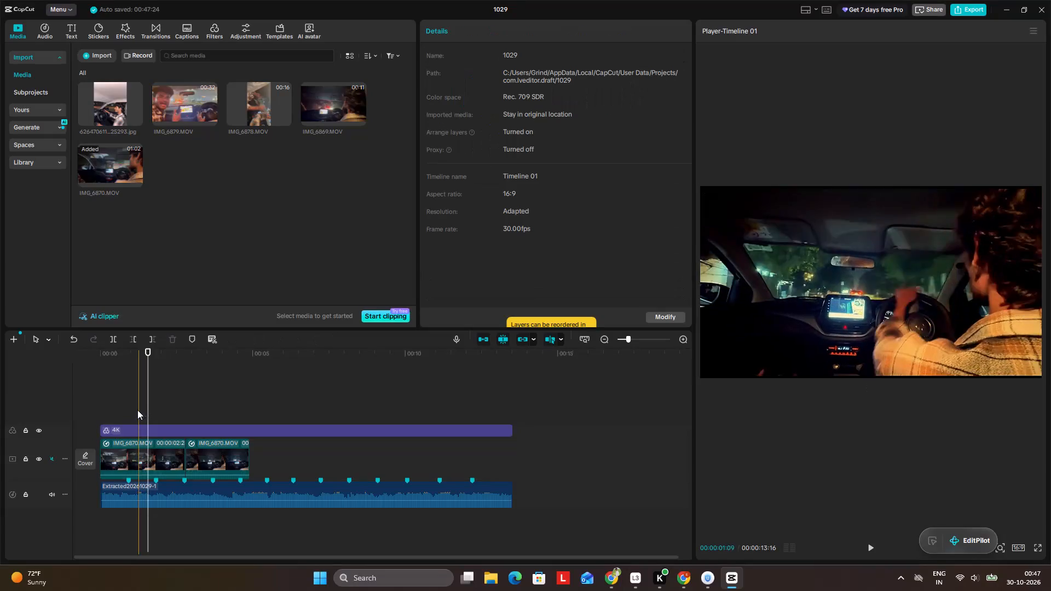
# Undo the latest speed edits on the two IMG_6870.MOV clips and play the sequence from its start.
pyautogui.tripleClick(111, 410)
pyautogui.press('space')
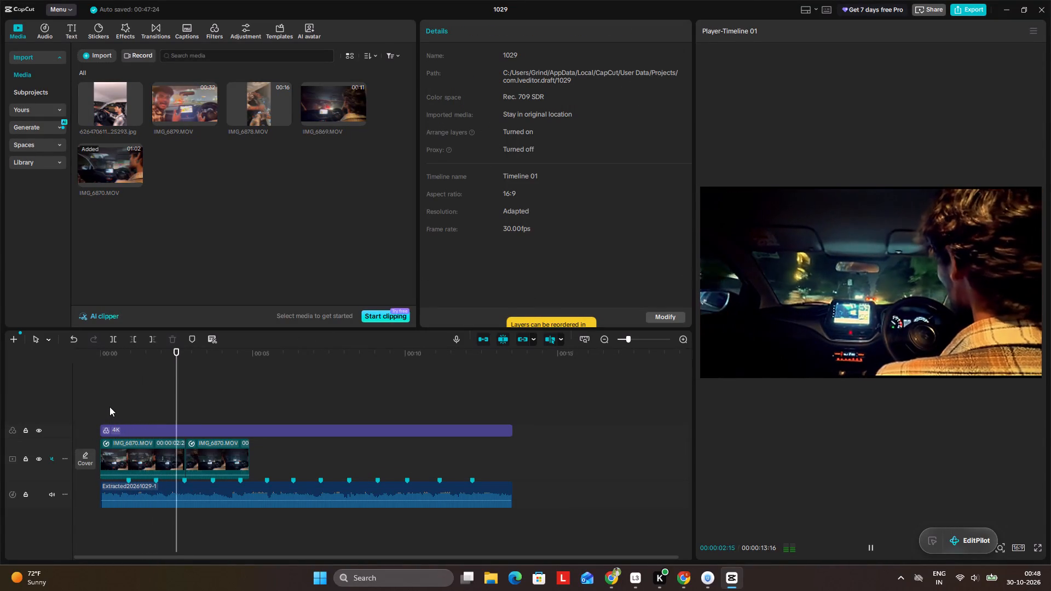
pyautogui.hotkey('ctrl', 'z')
pyautogui.hotkey('ctrl', 'z')
pyautogui.hotkey('ctrl', 'z')
pyautogui.hotkey('ctrl', 'z')
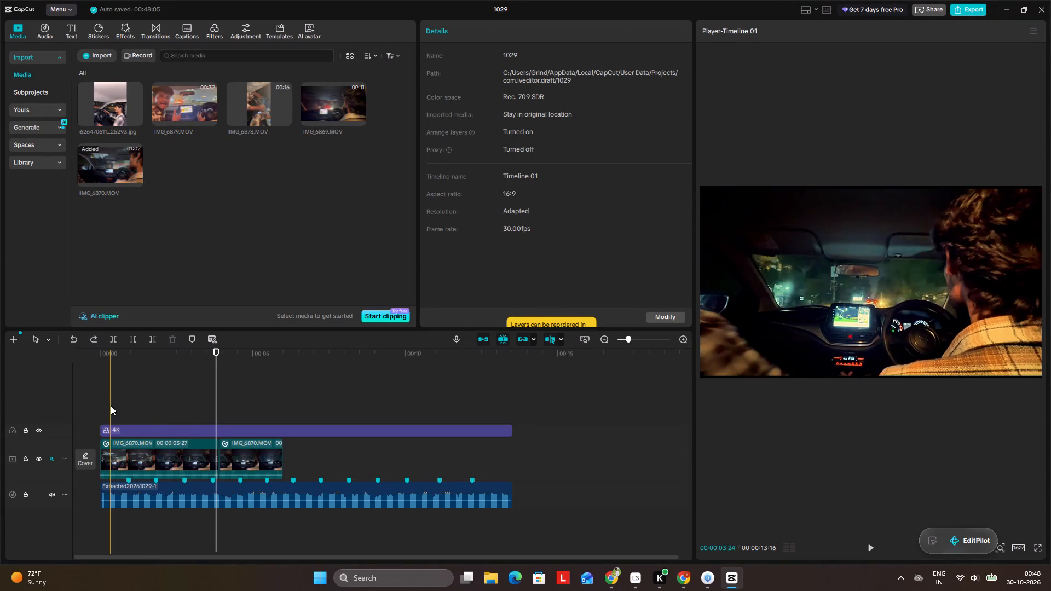
pyautogui.hotkey('ctrl', 'z')
pyautogui.press('space')
pyautogui.doubleClick(113, 397)
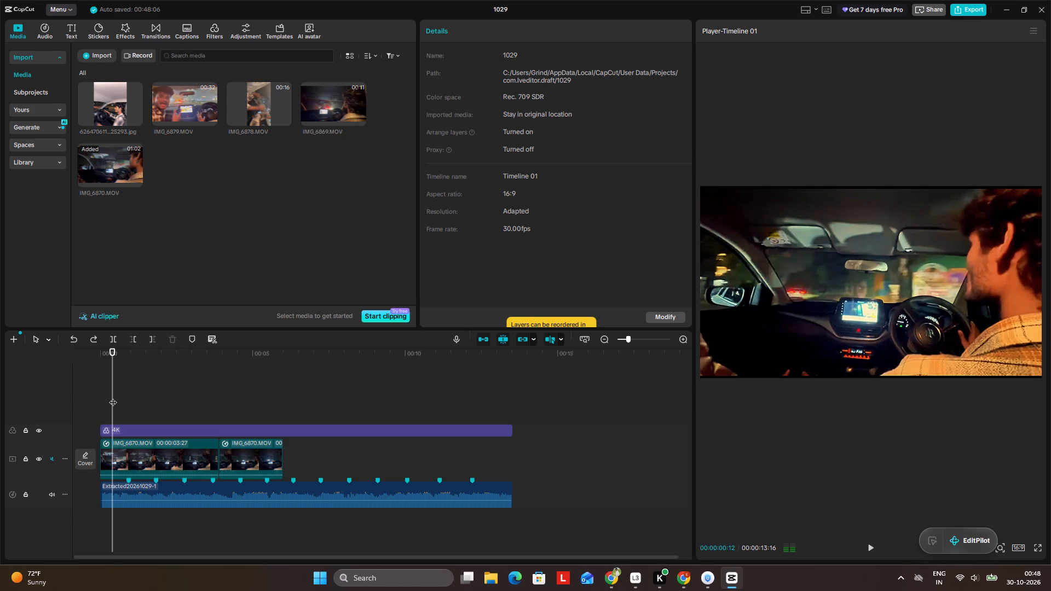
pyautogui.moveTo(113, 397); pyautogui.dragTo(72, 407)
pyautogui.press('space')
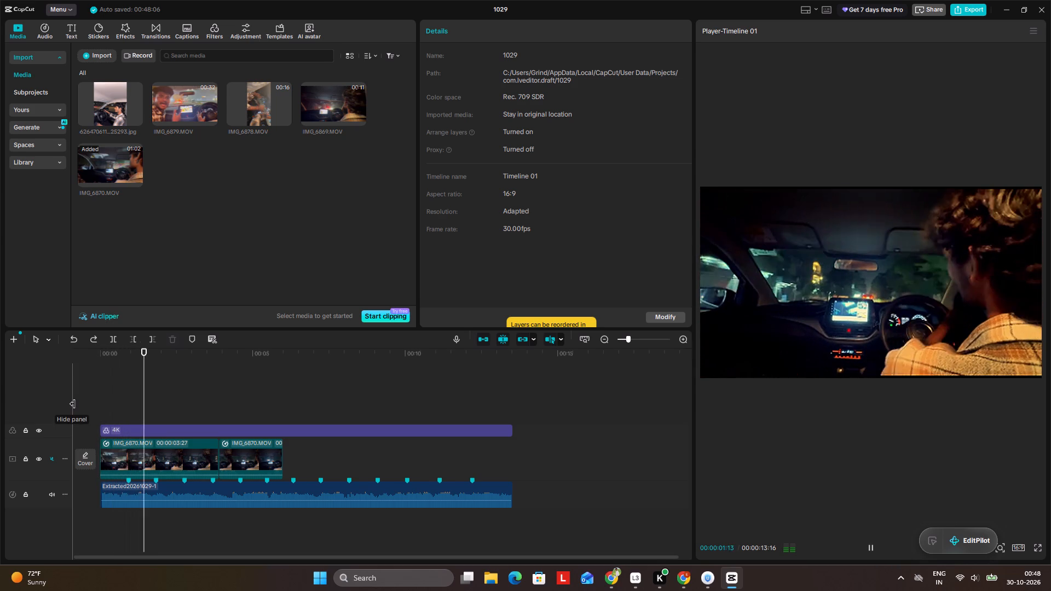
# Undo further back until the first IMG_6870.MOV clip has no speed curve, then replay the sequence from its start.
pyautogui.hotkey('ctrl', 'z')
pyautogui.hotkey('ctrl', 'z')
pyautogui.hotkey('ctrl', 'z')
pyautogui.hotkey('ctrl', 'z')
pyautogui.hotkey('ctrl', 'z')
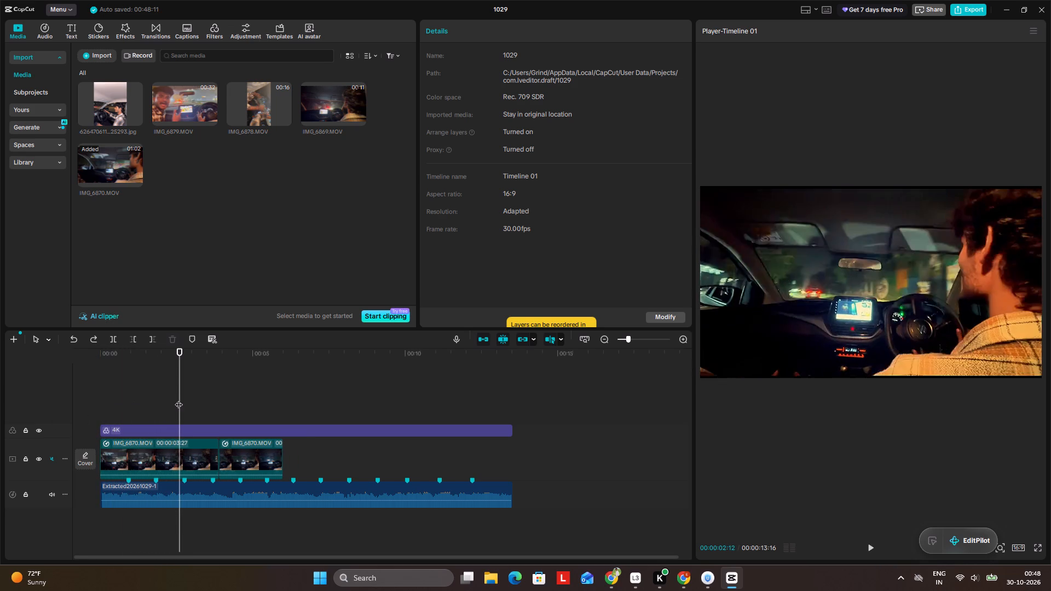
pyautogui.hotkey('ctrl', 'z')
pyautogui.hotkey('ctrl', 'z')
pyautogui.hotkey('ctrl', 'z')
pyautogui.hotkey('ctrl', 'z')
pyautogui.hotkey('ctrl', 'z')
pyautogui.hotkey('ctrl', 'z')
pyautogui.hotkey('ctrl', 'z')
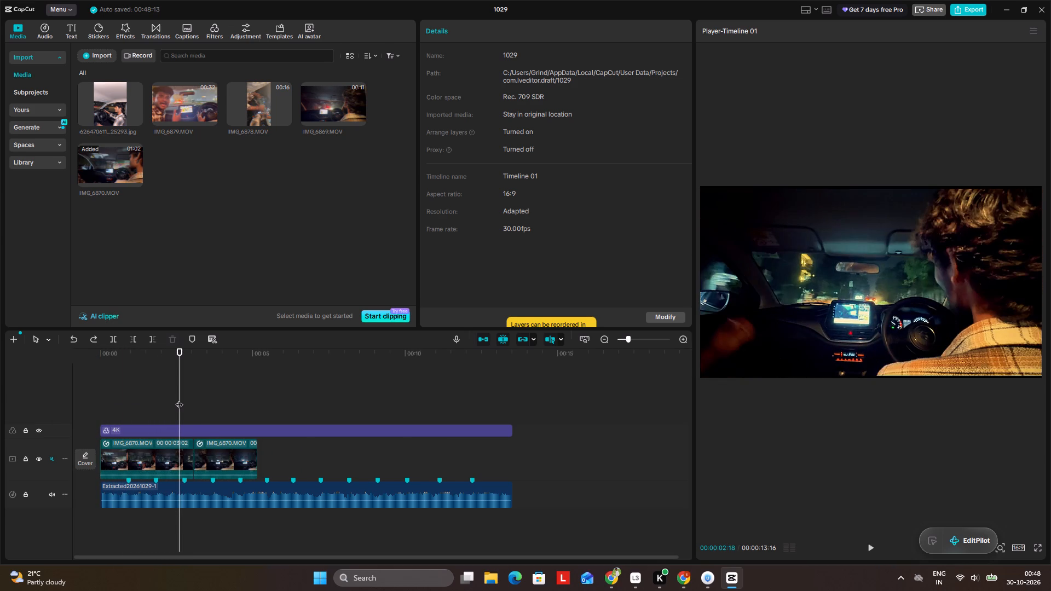
pyautogui.hotkey('ctrl', 'z')
pyautogui.hotkey('ctrl', 'z')
pyautogui.hotkey('ctrl', 'z')
pyautogui.hotkey('ctrl', 'z')
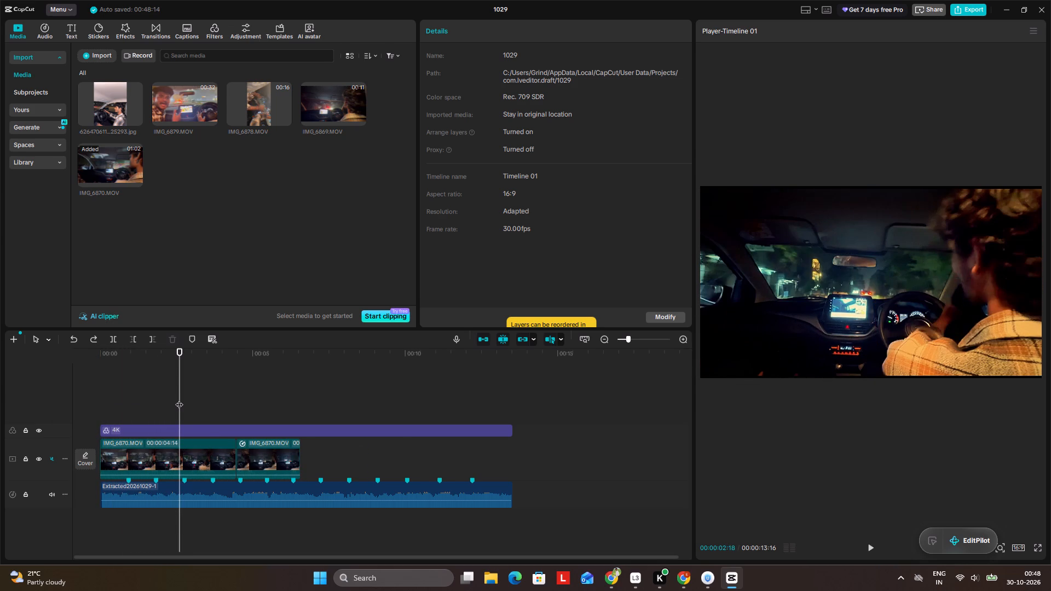
pyautogui.hotkey('ctrl', 'z')
pyautogui.hotkey('ctrl', 'z')
pyautogui.hotkey('ctrl', 'z')
pyautogui.click(180, 396)
pyautogui.moveTo(180, 396); pyautogui.dragTo(173, 395)
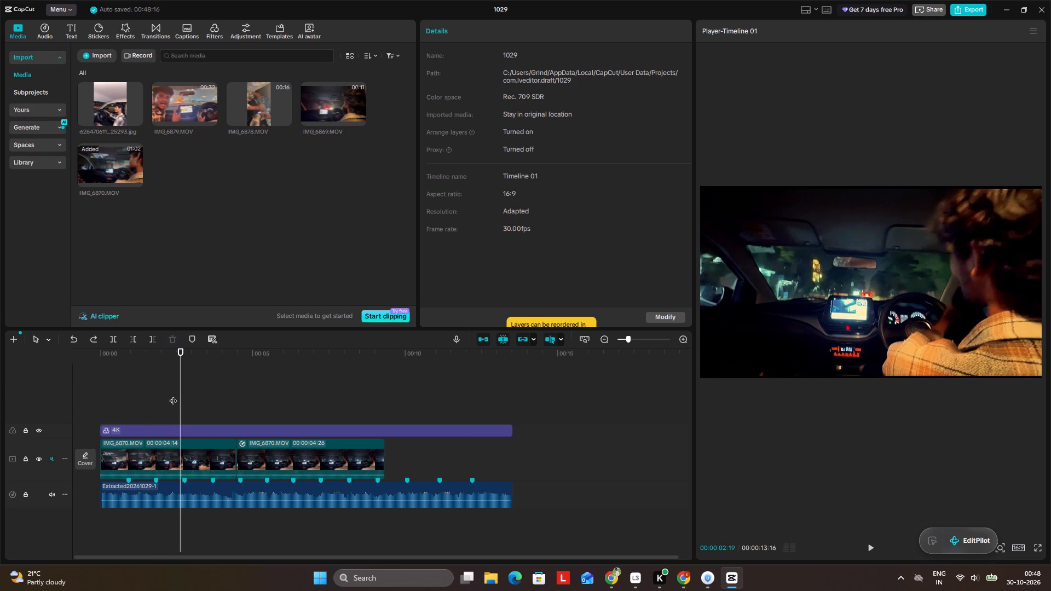
pyautogui.moveTo(173, 395); pyautogui.dragTo(88, 411)
pyautogui.press('space')
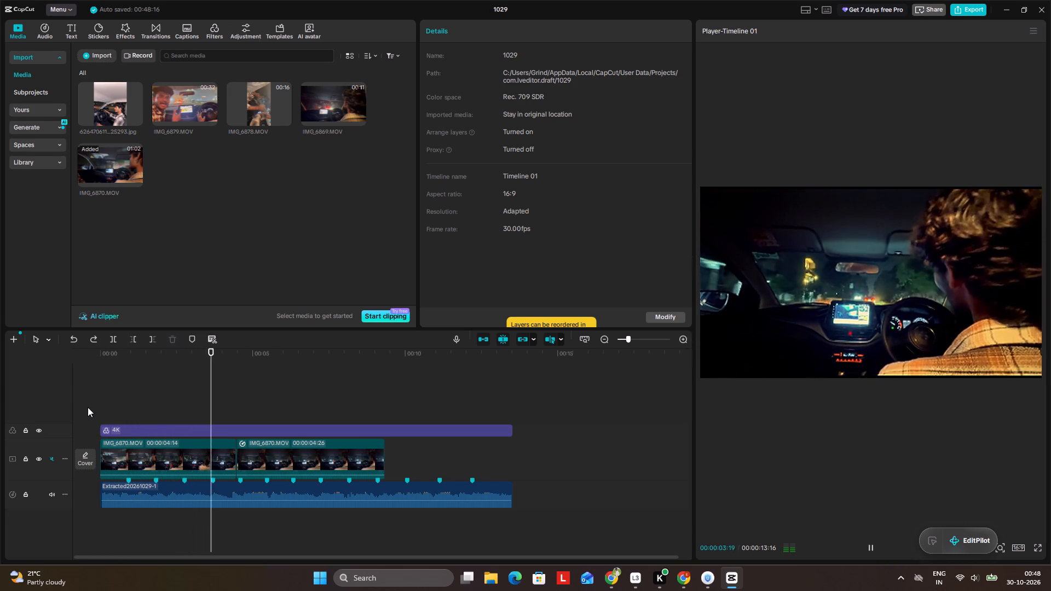
pyautogui.press('space')
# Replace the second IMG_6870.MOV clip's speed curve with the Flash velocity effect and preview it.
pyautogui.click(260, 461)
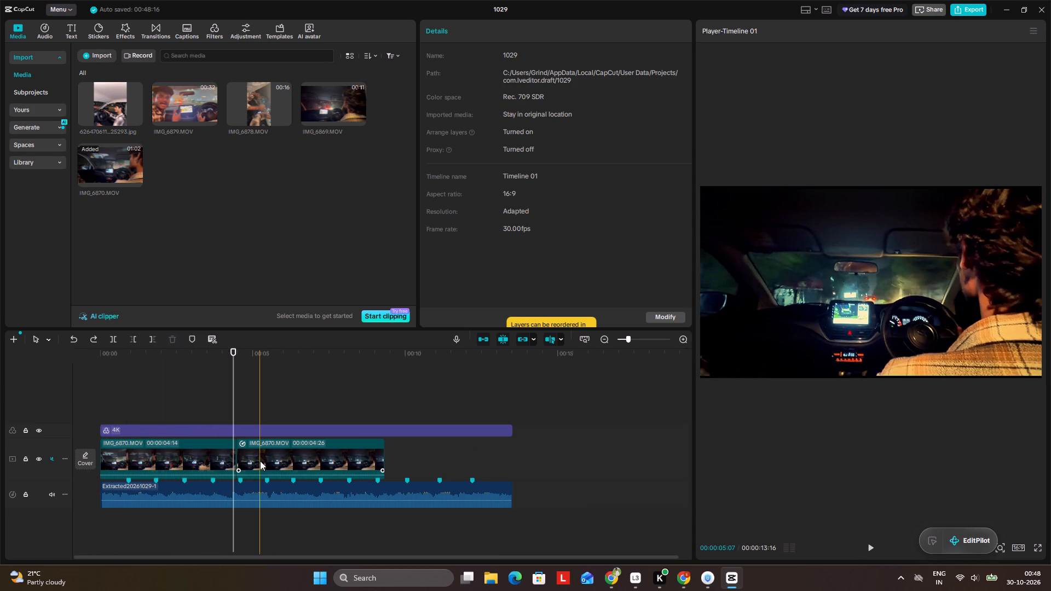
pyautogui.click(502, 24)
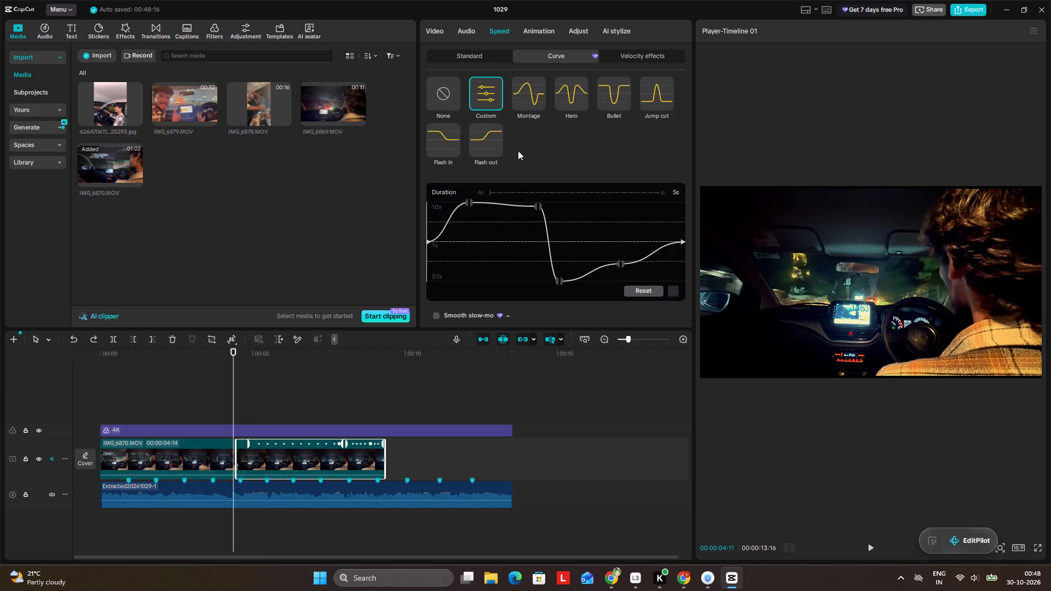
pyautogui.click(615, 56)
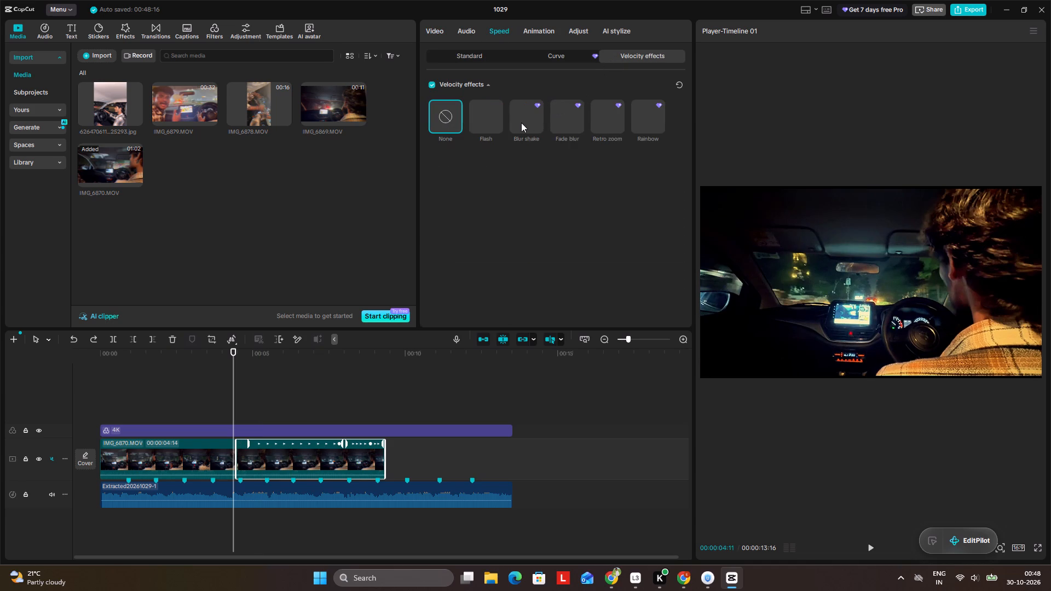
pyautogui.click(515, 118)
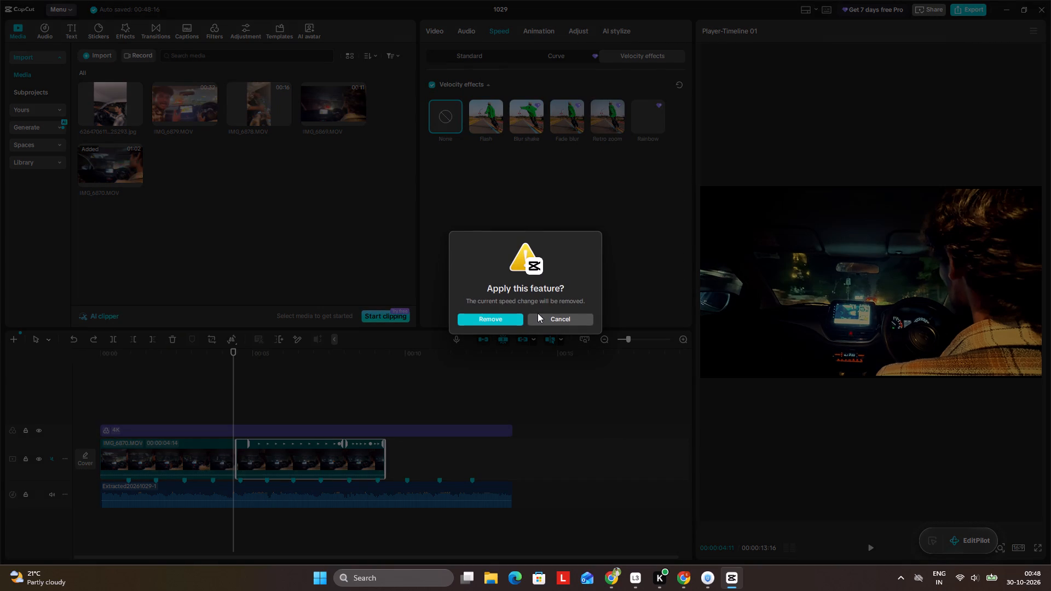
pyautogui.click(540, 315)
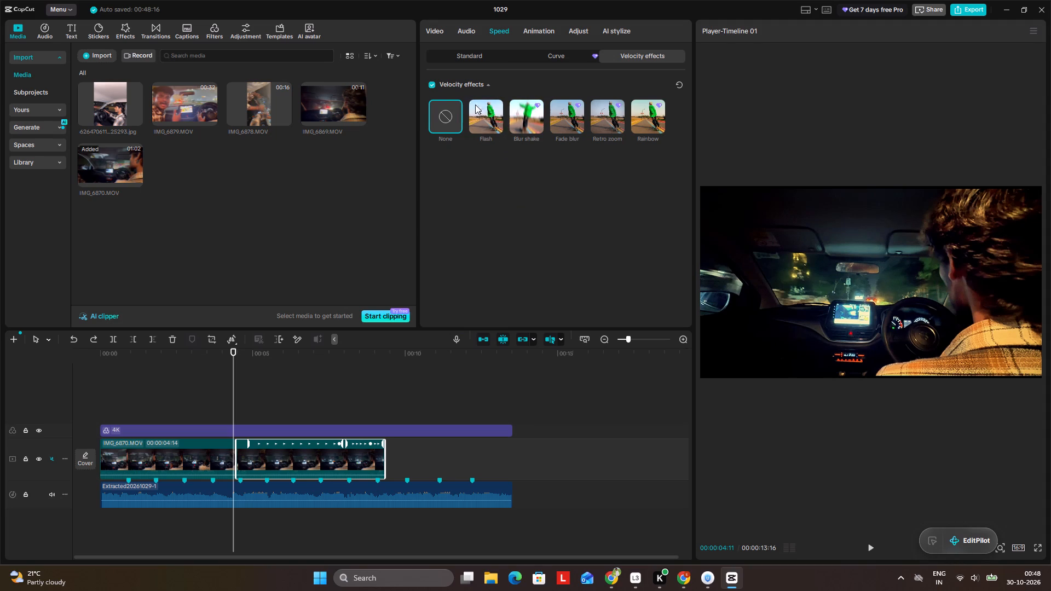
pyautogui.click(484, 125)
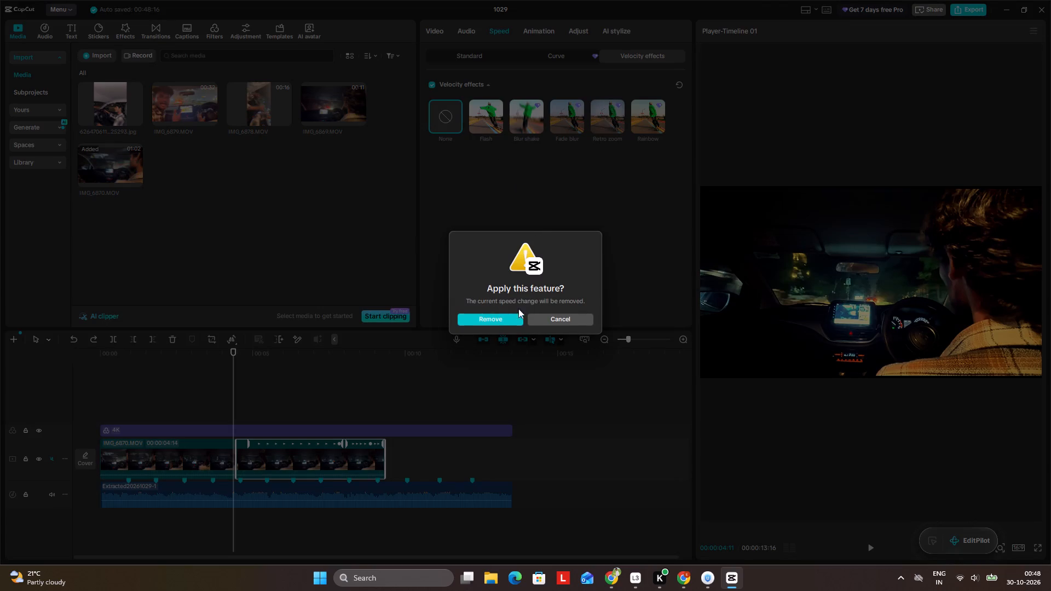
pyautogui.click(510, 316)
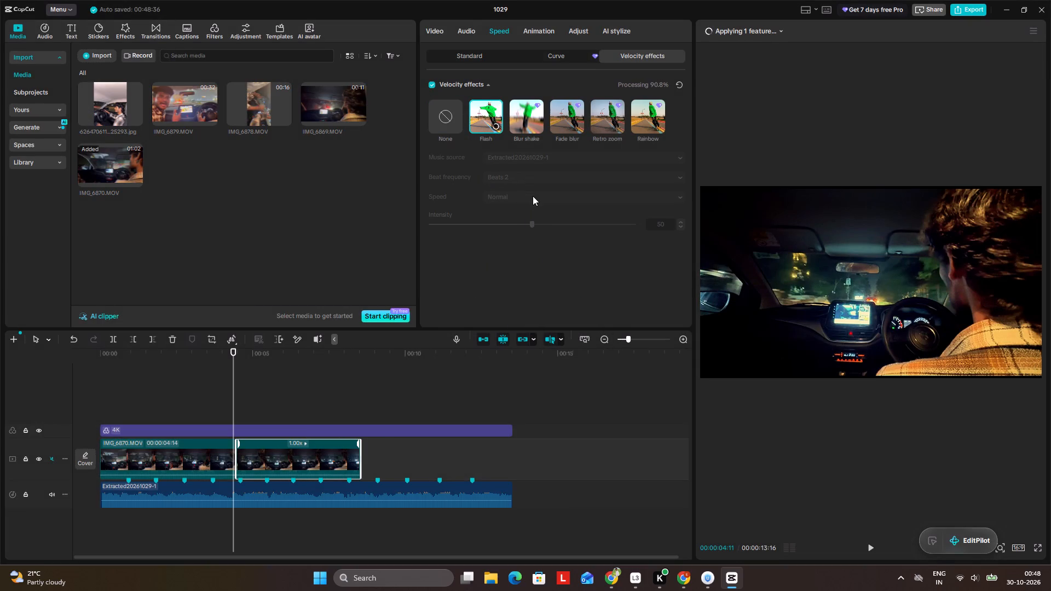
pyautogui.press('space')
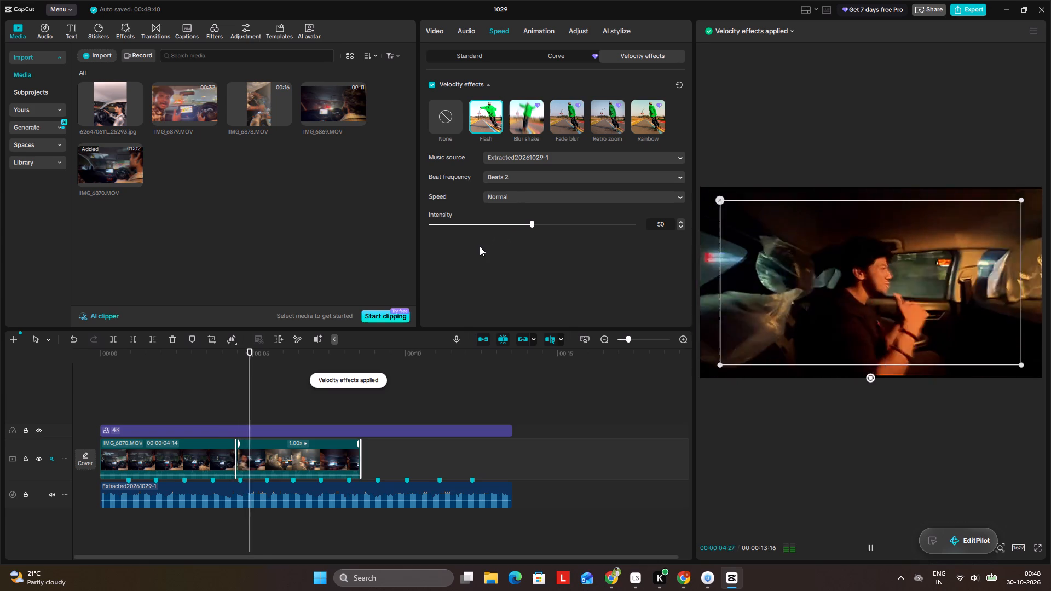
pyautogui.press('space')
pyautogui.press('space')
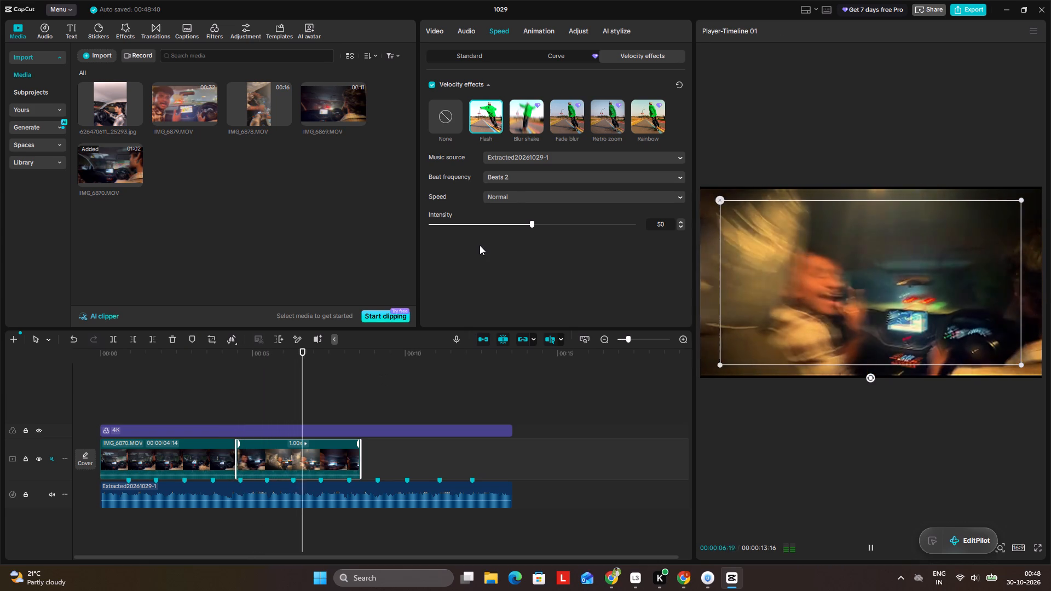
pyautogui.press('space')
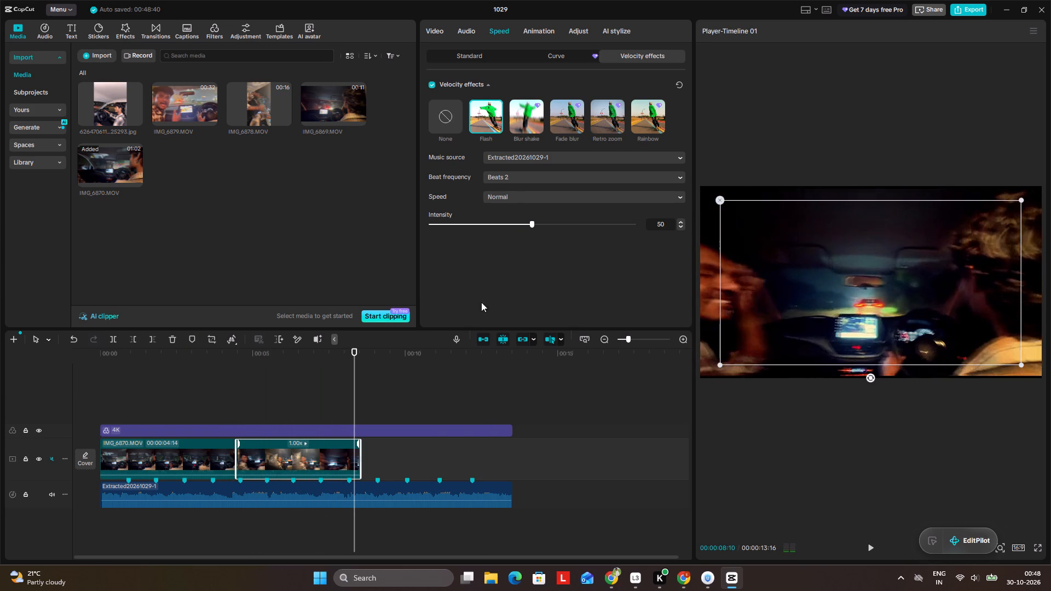
# Undo the Flash velocity effect and the second clip's custom speed curve, then play that clip at normal speed.
pyautogui.hotkey('ctrl', 'z')
pyautogui.hotkey('ctrl', 'z')
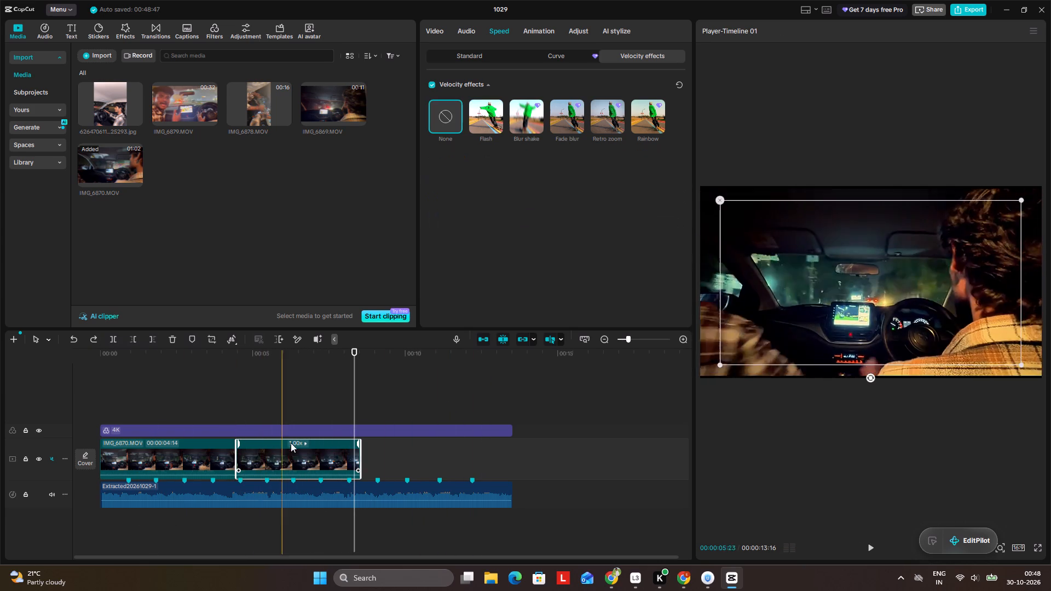
pyautogui.hotkey('ctrl', 'z')
pyautogui.hotkey('ctrl', 'z')
pyautogui.hotkey('ctrl', 'z')
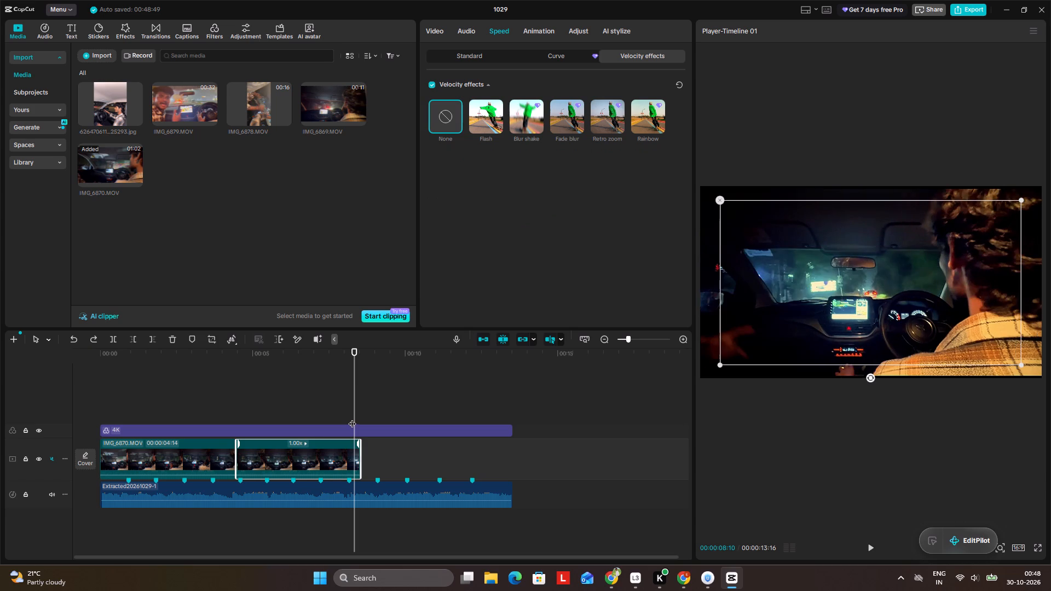
pyautogui.press('space')
pyautogui.press('space')
pyautogui.hotkey('ctrl', 'z')
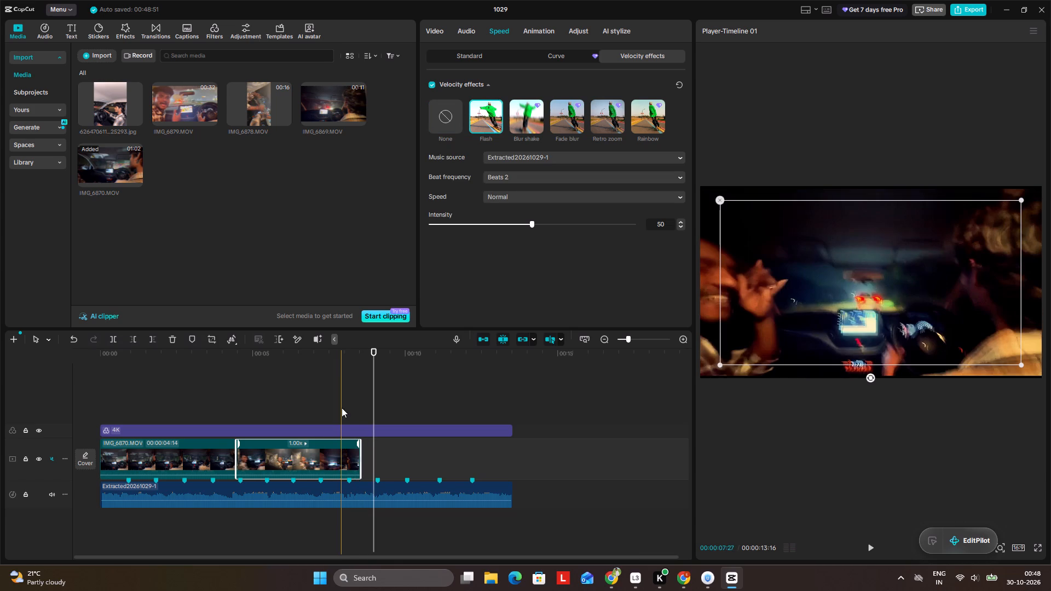
pyautogui.hotkey('ctrl', 'z')
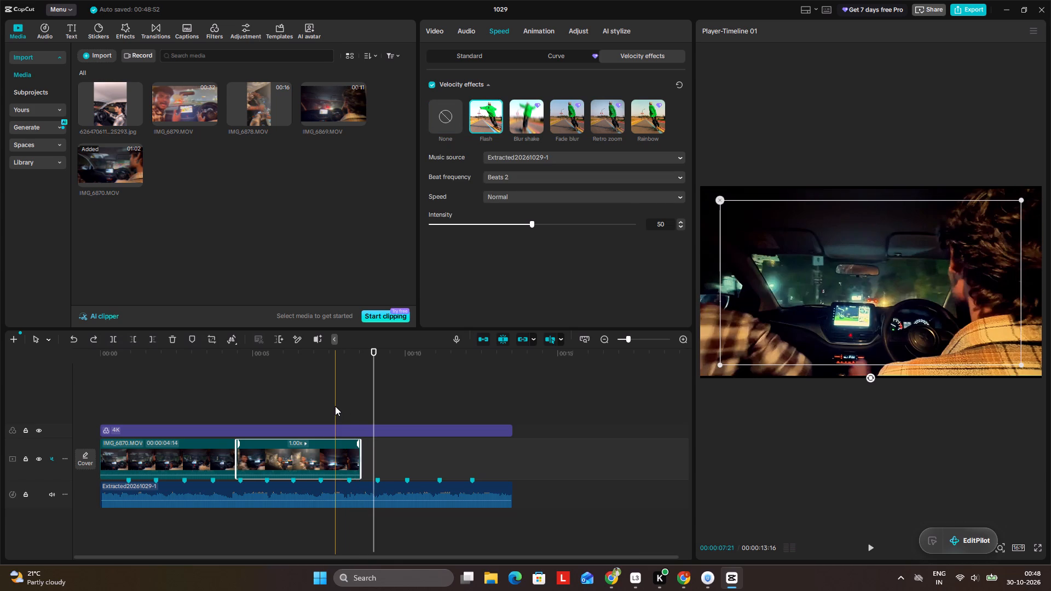
pyautogui.hotkey('ctrl', 'z')
pyautogui.click(332, 406)
pyautogui.moveTo(330, 405); pyautogui.dragTo(235, 396)
pyautogui.press('space')
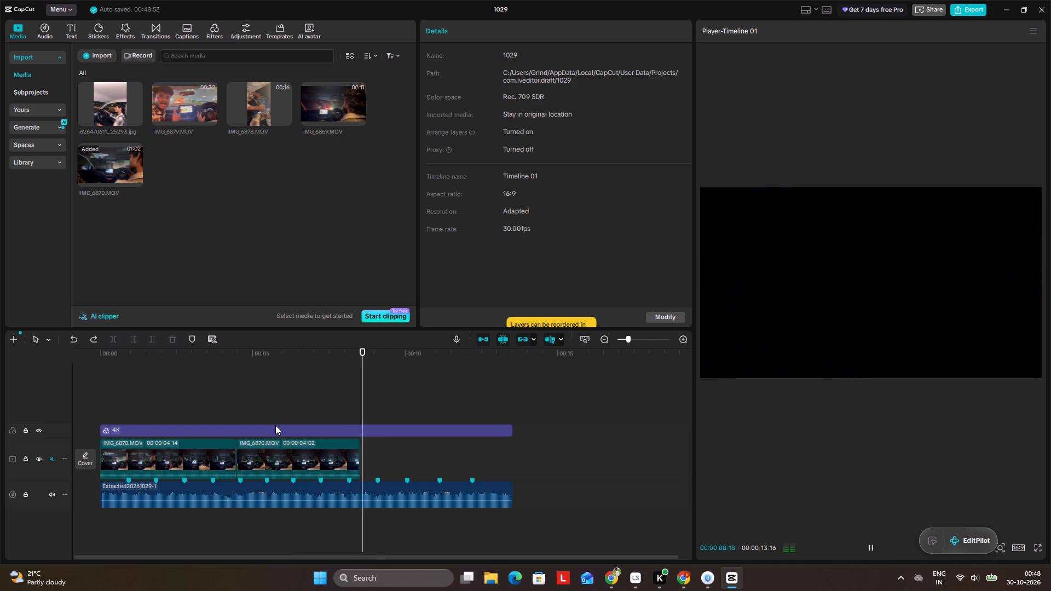
pyautogui.press('space')
# Slow the second IMG_6870.MOV clip to about 0.36x using standard speed.
pyautogui.click(286, 466)
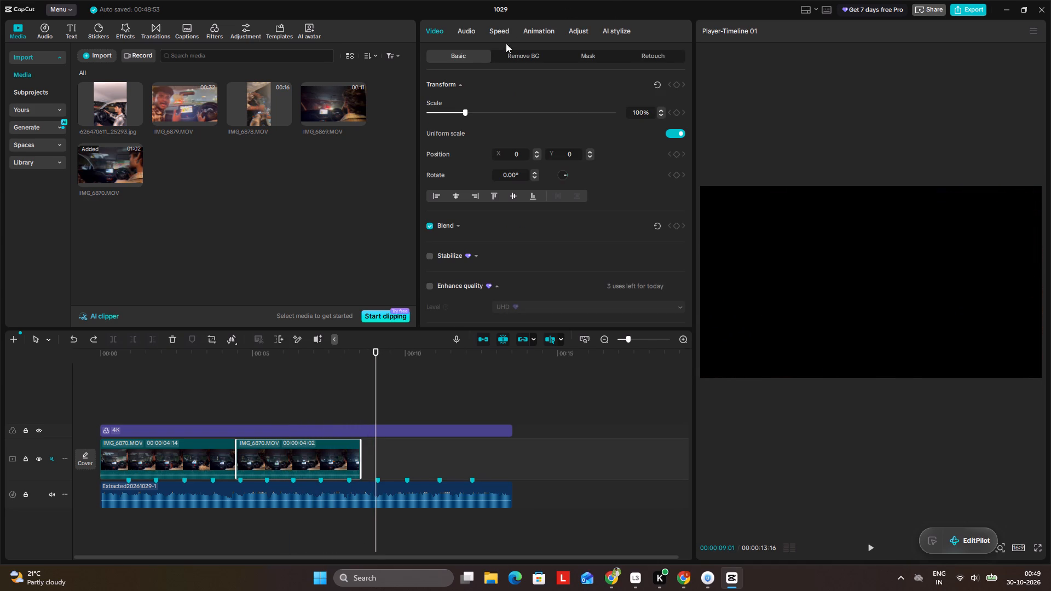
pyautogui.click(494, 38)
pyautogui.click(487, 27)
pyautogui.click(472, 30)
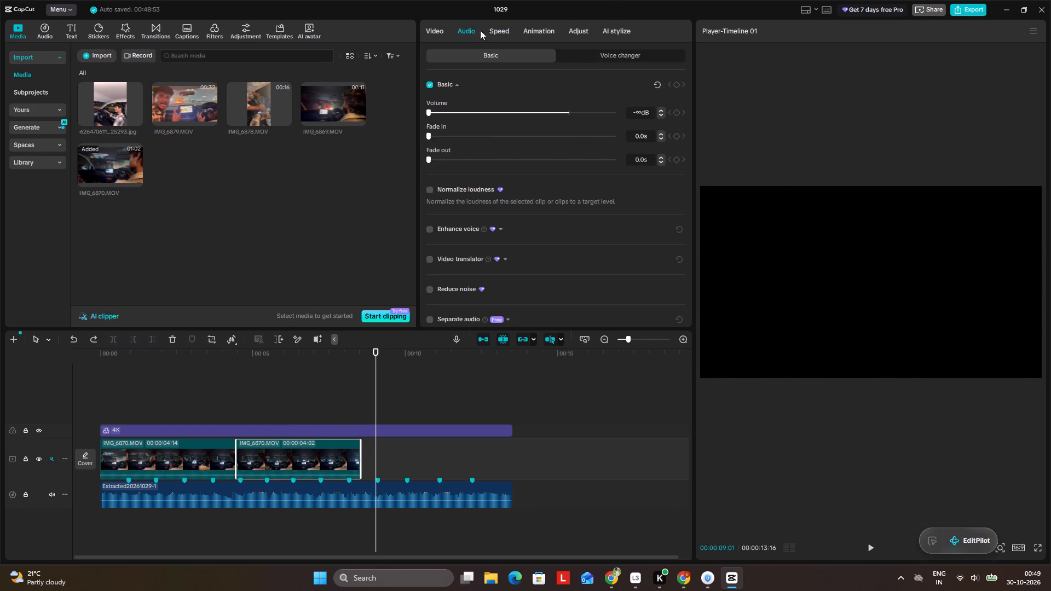
pyautogui.click(494, 30)
pyautogui.click(445, 31)
pyautogui.click(500, 28)
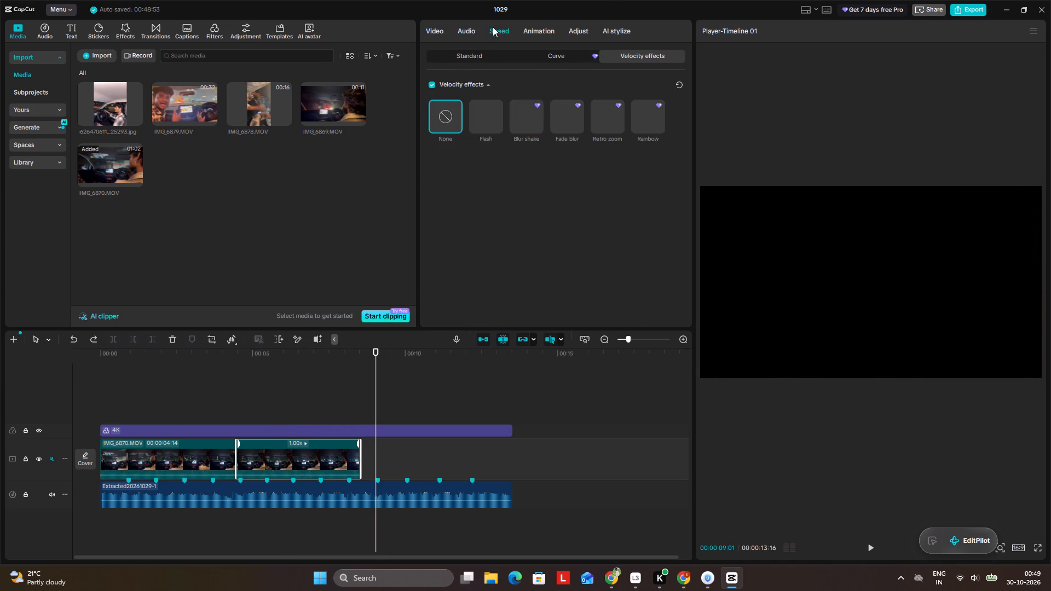
pyautogui.click(468, 51)
pyautogui.moveTo(453, 98); pyautogui.dragTo(441, 98)
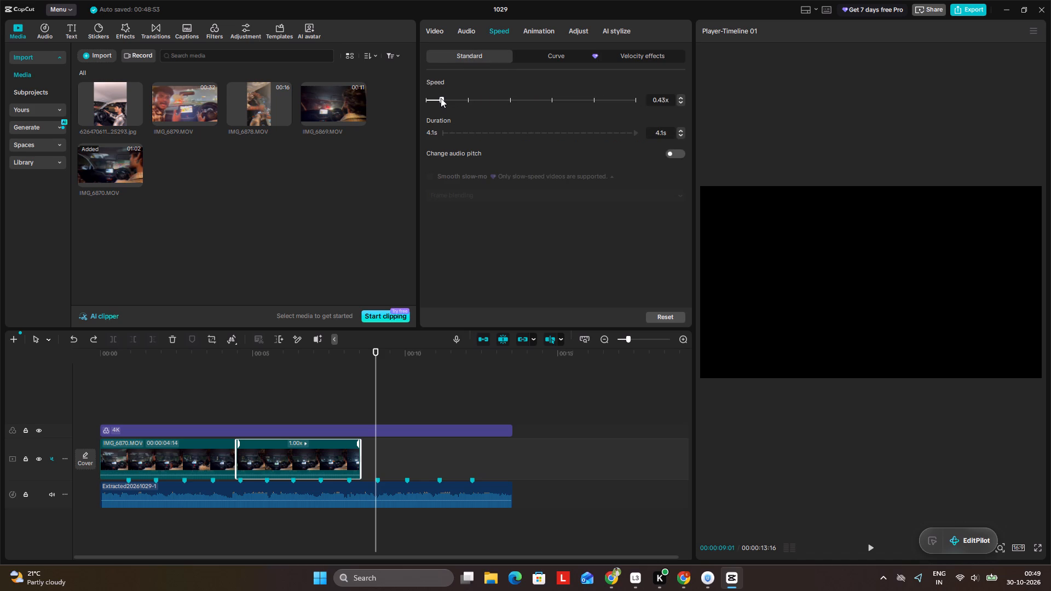
pyautogui.moveTo(441, 98); pyautogui.dragTo(442, 98)
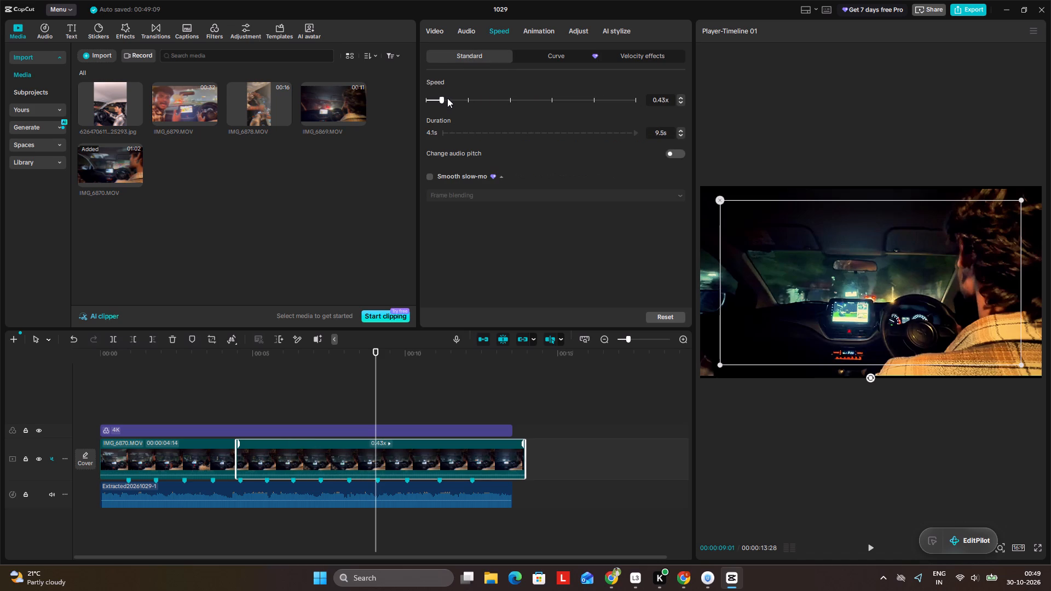
pyautogui.click(438, 99)
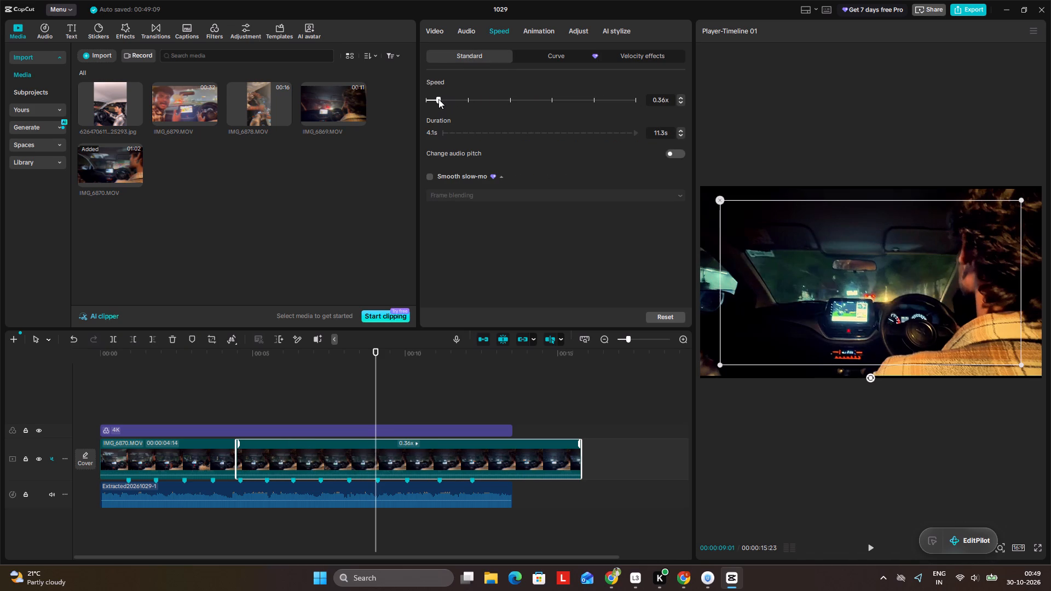
# Enable smooth slow-mo on the second clip using the Optical flow method.
pyautogui.click(429, 176)
pyautogui.click(444, 197)
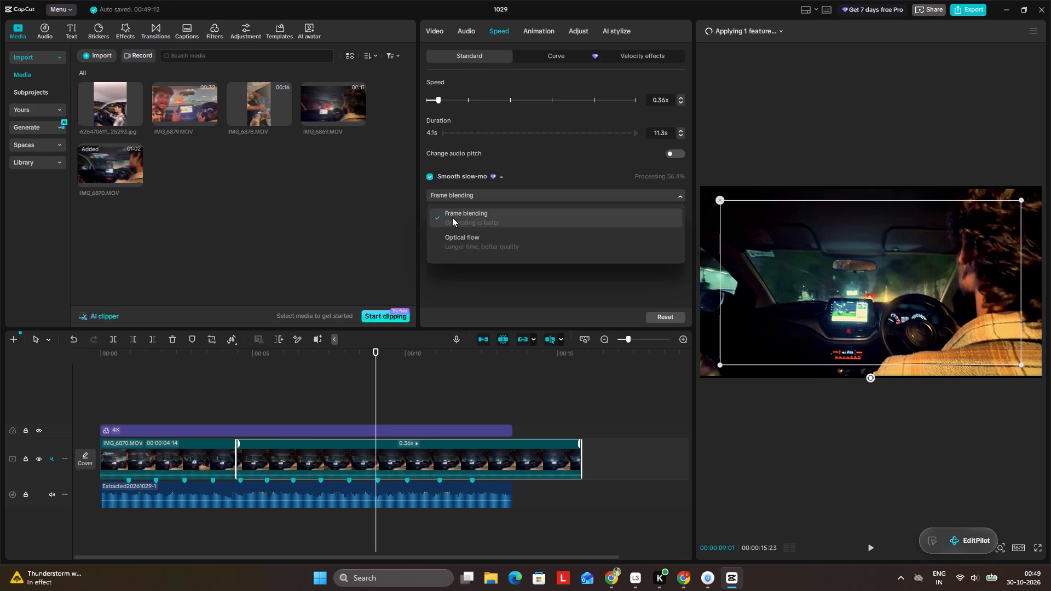
pyautogui.click(460, 246)
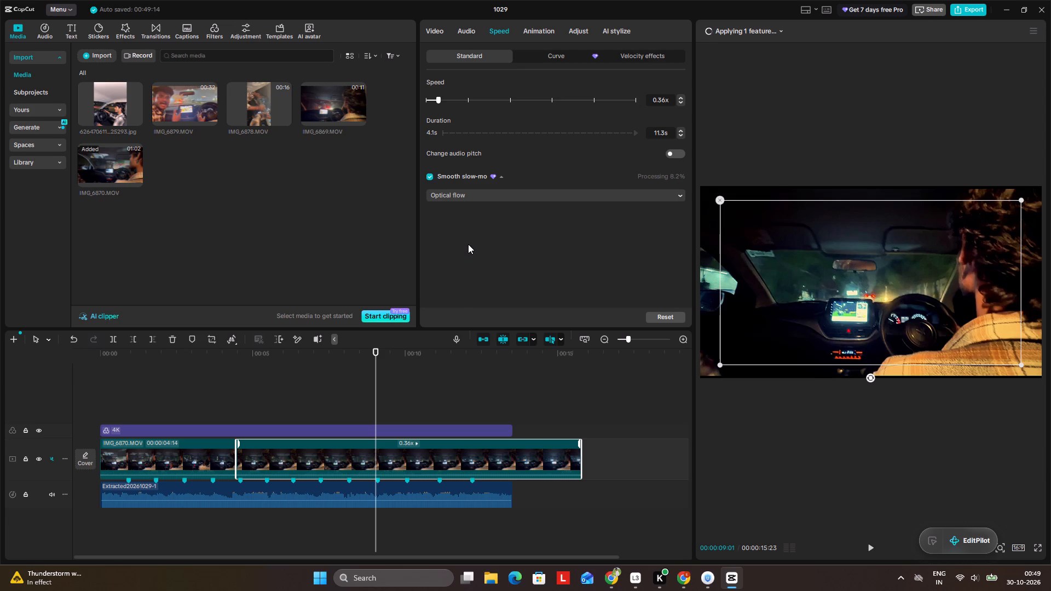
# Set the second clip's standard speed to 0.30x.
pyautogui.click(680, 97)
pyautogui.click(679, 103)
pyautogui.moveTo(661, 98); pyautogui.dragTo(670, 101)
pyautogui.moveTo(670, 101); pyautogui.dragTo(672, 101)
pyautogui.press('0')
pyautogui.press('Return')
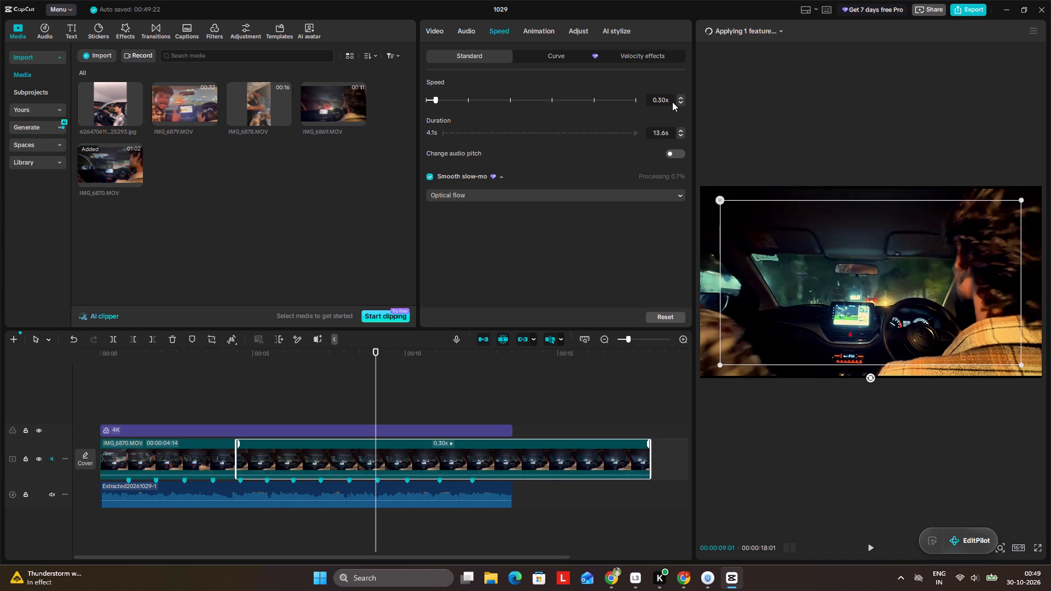
# Set the second clip's standard speed to 0.40x.
pyautogui.moveTo(662, 99); pyautogui.dragTo(676, 102)
pyautogui.press('BackSpace')
pyautogui.press('BackSpace')
pyautogui.write('40')
pyautogui.press('Return')
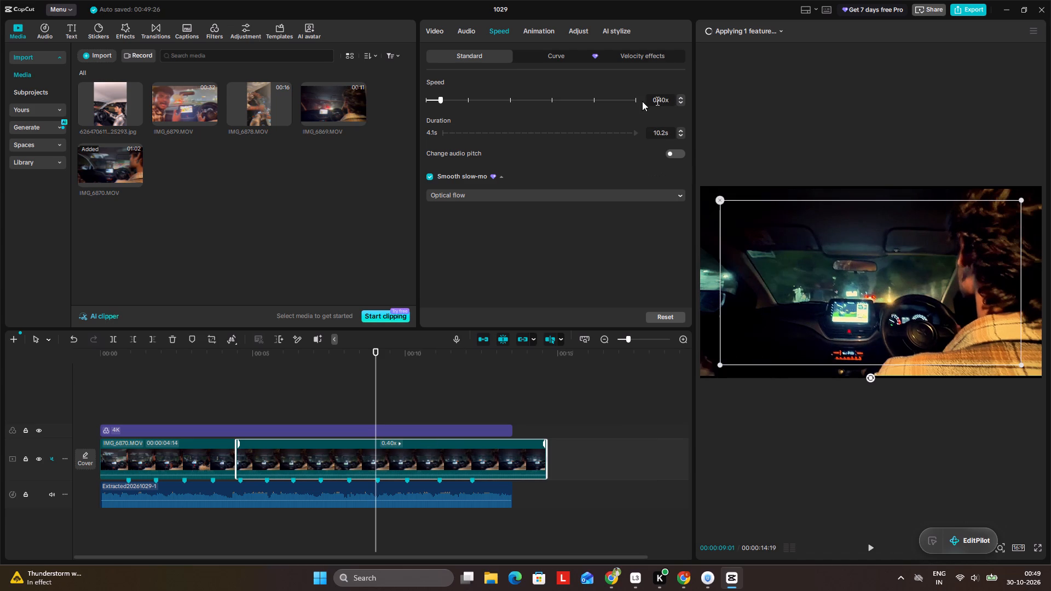
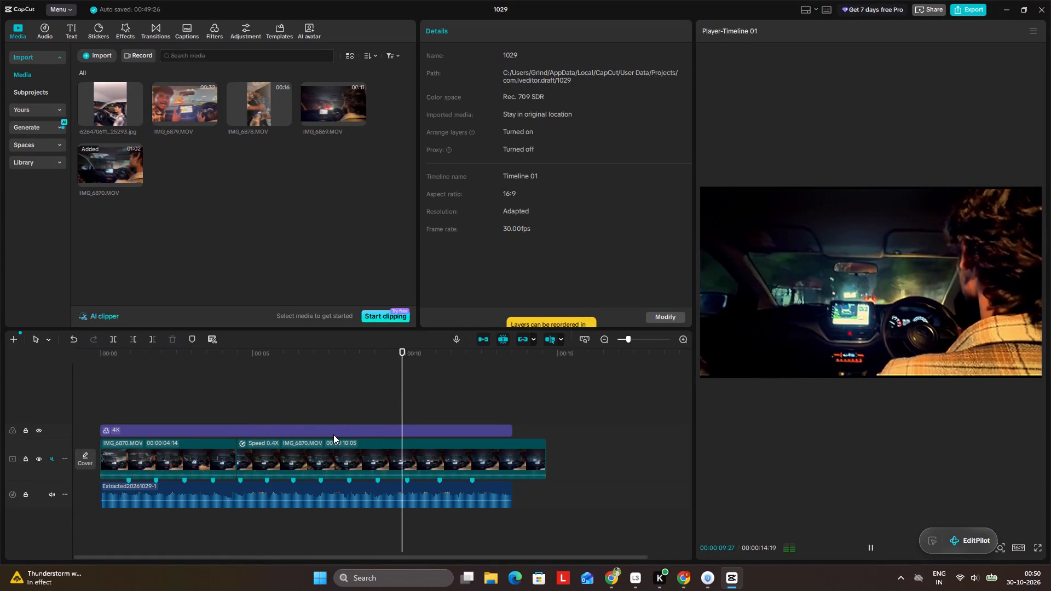
# Set the second IMG_6870.MOV clip's standard speed to 0.50x.
pyautogui.click(1033, 544)
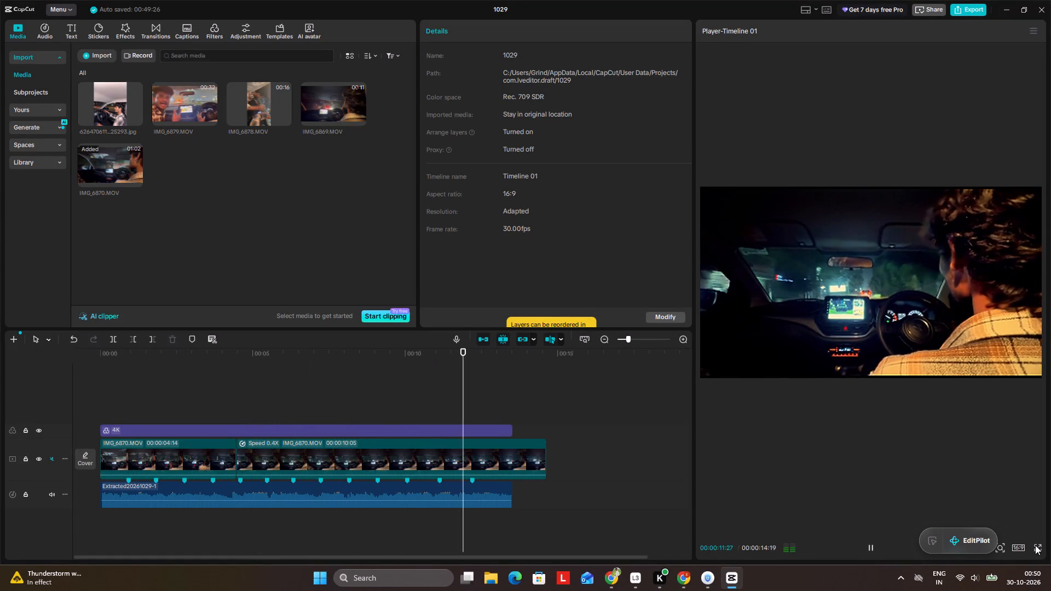
pyautogui.click(1035, 545)
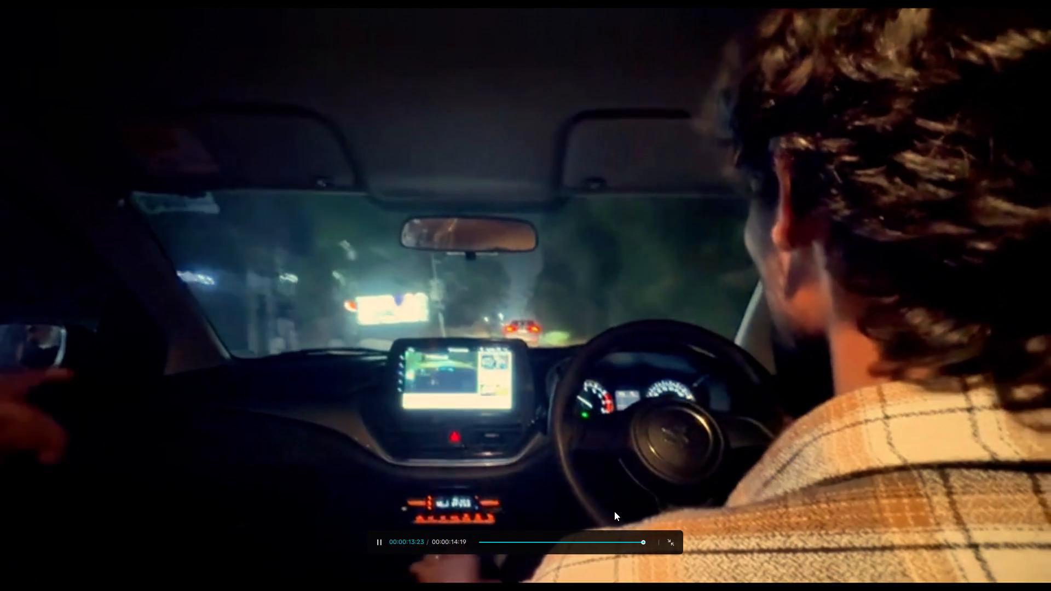
pyautogui.press('Escape')
pyautogui.click(424, 436)
pyautogui.click(421, 457)
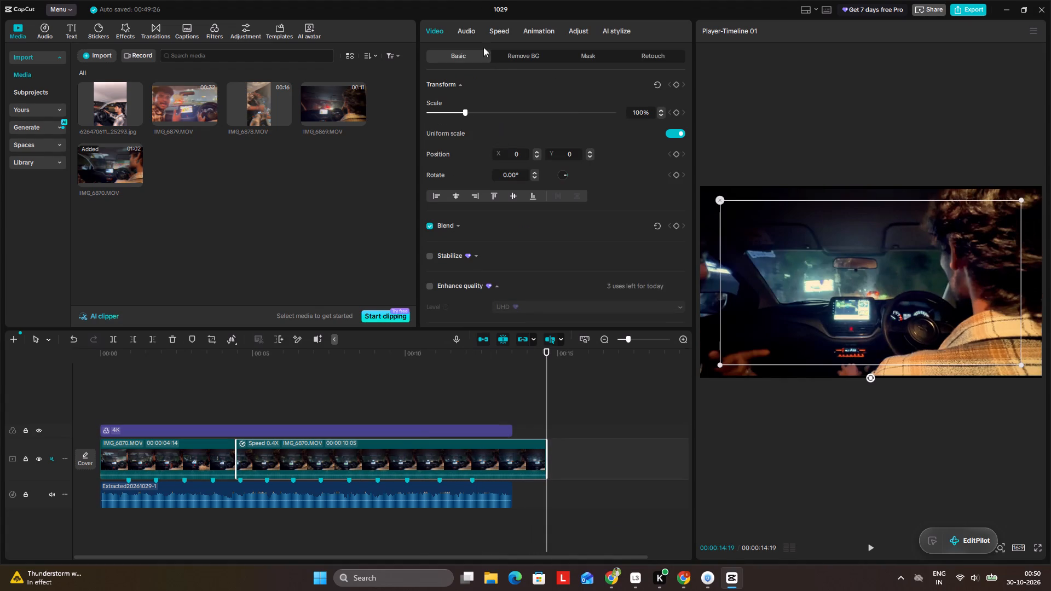
pyautogui.click(503, 27)
pyautogui.moveTo(439, 99); pyautogui.dragTo(433, 99)
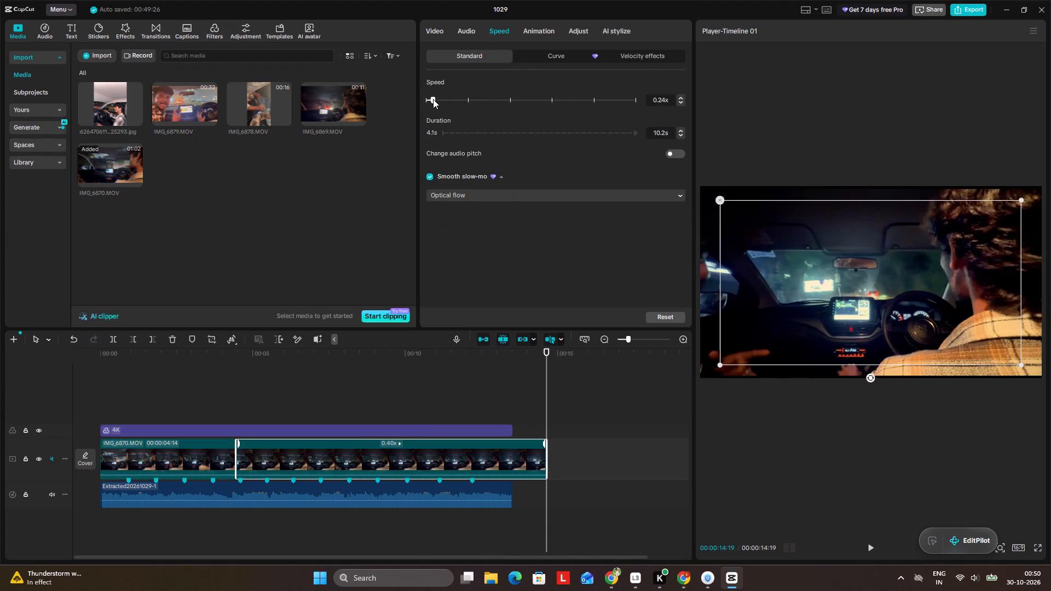
pyautogui.moveTo(433, 99); pyautogui.dragTo(445, 99)
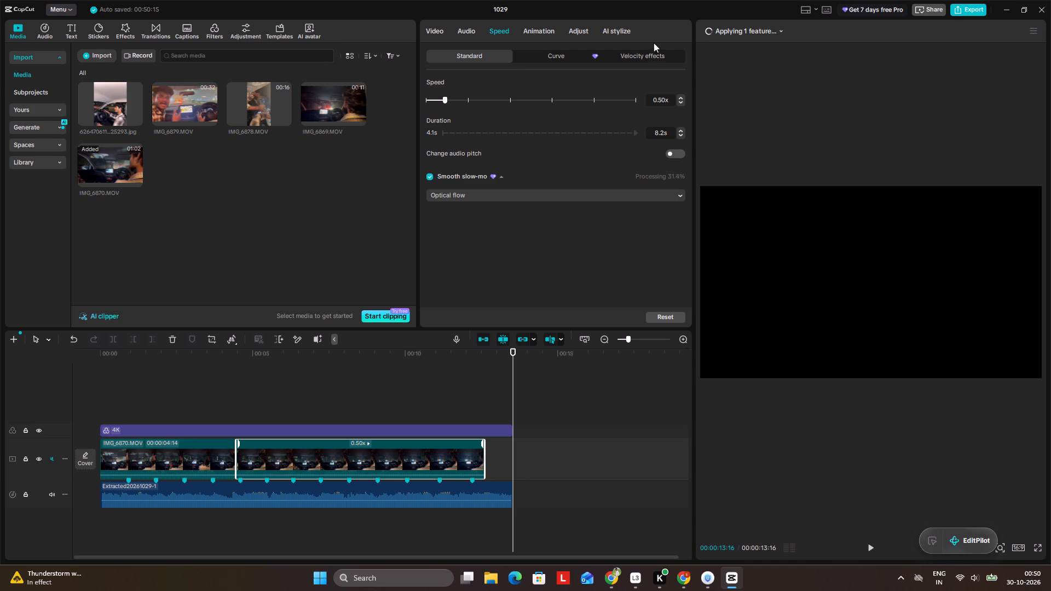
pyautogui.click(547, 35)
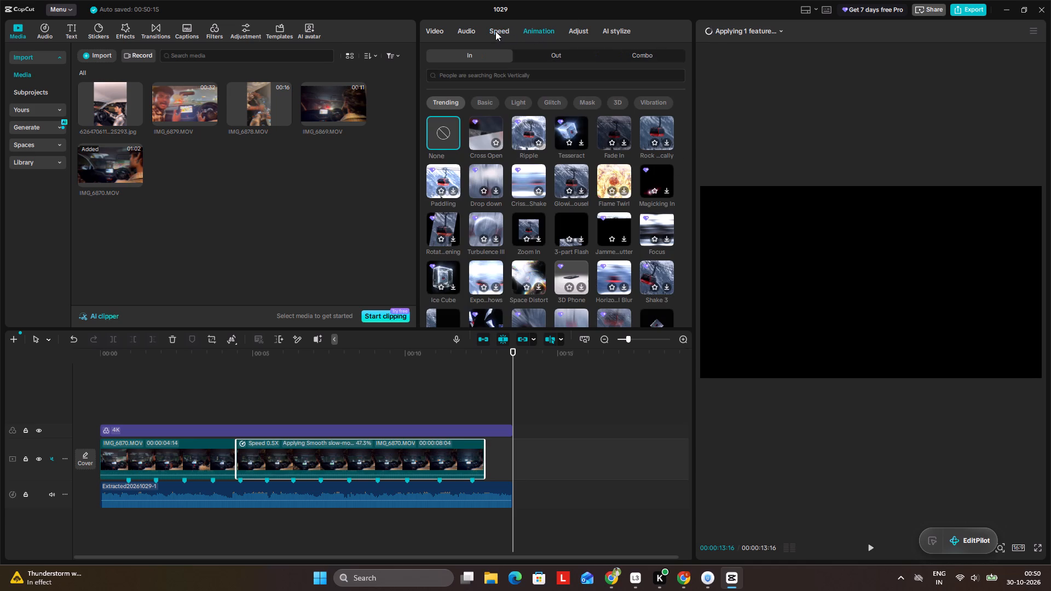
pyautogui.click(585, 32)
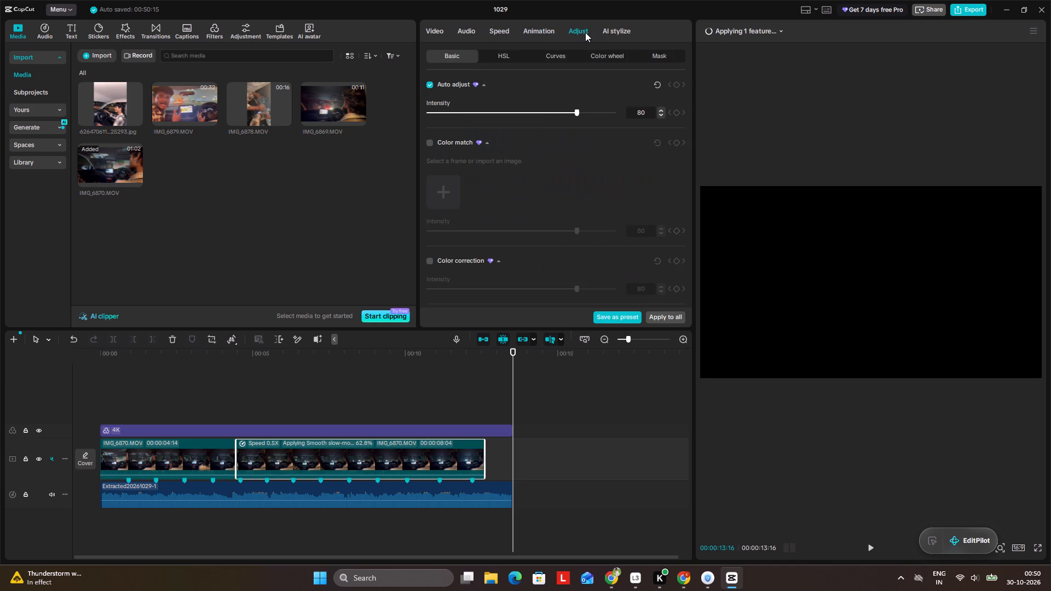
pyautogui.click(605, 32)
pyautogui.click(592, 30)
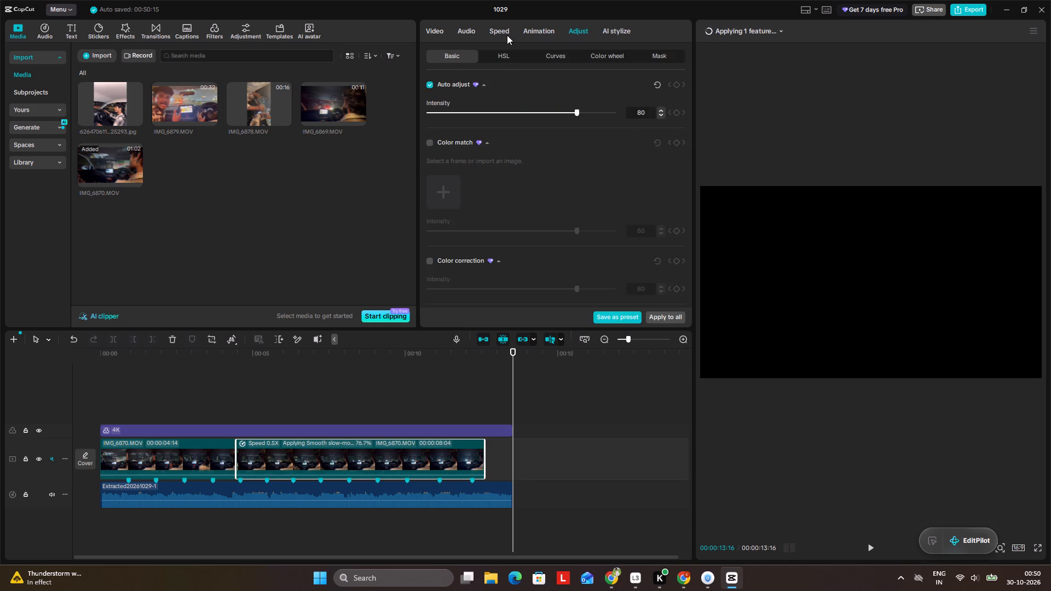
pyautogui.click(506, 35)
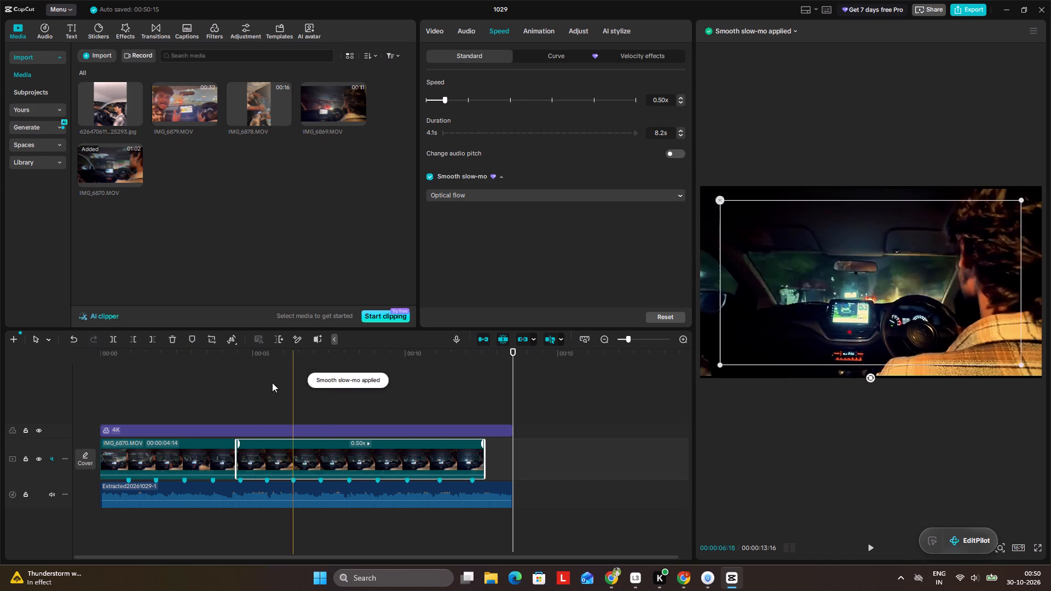
# Speed up the first IMG_6870.MOV clip to 1.29x using standard speed.
pyautogui.doubleClick(269, 381)
pyautogui.press('space')
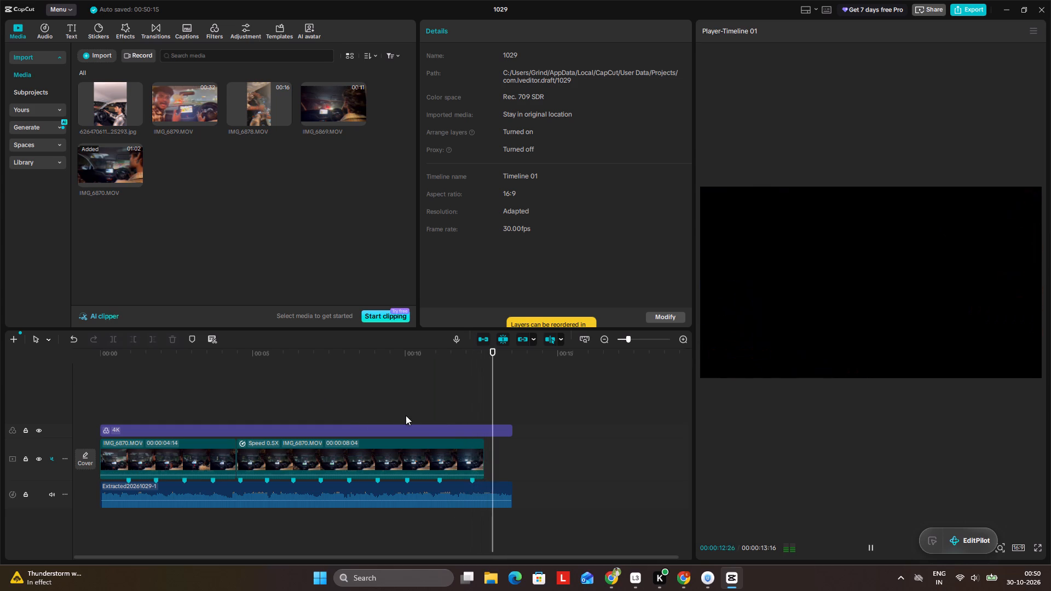
pyautogui.doubleClick(457, 385)
pyautogui.moveTo(457, 385); pyautogui.dragTo(0, 350)
pyautogui.press('space')
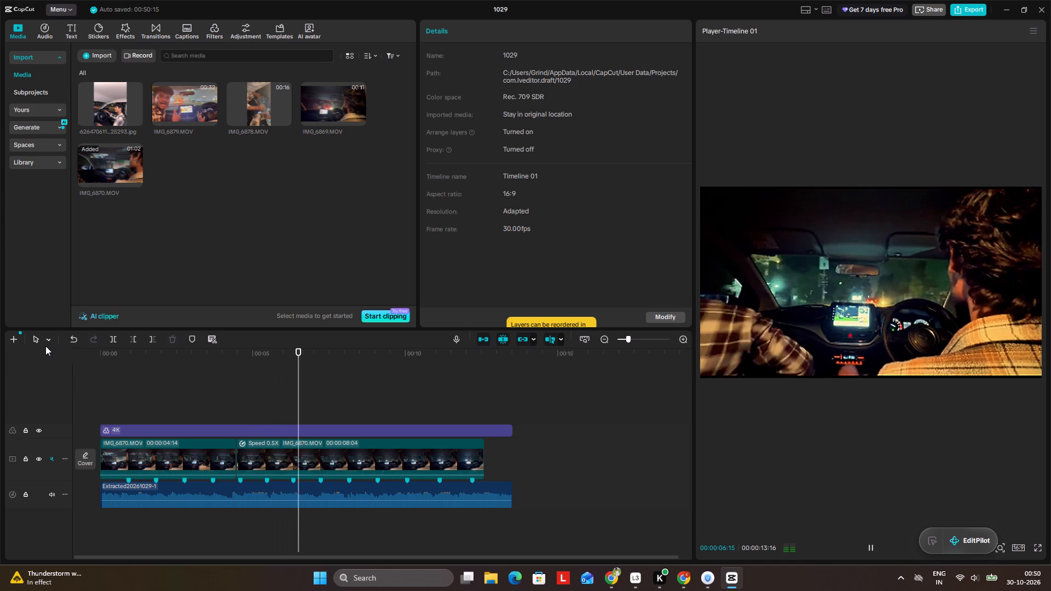
pyautogui.press('space')
pyautogui.click(181, 457)
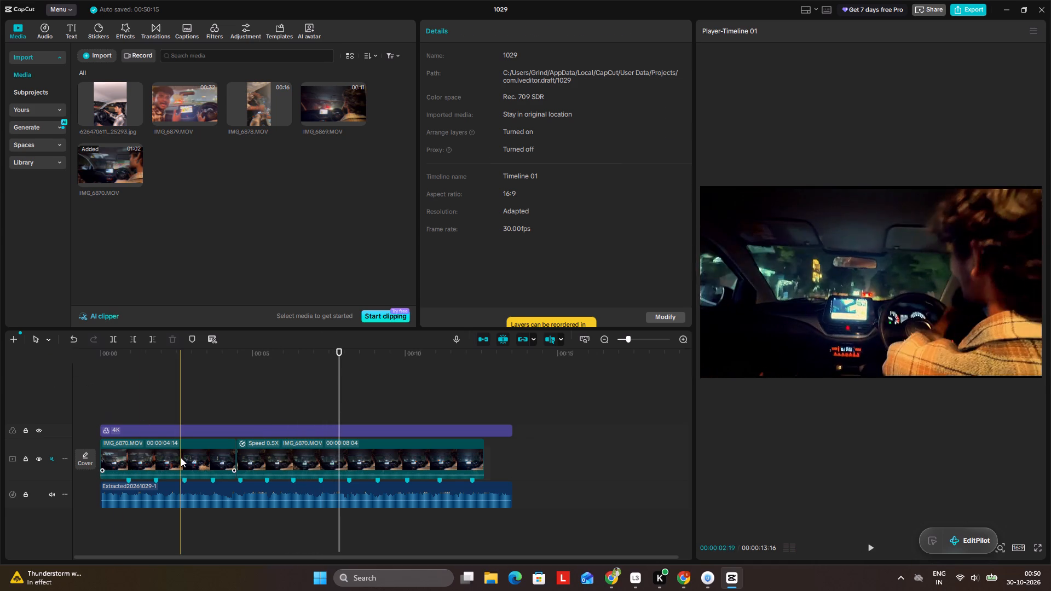
pyautogui.click(511, 26)
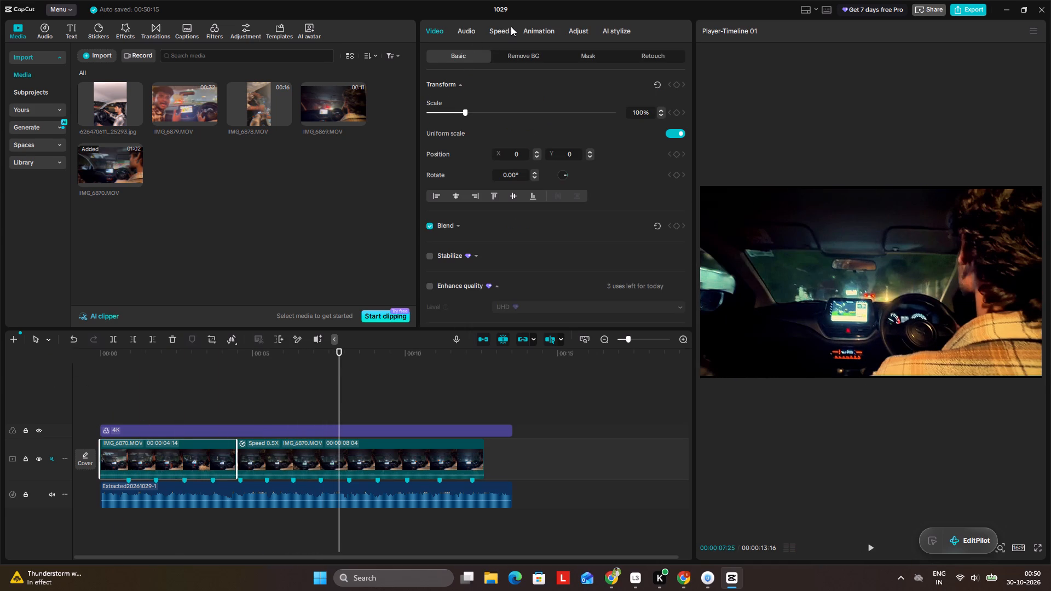
pyautogui.moveTo(471, 98); pyautogui.dragTo(477, 102)
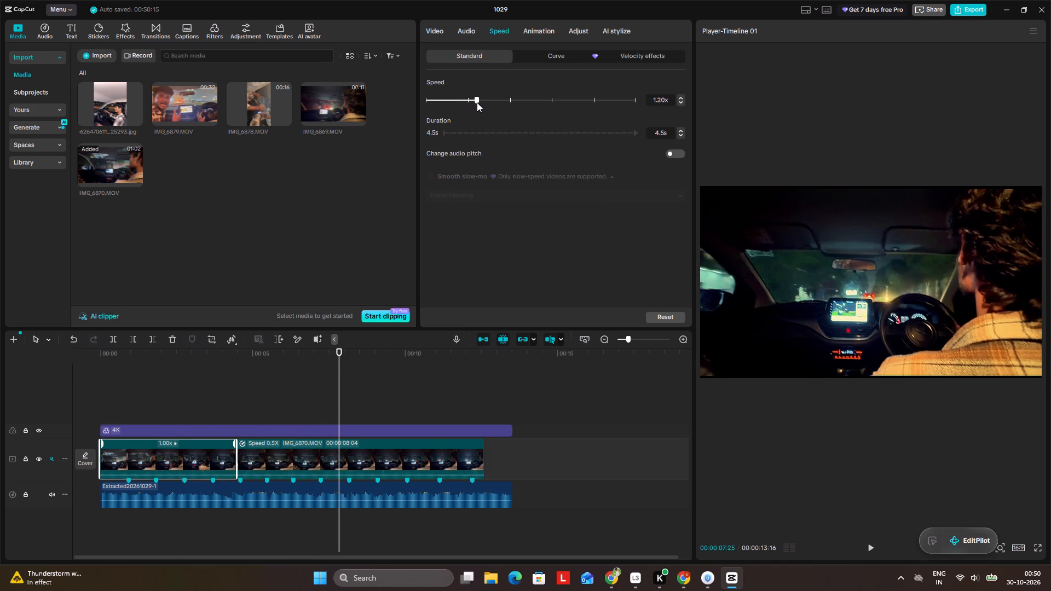
pyautogui.moveTo(477, 102); pyautogui.dragTo(481, 104)
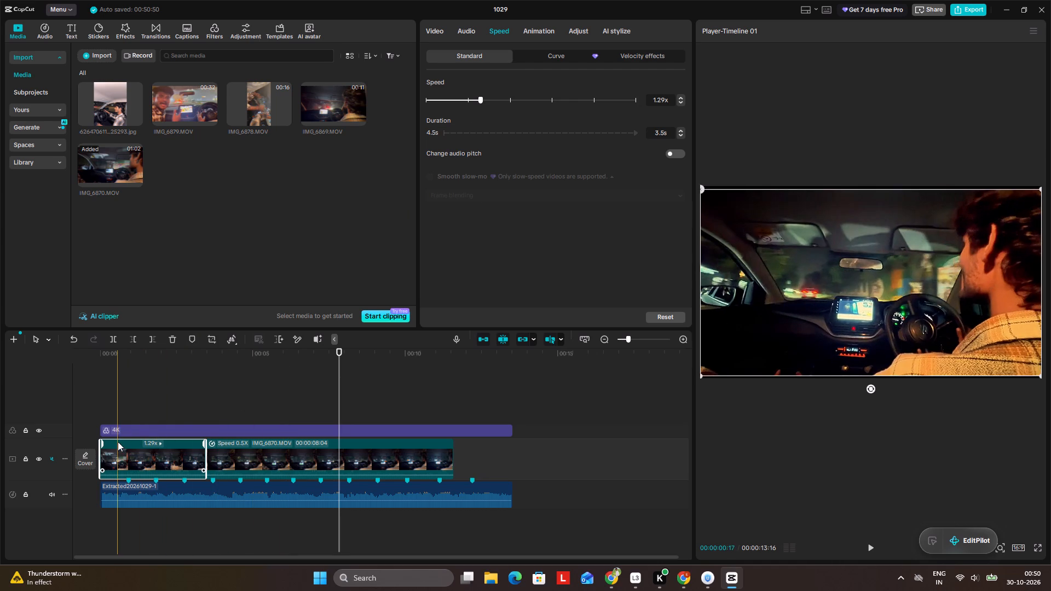
# Play back the opening and the cut between the two clips to check their timing against the beat markers.
pyautogui.moveTo(144, 448); pyautogui.dragTo(166, 448)
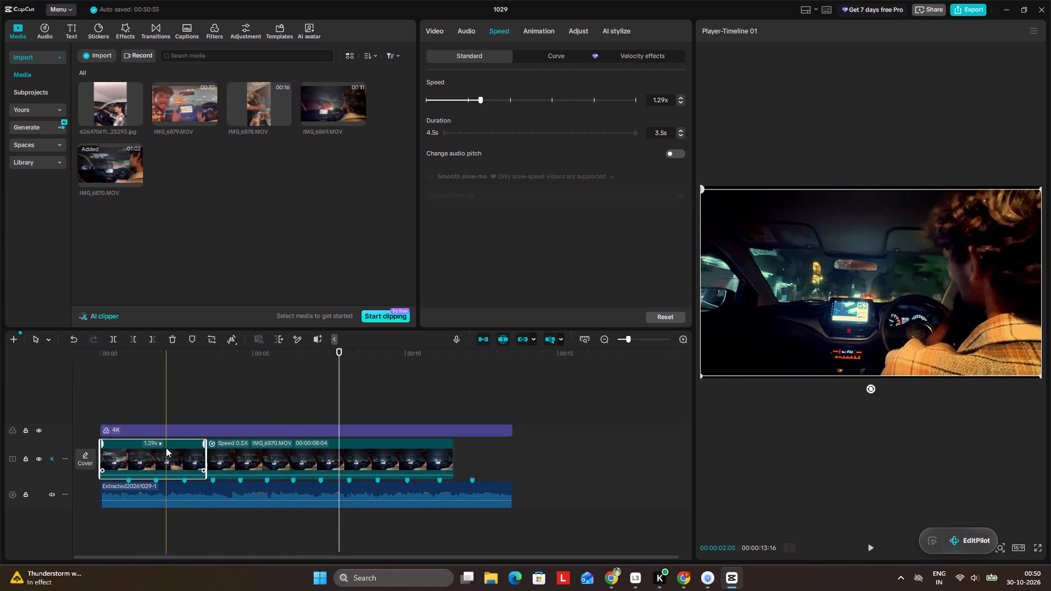
pyautogui.click(143, 404)
pyautogui.moveTo(134, 394); pyautogui.dragTo(64, 393)
pyautogui.press('space')
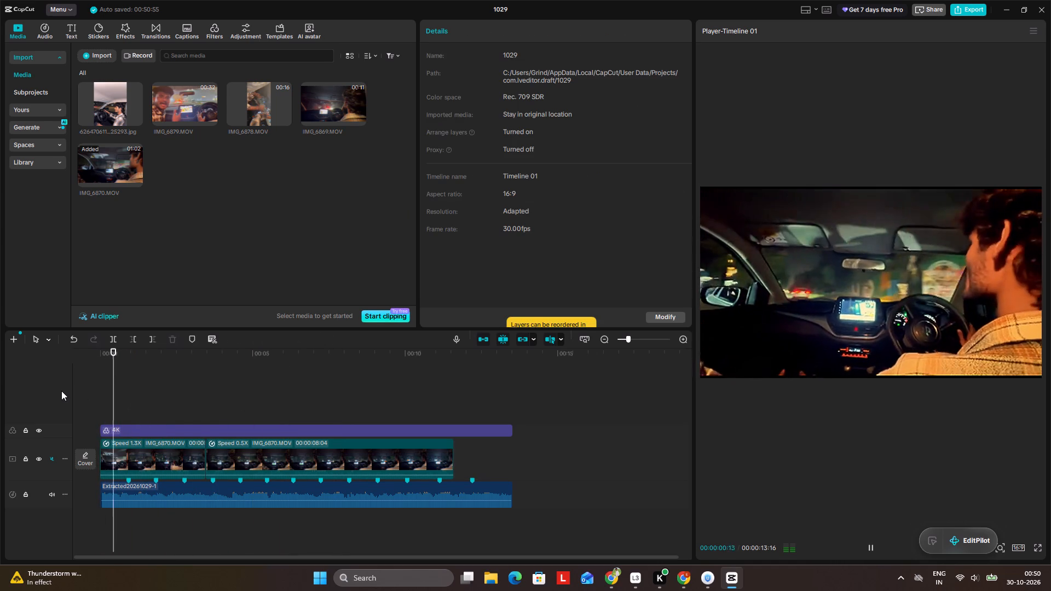
pyautogui.press('space')
pyautogui.doubleClick(153, 409)
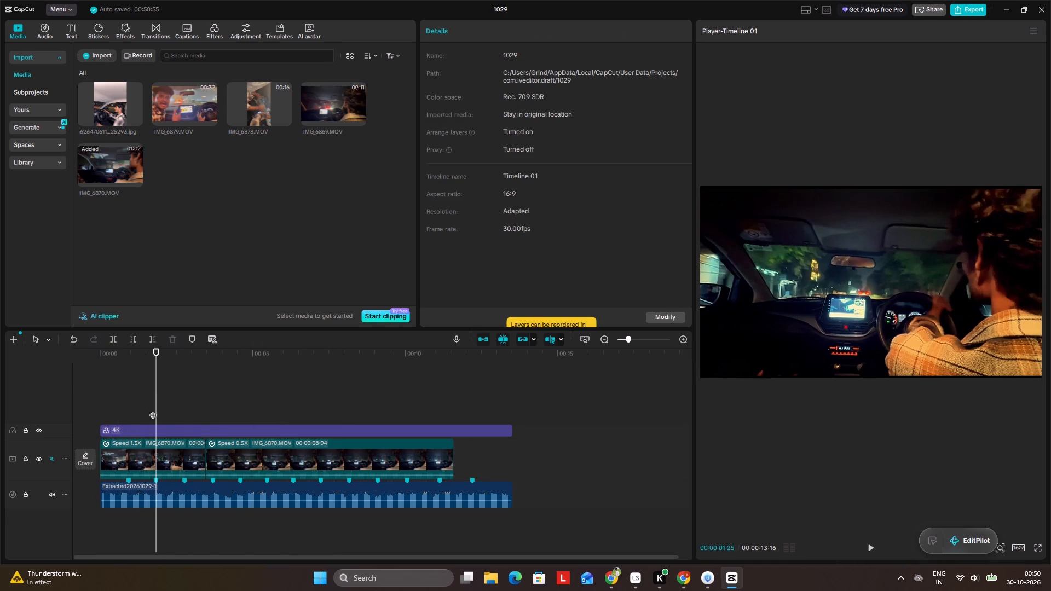
pyautogui.moveTo(158, 409); pyautogui.dragTo(203, 404)
pyautogui.press('space')
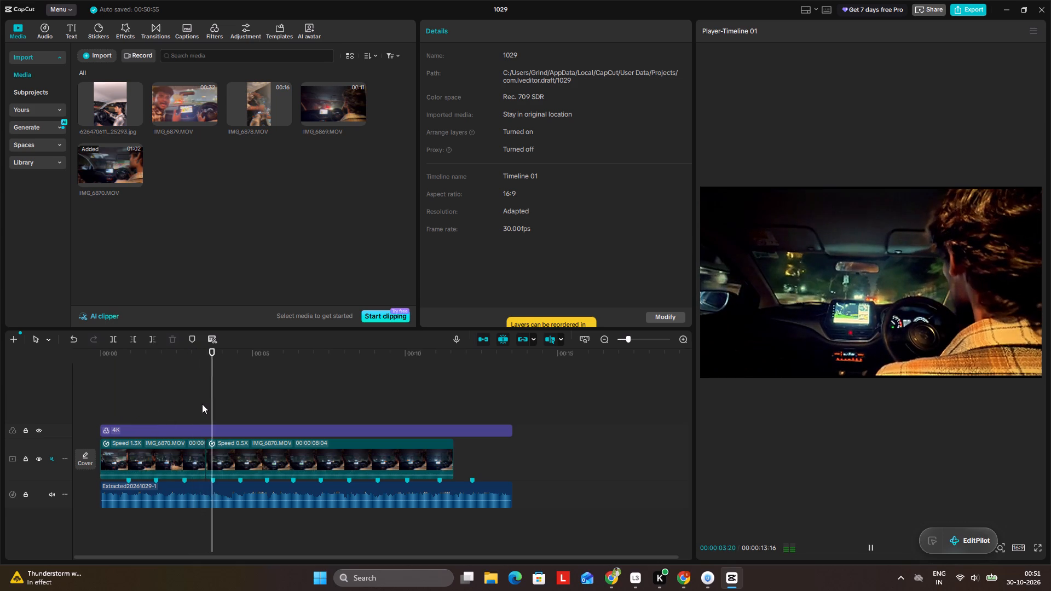
pyautogui.press('space')
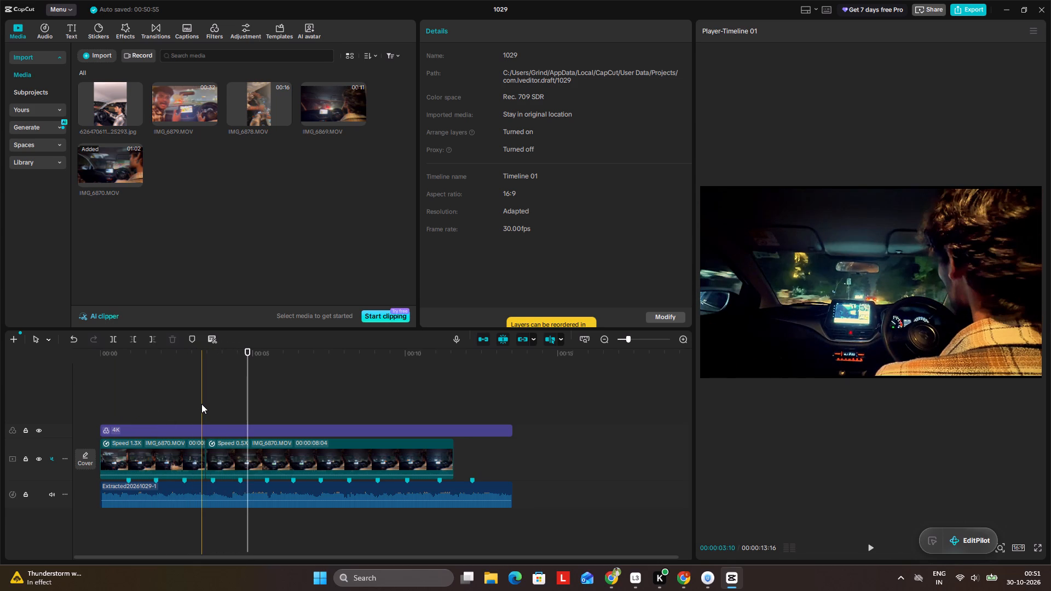
pyautogui.moveTo(201, 404); pyautogui.dragTo(213, 404)
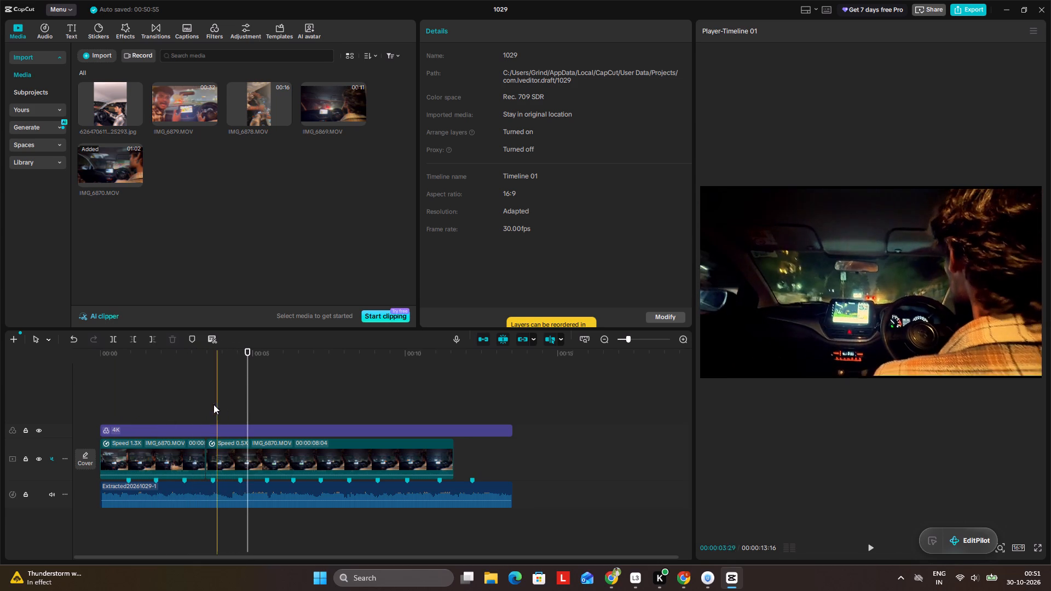
pyautogui.moveTo(213, 404); pyautogui.dragTo(129, 394)
# Trim the extracted audio's beginning up to about 00:00:01:08 and move the remaining audio to the timeline start.
pyautogui.click(137, 468)
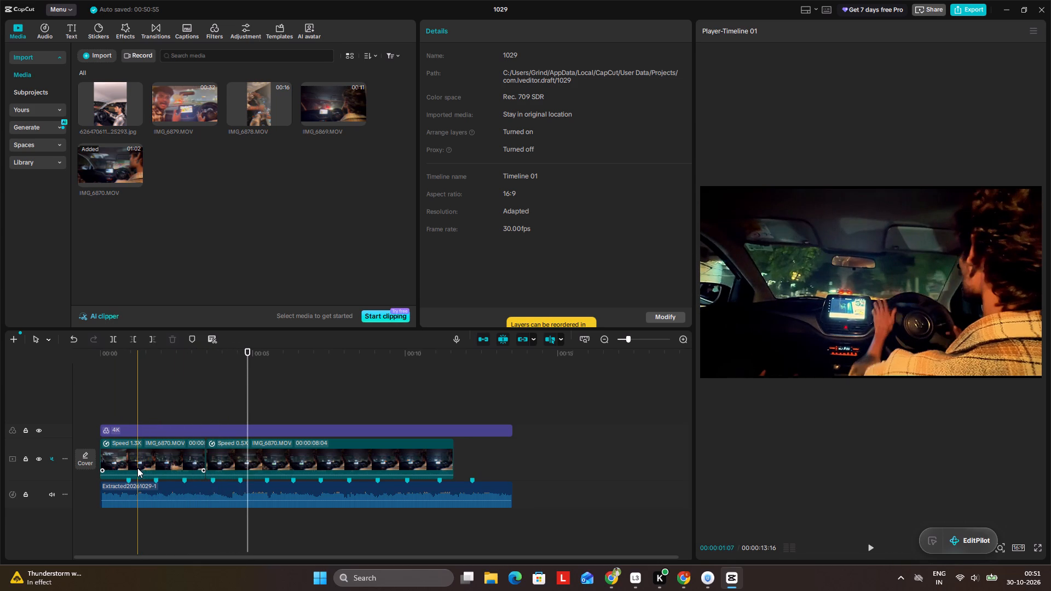
pyautogui.click(138, 505)
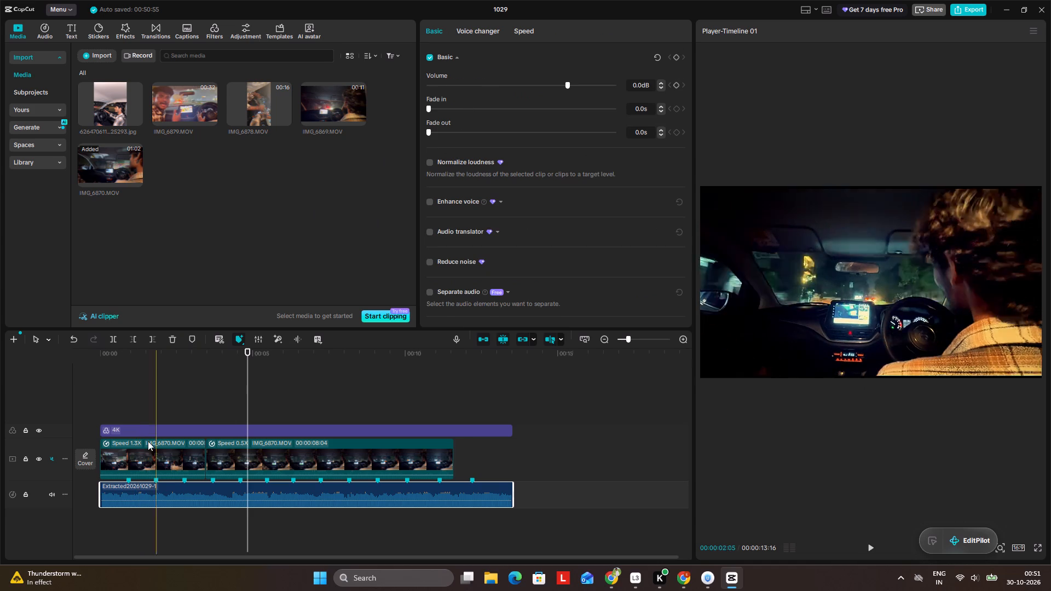
pyautogui.click(135, 484)
pyautogui.click(138, 487)
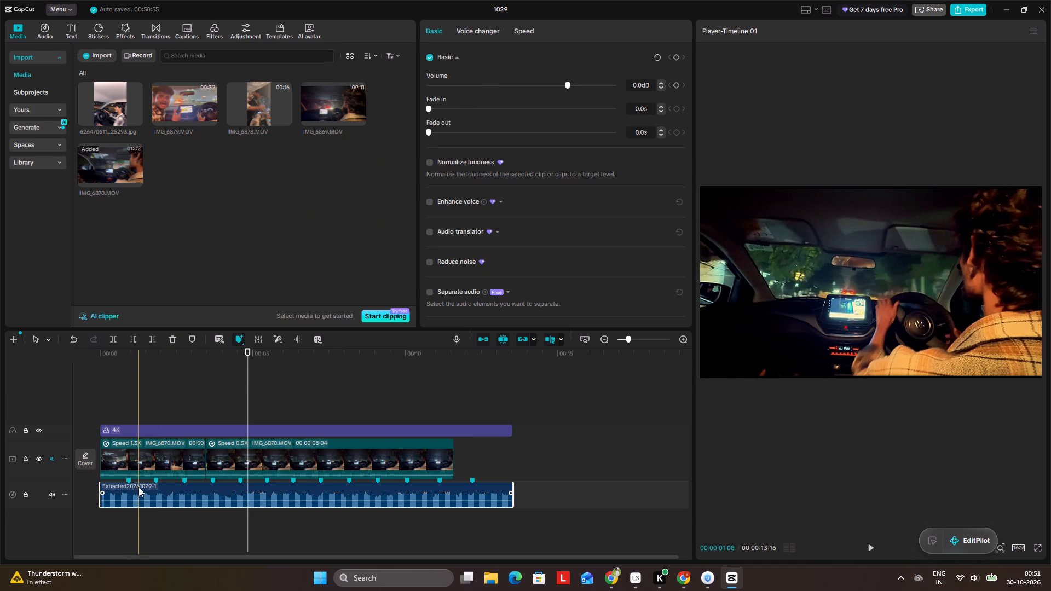
pyautogui.press('q')
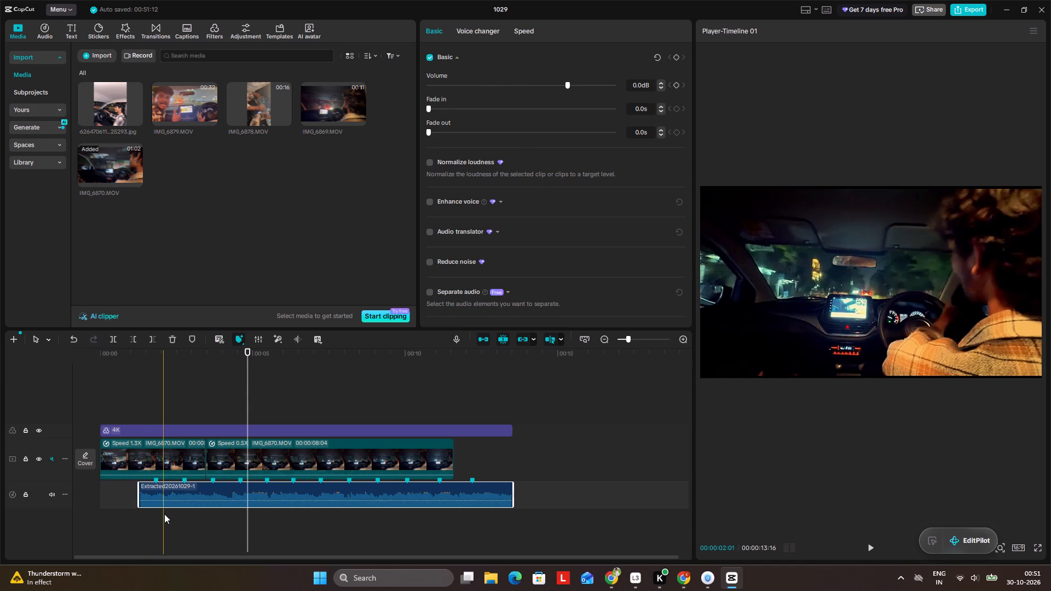
pyautogui.click(164, 514)
pyautogui.moveTo(187, 492); pyautogui.dragTo(124, 485)
# Play the edit from the start, both in the player and full screen, to check the cut against the shifted music.
pyautogui.click(155, 370)
pyautogui.moveTo(155, 370); pyautogui.dragTo(132, 370)
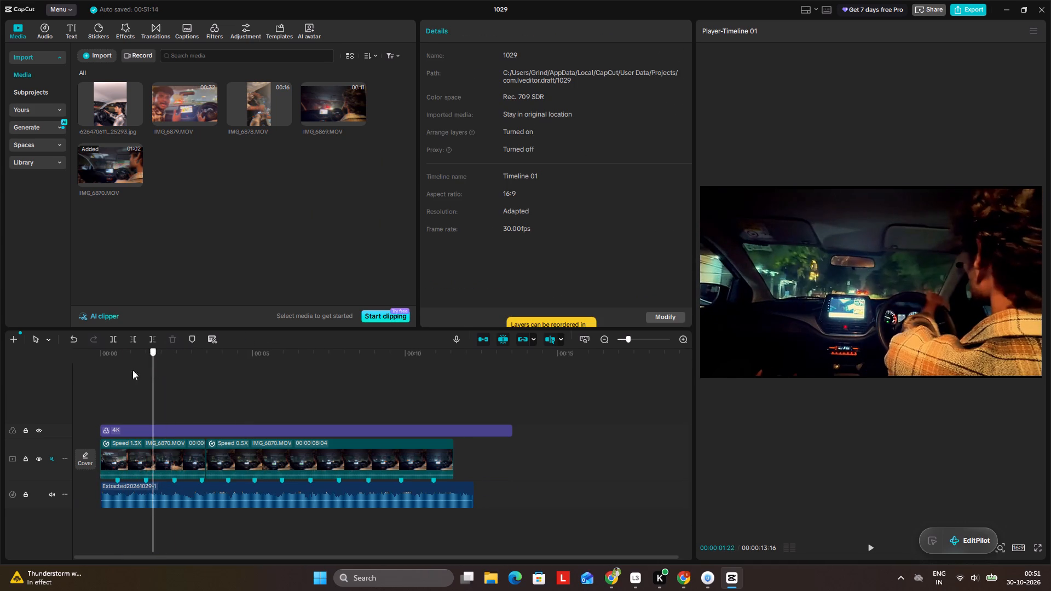
pyautogui.moveTo(132, 370); pyautogui.dragTo(79, 370)
pyautogui.press('space')
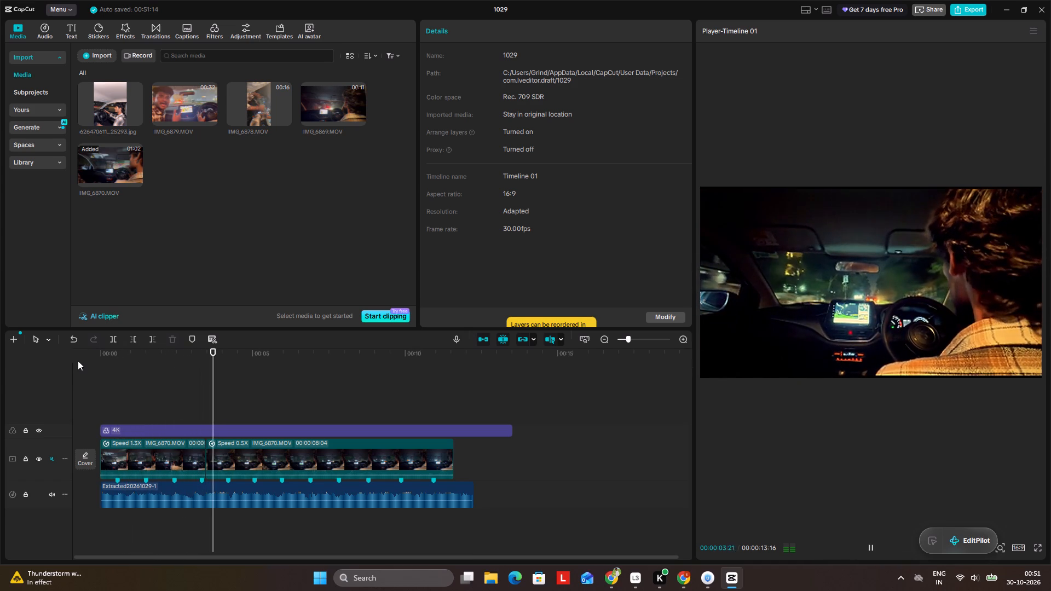
pyautogui.press('space')
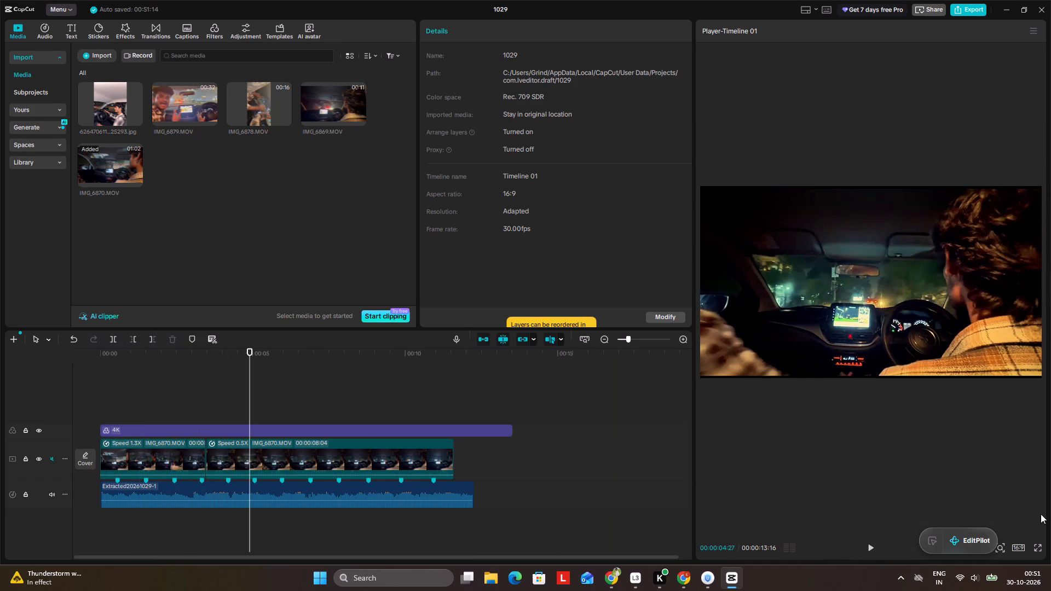
pyautogui.click(1040, 542)
pyautogui.click(1038, 548)
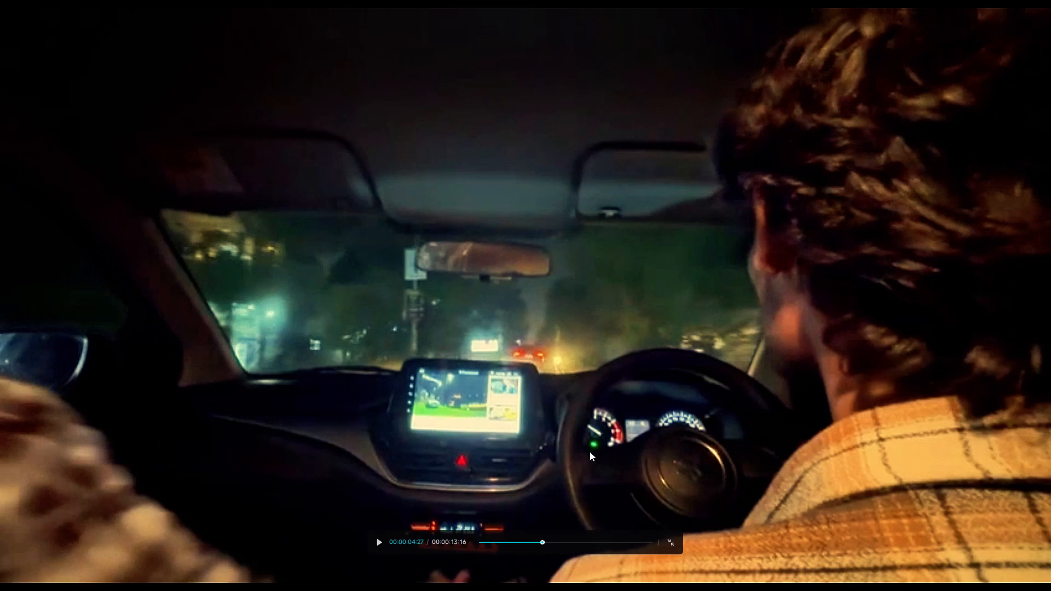
pyautogui.moveTo(486, 543); pyautogui.dragTo(466, 544)
pyautogui.press('space')
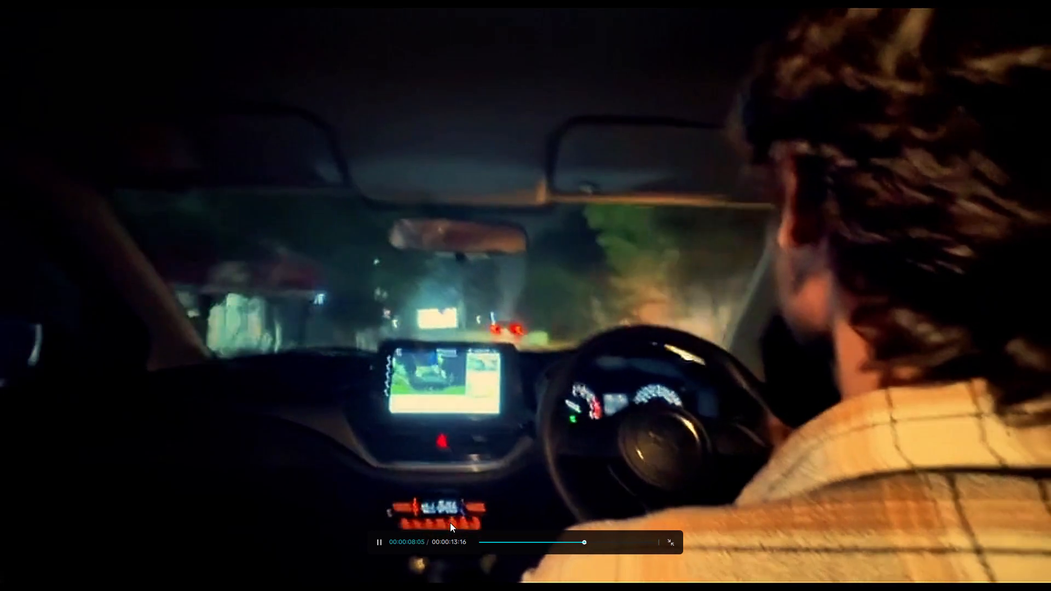
pyautogui.press('Escape')
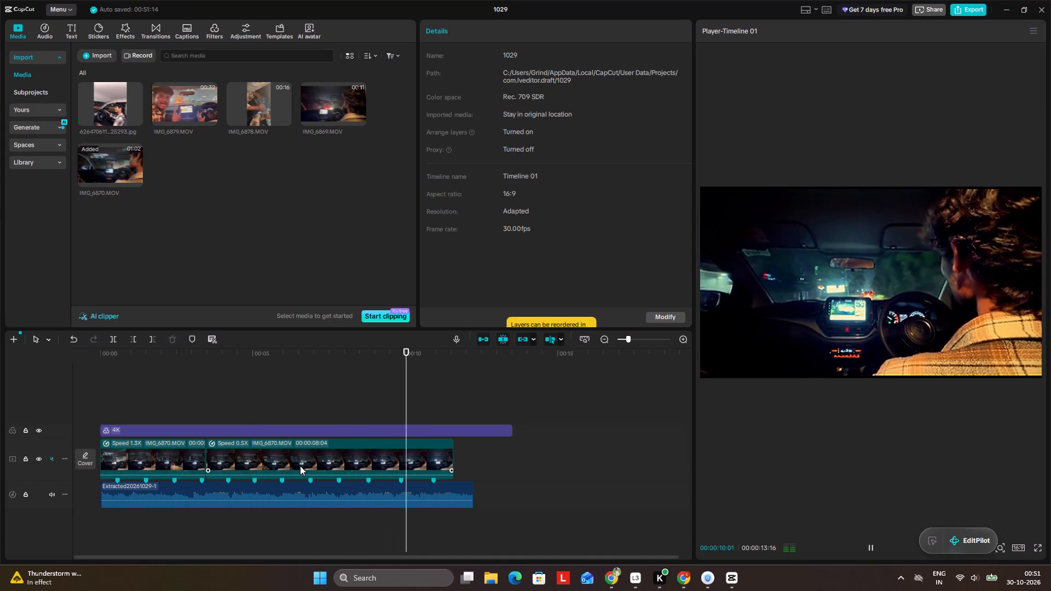
pyautogui.doubleClick(221, 383)
pyautogui.moveTo(221, 383); pyautogui.dragTo(28, 388)
pyautogui.press('space')
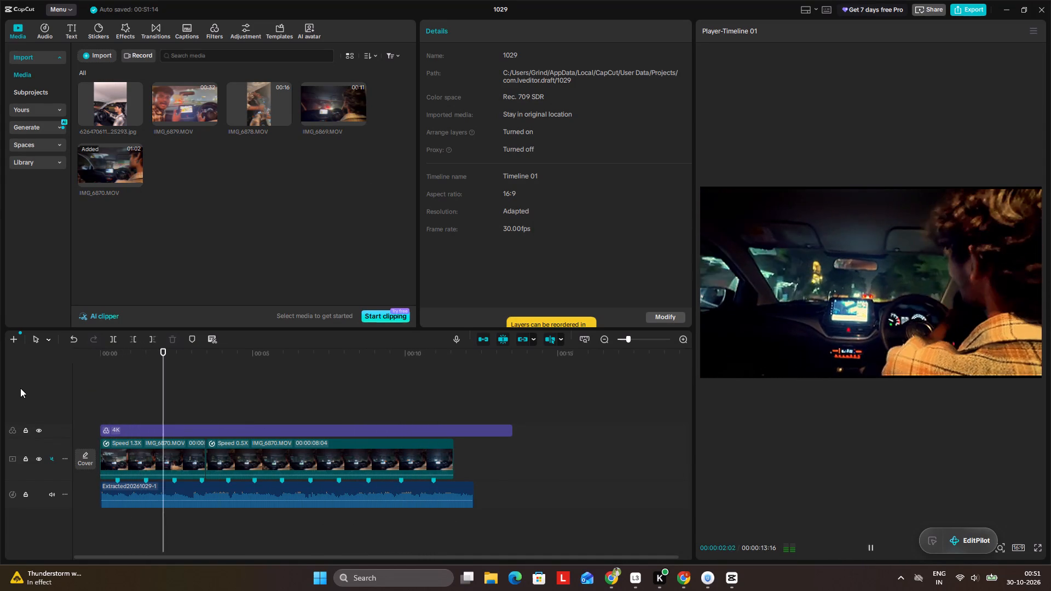
pyautogui.press('space')
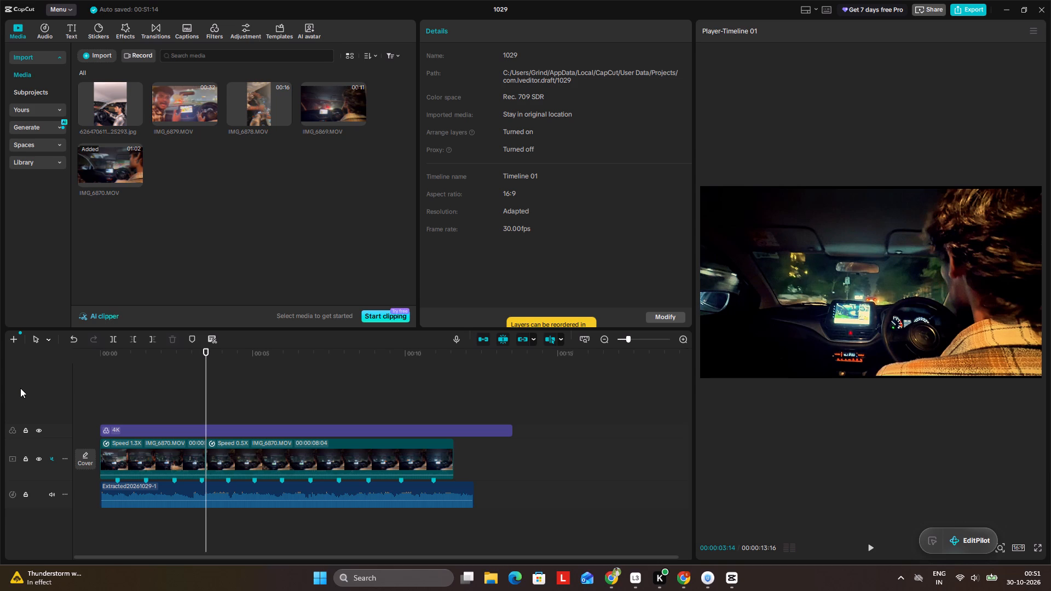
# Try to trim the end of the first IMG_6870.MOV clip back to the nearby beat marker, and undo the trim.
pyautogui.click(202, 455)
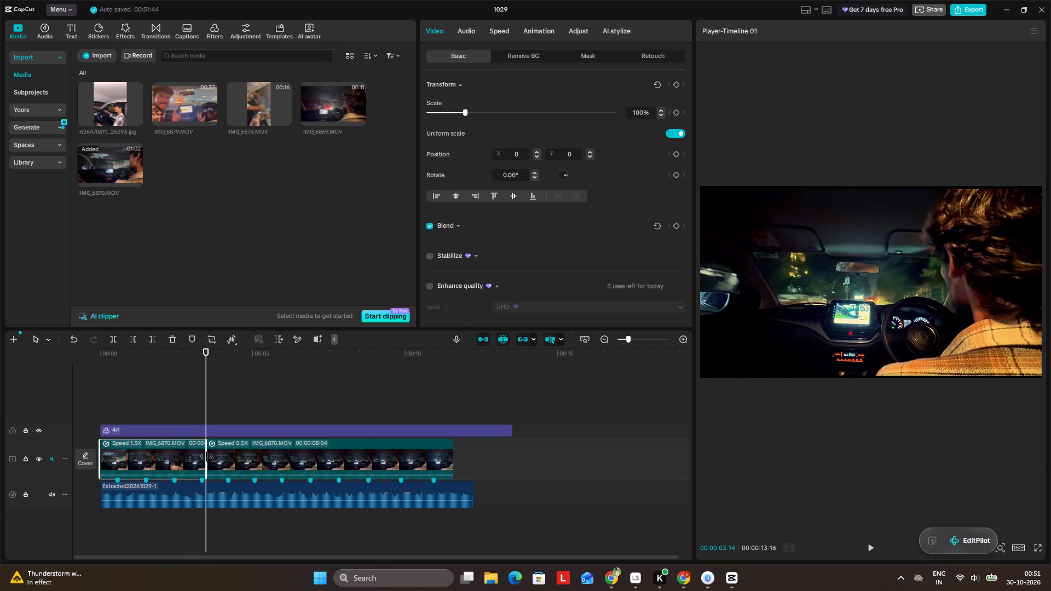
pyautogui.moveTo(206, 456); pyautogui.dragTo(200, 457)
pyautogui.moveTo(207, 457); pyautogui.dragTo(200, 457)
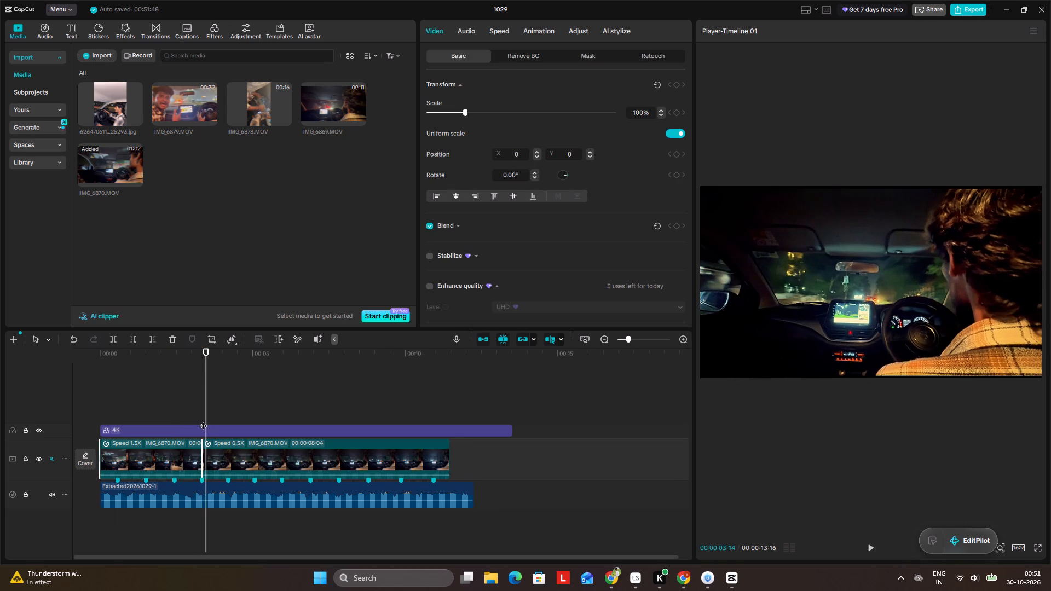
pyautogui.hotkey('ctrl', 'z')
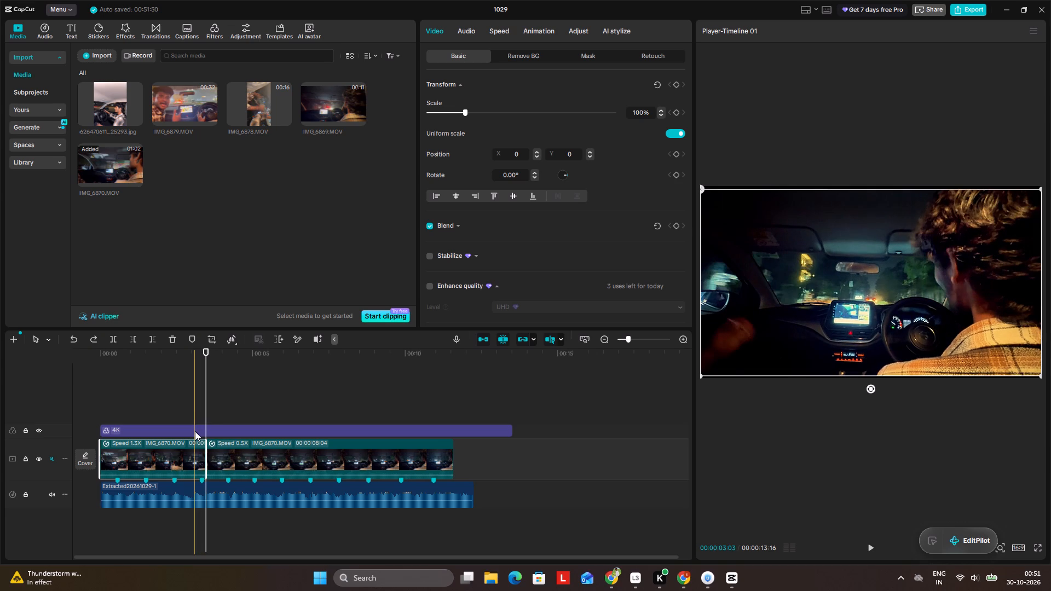
# Move the extracted audio about 0.4 s later and extend its beginning back to the timeline start.
pyautogui.click(151, 488)
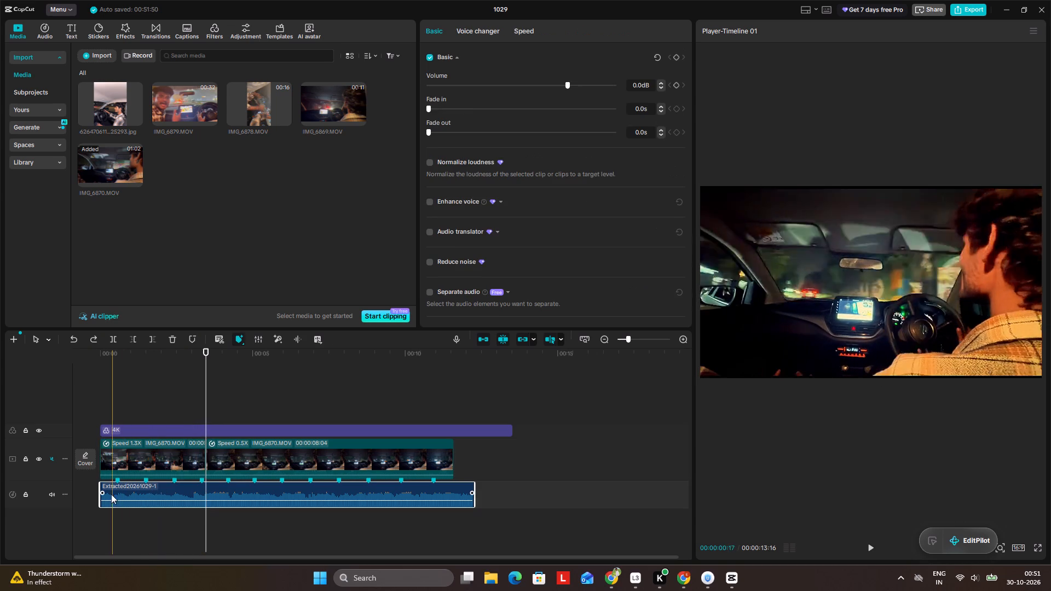
pyautogui.click(100, 494)
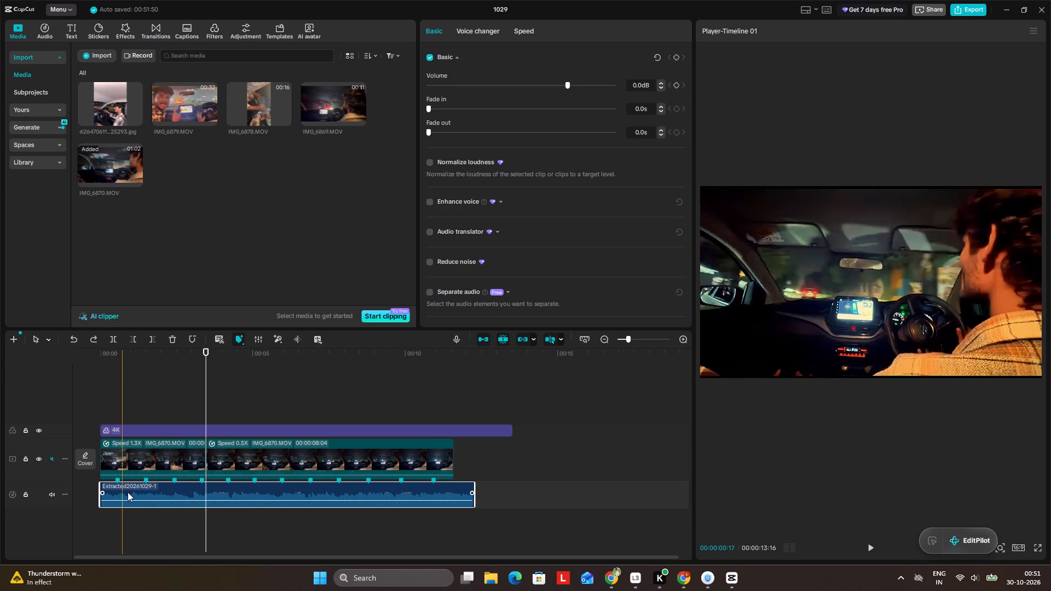
pyautogui.moveTo(135, 490); pyautogui.dragTo(146, 489)
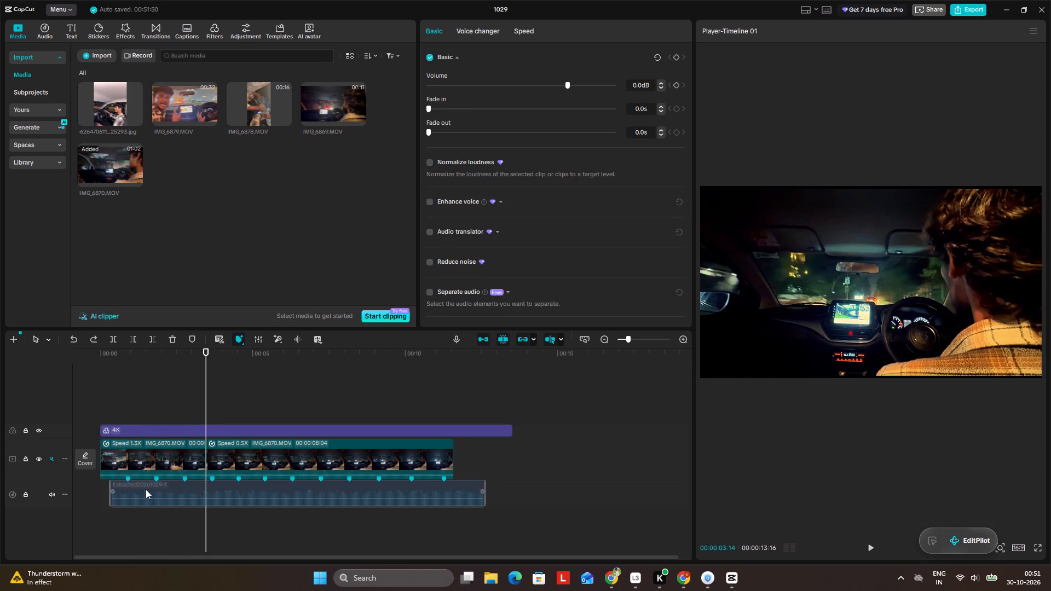
pyautogui.moveTo(146, 489); pyautogui.dragTo(146, 489)
pyautogui.click(131, 490)
pyautogui.moveTo(111, 495); pyautogui.dragTo(80, 495)
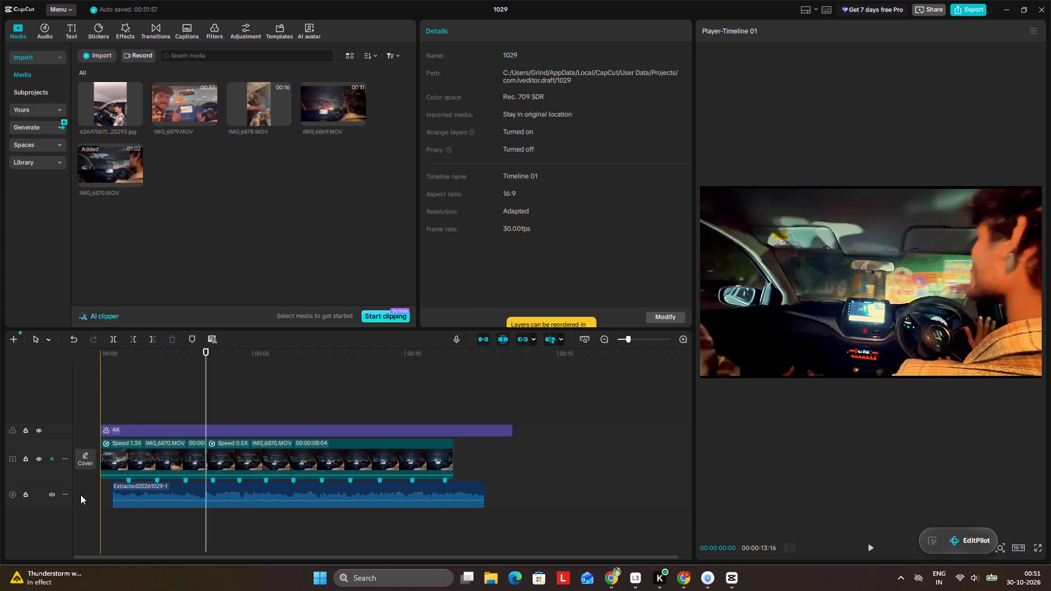
pyautogui.moveTo(80, 495); pyautogui.dragTo(75, 494)
pyautogui.click(121, 501)
pyautogui.moveTo(112, 497); pyautogui.dragTo(107, 497)
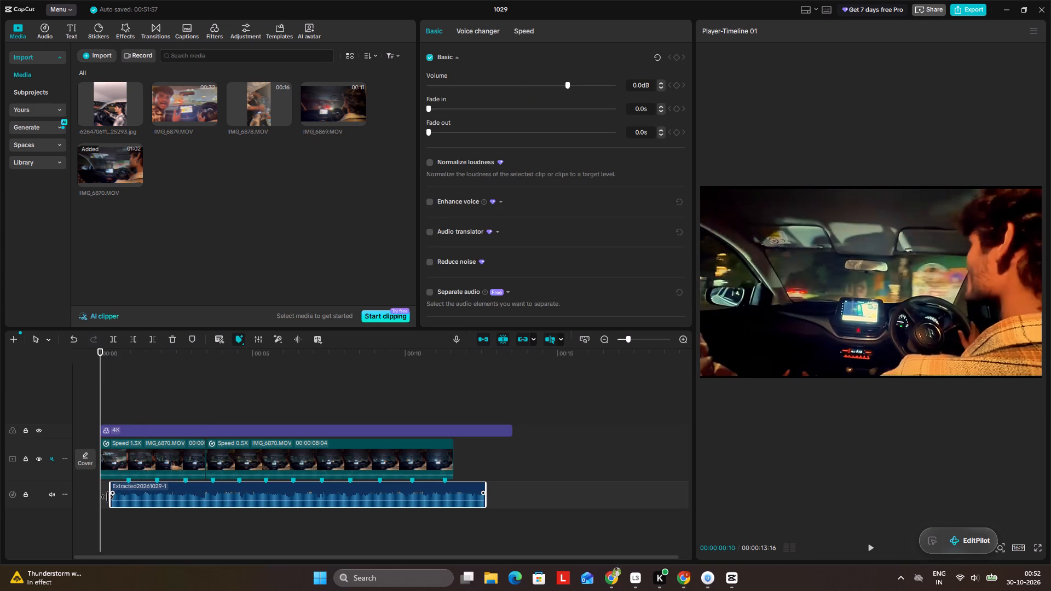
pyautogui.moveTo(107, 497); pyautogui.dragTo(90, 497)
# Play the edit from the start in full screen to check the cut against the repositioned music.
pyautogui.doubleClick(134, 377)
pyautogui.moveTo(133, 377); pyautogui.dragTo(72, 385)
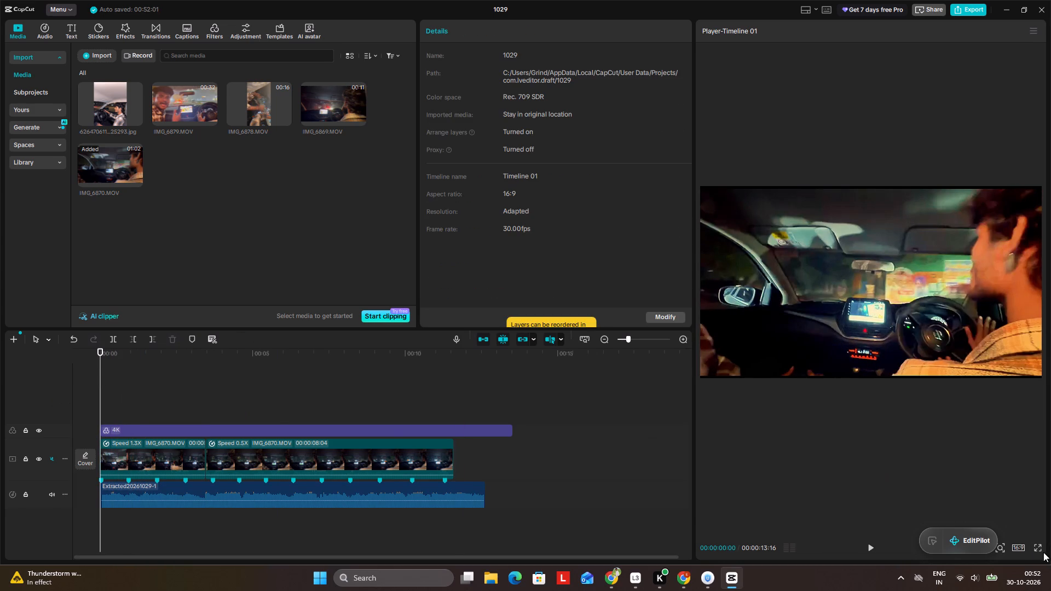
pyautogui.click(1040, 548)
pyautogui.press('space')
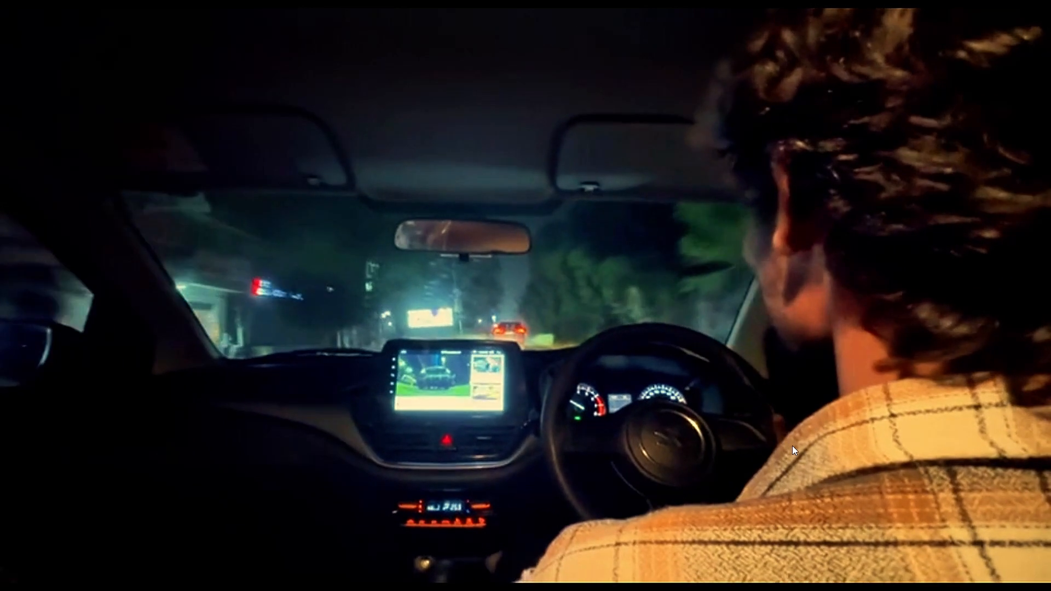
pyautogui.press('Escape')
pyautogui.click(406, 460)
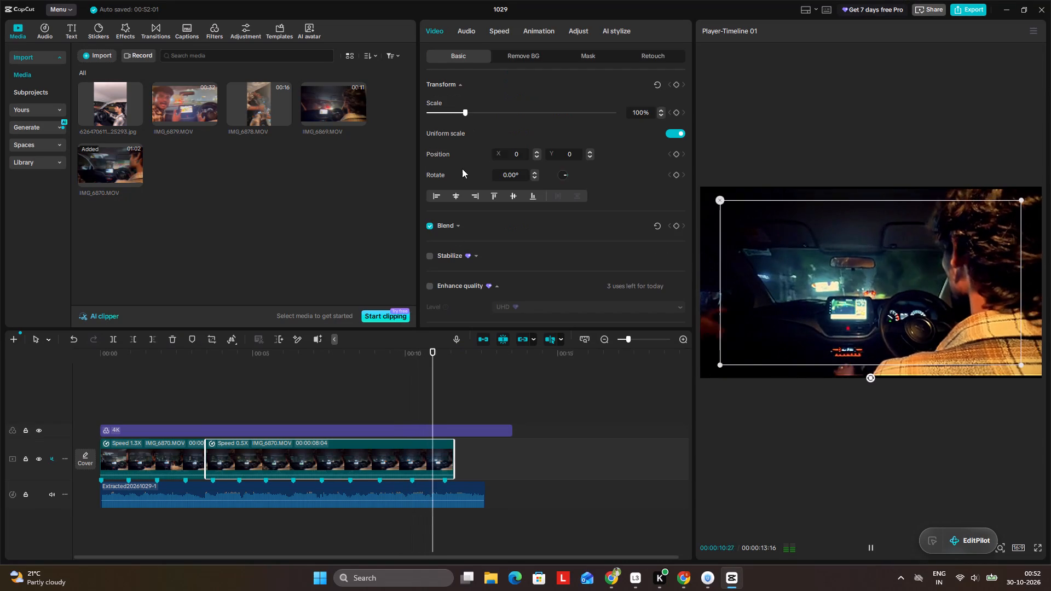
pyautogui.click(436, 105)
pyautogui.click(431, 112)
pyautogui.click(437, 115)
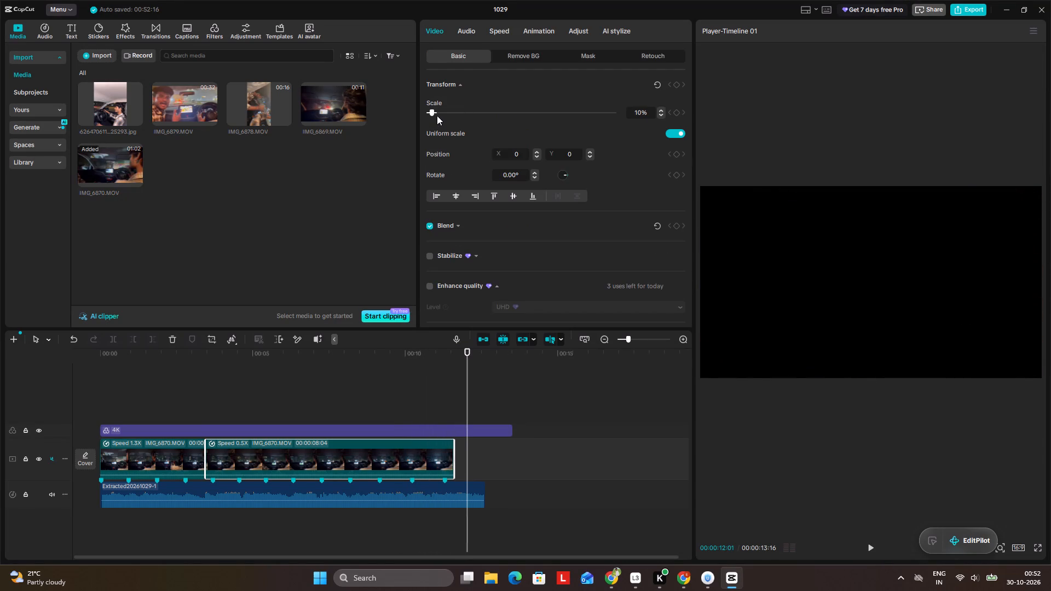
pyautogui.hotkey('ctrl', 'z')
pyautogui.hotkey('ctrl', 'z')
# Slow the second IMG_6870.MOV clip to 0.29x standard speed, keeping Smooth slow-mo on Optical flow.
pyautogui.click(476, 34)
pyautogui.click(501, 27)
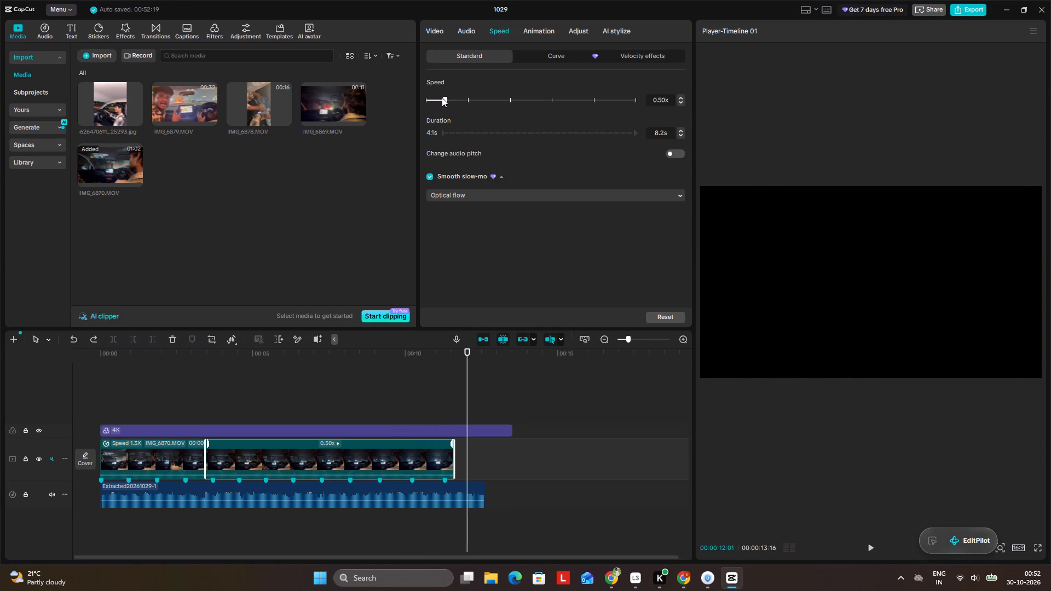
pyautogui.click(438, 97)
pyautogui.click(438, 97)
pyautogui.click(435, 97)
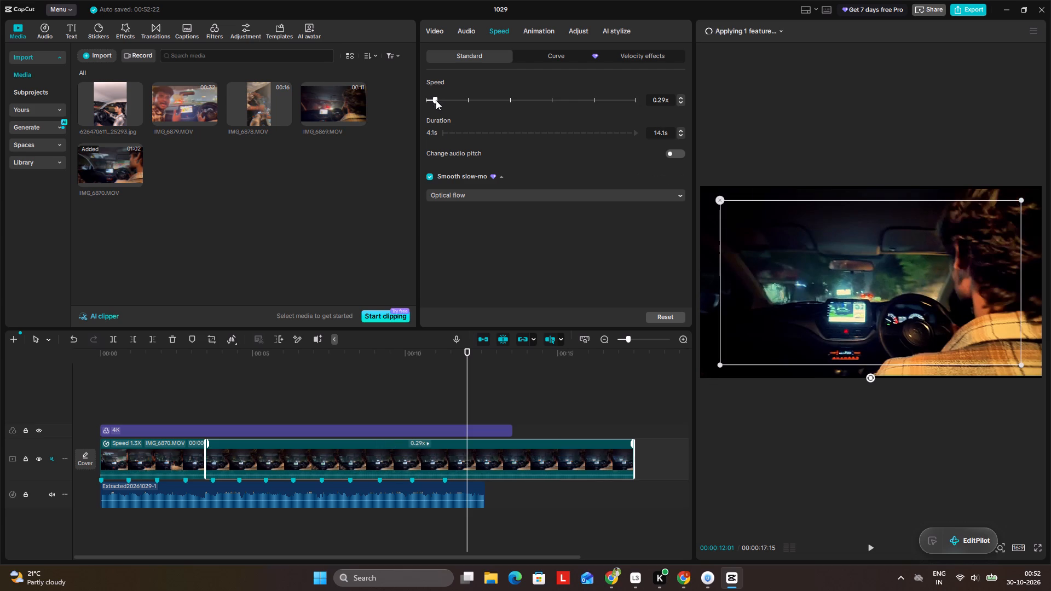
pyautogui.click(444, 194)
pyautogui.click(463, 234)
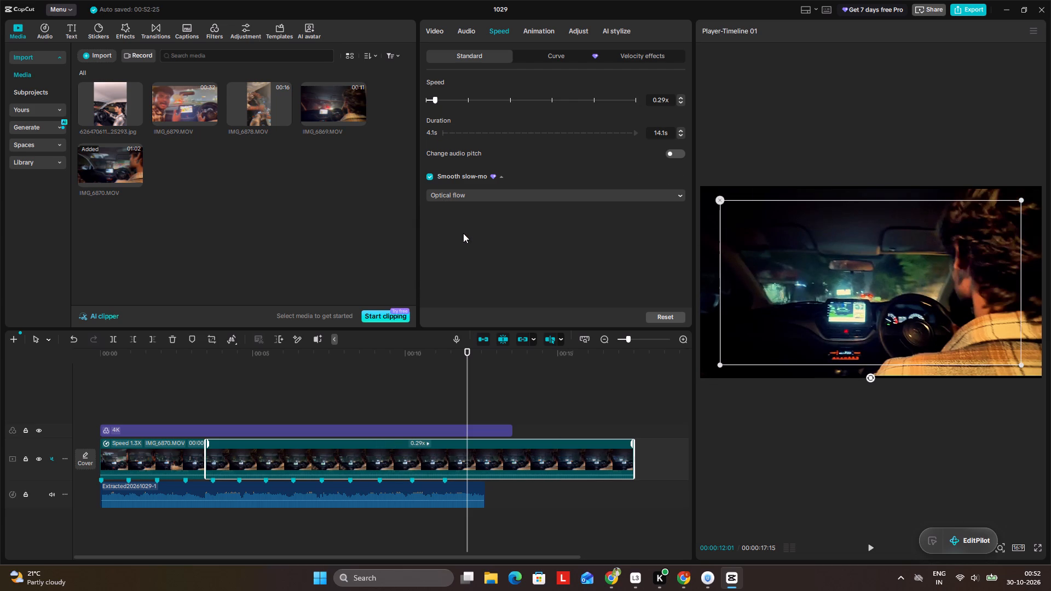
# Play the edit from the start in full screen to check the pacing of the slowed second clip.
pyautogui.click(239, 388)
pyautogui.moveTo(238, 389); pyautogui.dragTo(203, 387)
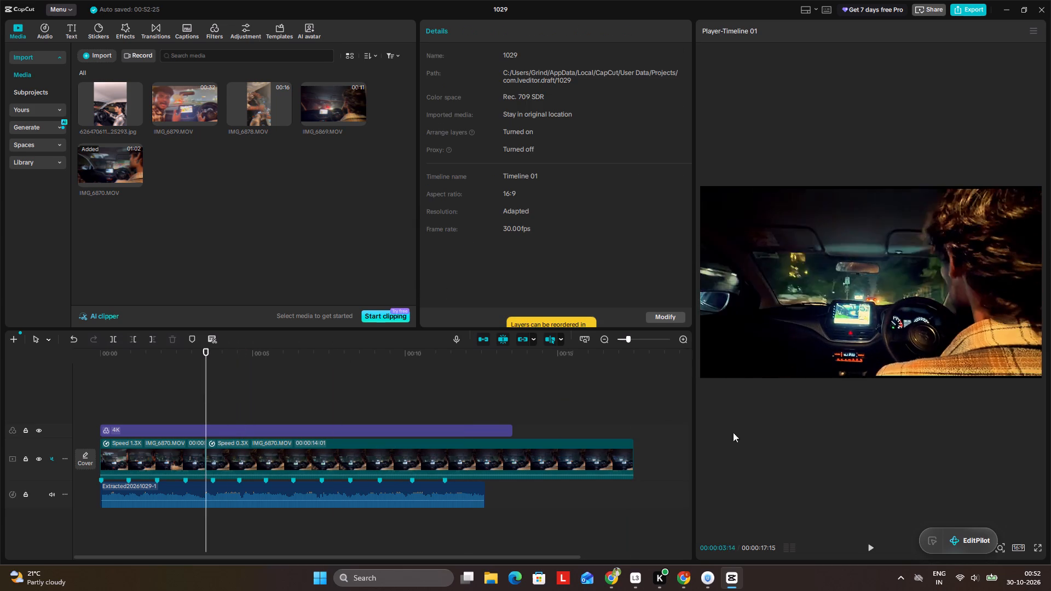
pyautogui.moveTo(232, 391); pyautogui.dragTo(220, 390)
pyautogui.moveTo(187, 387); pyautogui.dragTo(180, 386)
pyautogui.moveTo(179, 386); pyautogui.dragTo(30, 386)
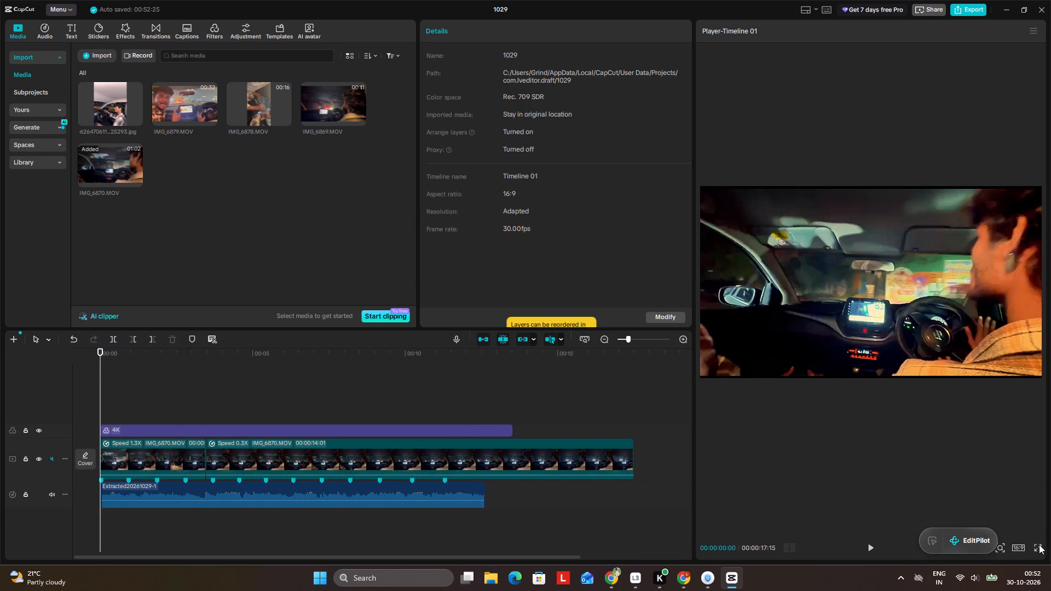
pyautogui.click(1038, 545)
pyautogui.press('space')
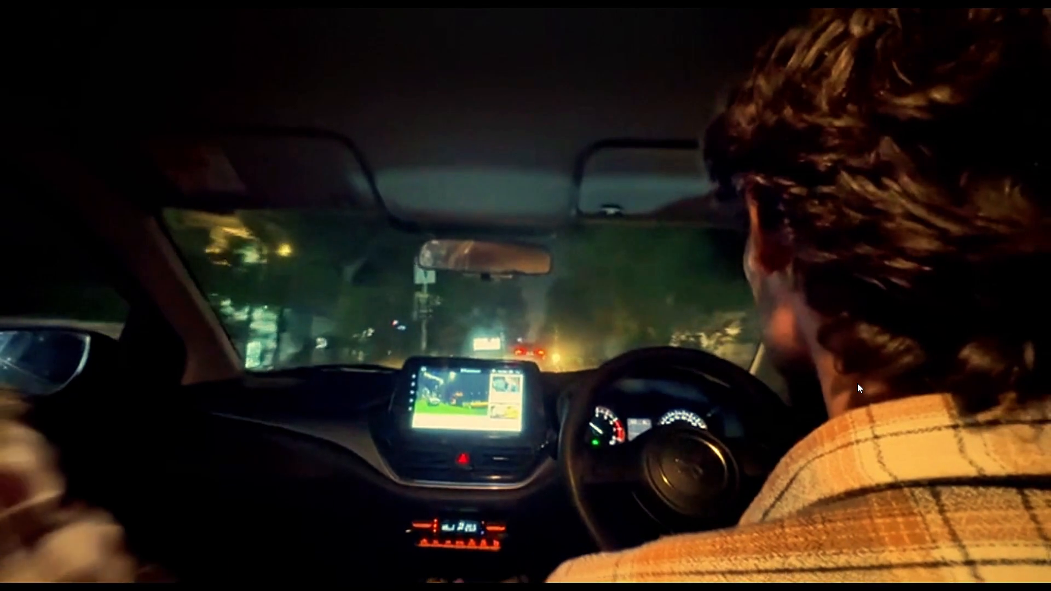
pyautogui.press('Escape')
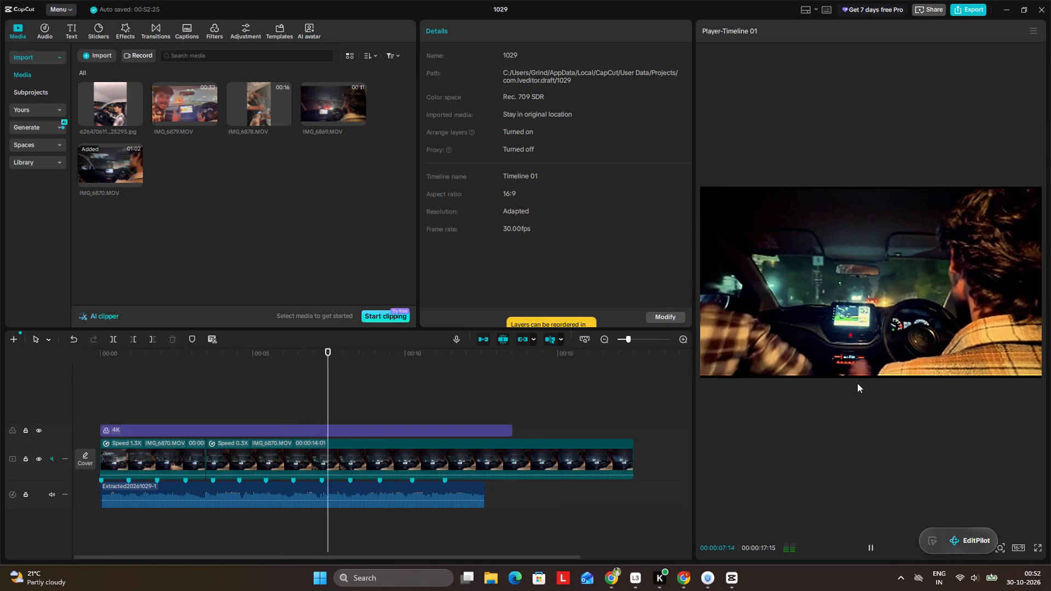
pyautogui.press('space')
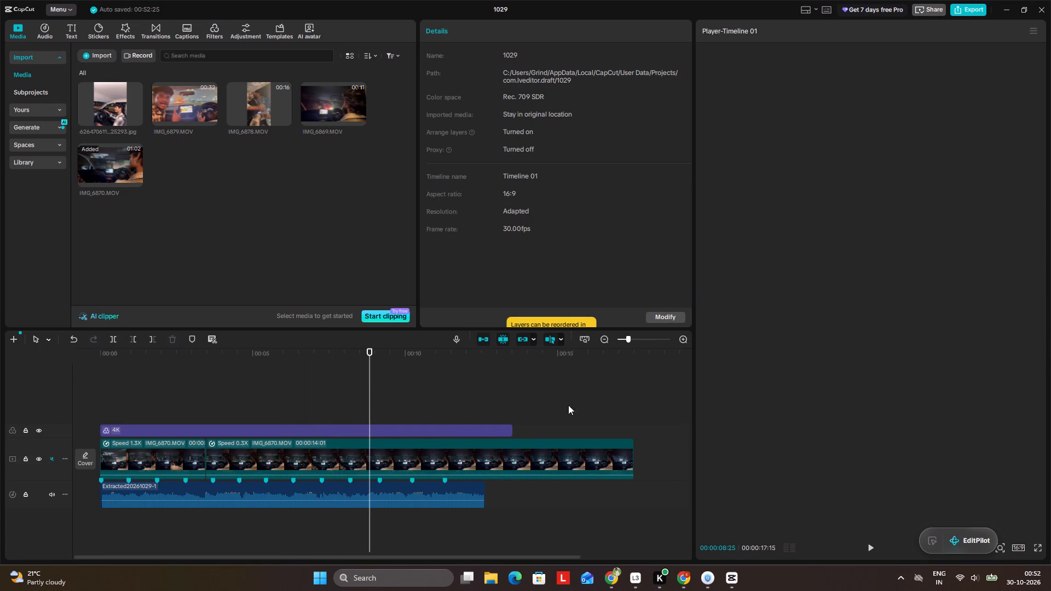
# Split the second IMG_6870.MOV clip at 00:00:08:25 and move its later part ahead of its earlier part.
pyautogui.click(385, 447)
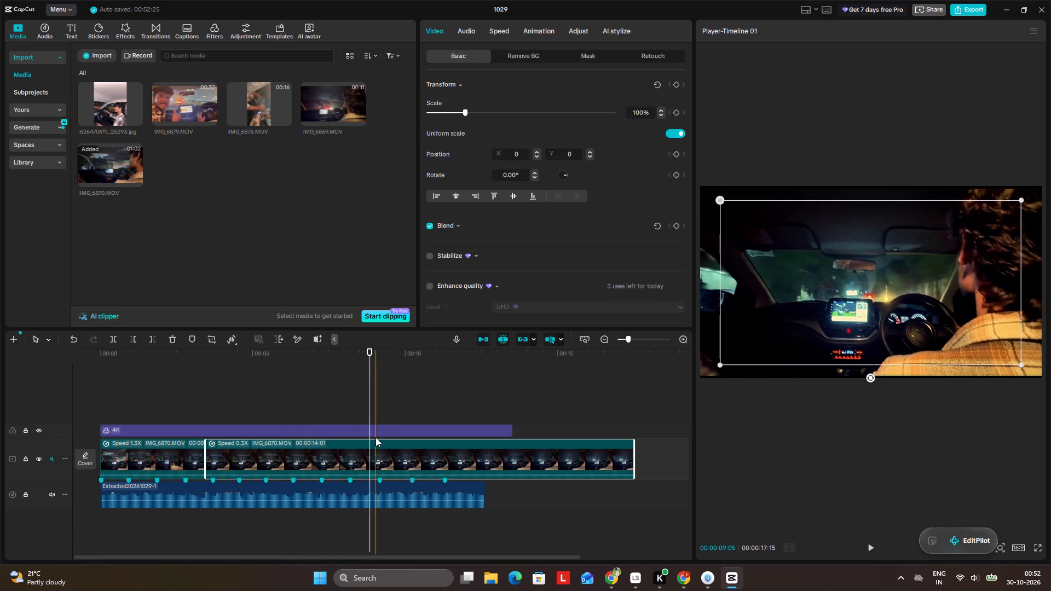
pyautogui.click(118, 340)
pyautogui.moveTo(448, 454); pyautogui.dragTo(273, 454)
# Play the edit from the start, including in full screen, to review the reordered slow-motion parts against the music.
pyautogui.click(259, 385)
pyautogui.moveTo(259, 385); pyautogui.dragTo(220, 387)
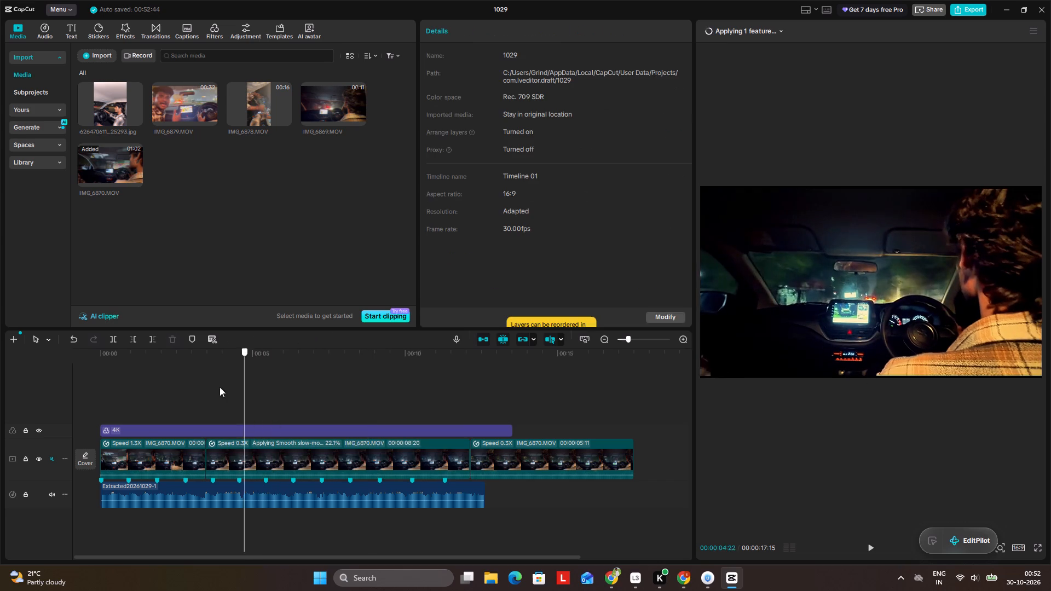
pyautogui.moveTo(220, 387); pyautogui.dragTo(71, 388)
pyautogui.click(1038, 547)
pyautogui.press('space')
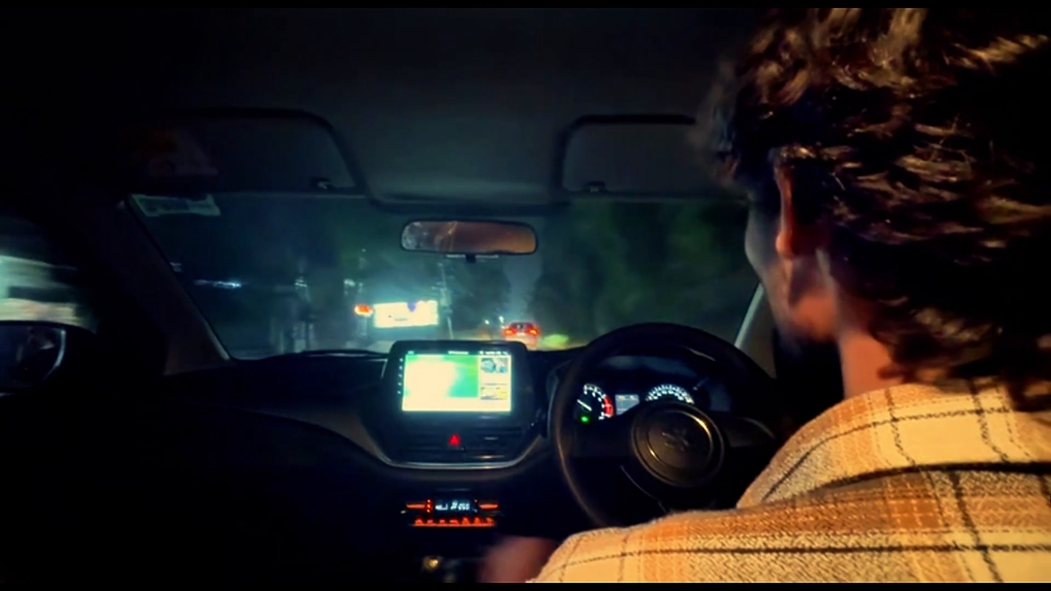
pyautogui.press('Escape')
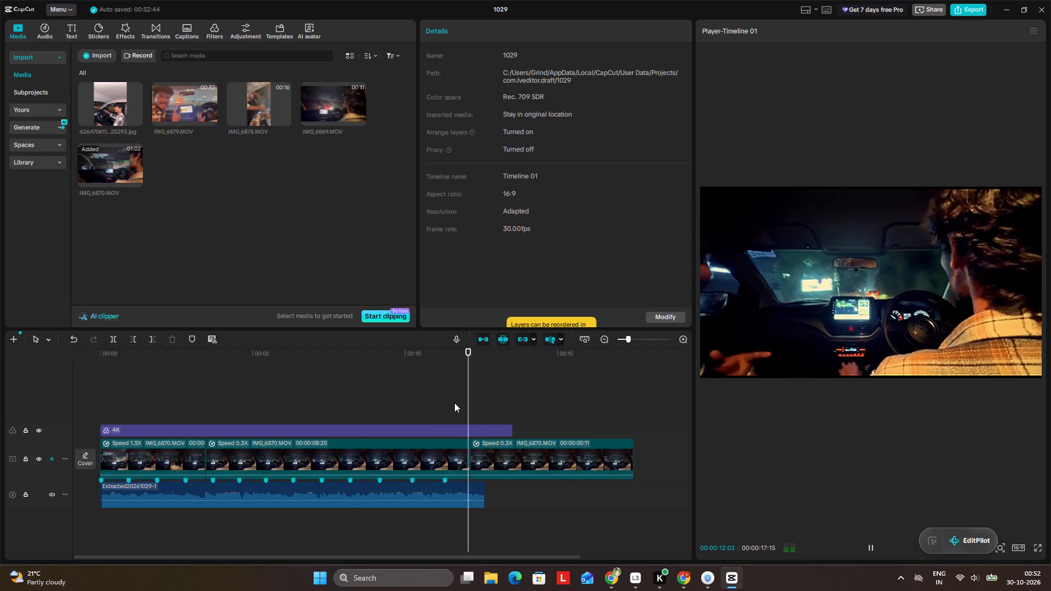
pyautogui.doubleClick(455, 384)
pyautogui.moveTo(455, 384); pyautogui.dragTo(27, 410)
pyautogui.press('space')
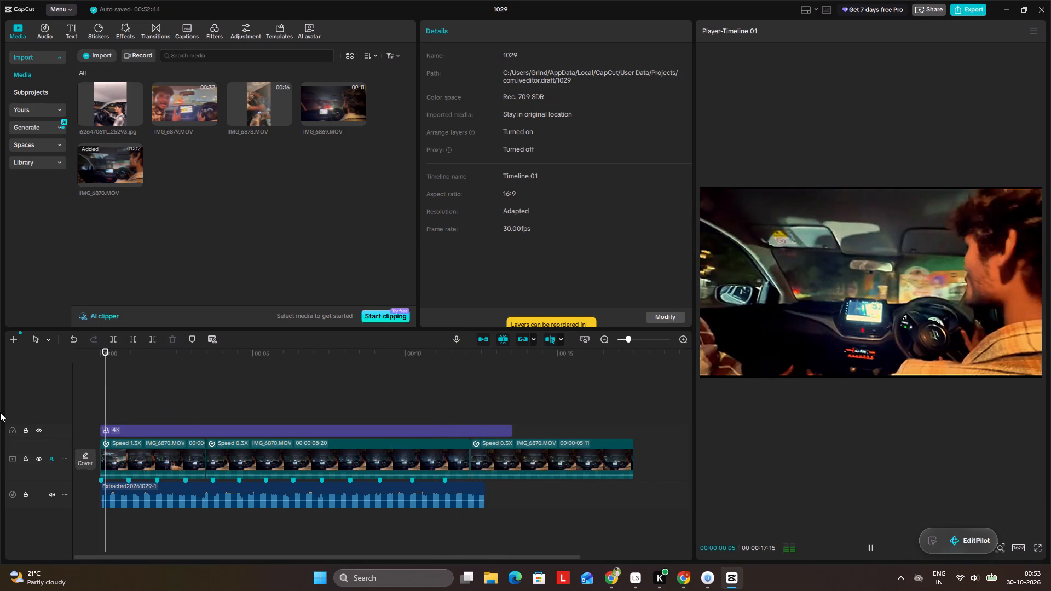
pyautogui.click(1047, 547)
pyautogui.click(1041, 547)
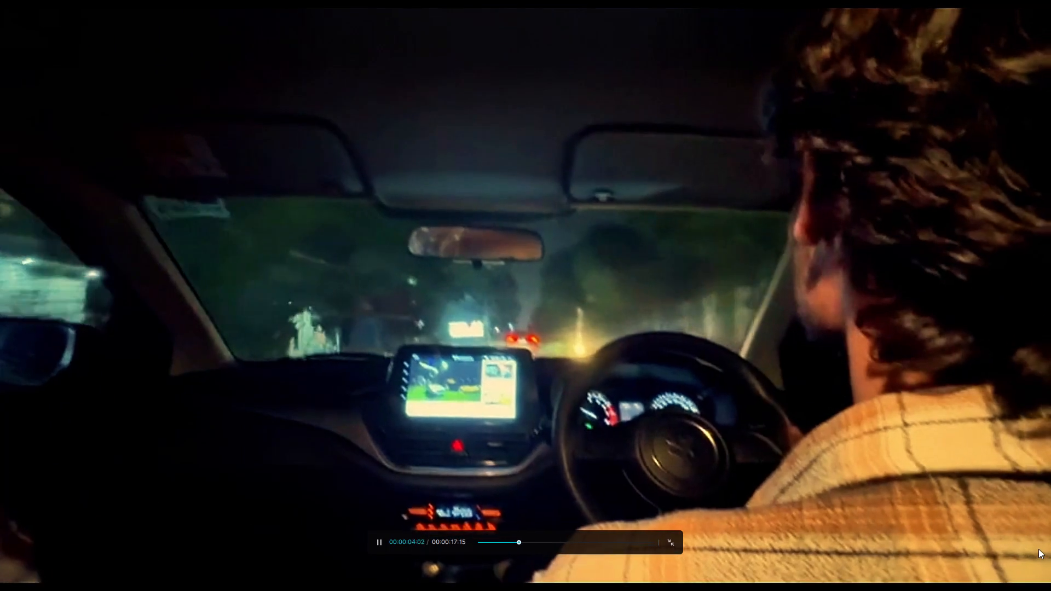
pyautogui.press('Escape')
pyautogui.press('space')
# Turn on Enhance quality for the middle IMG_6870.MOV clip, allow the upload for processing, and set the level to UHD.
pyautogui.click(320, 466)
pyautogui.scroll(-2, 459, 229)
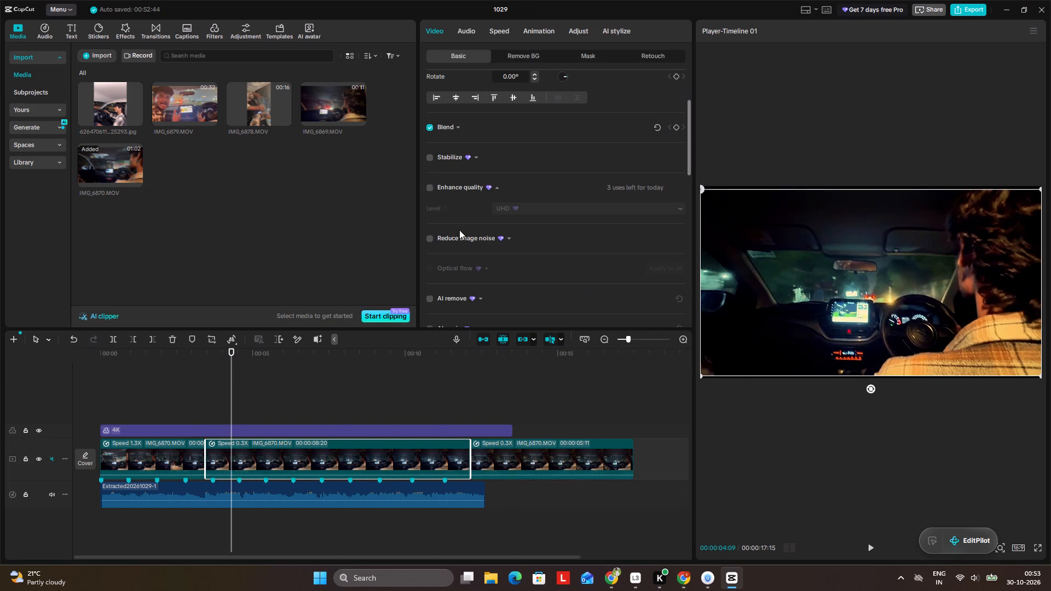
pyautogui.click(423, 187)
pyautogui.click(428, 190)
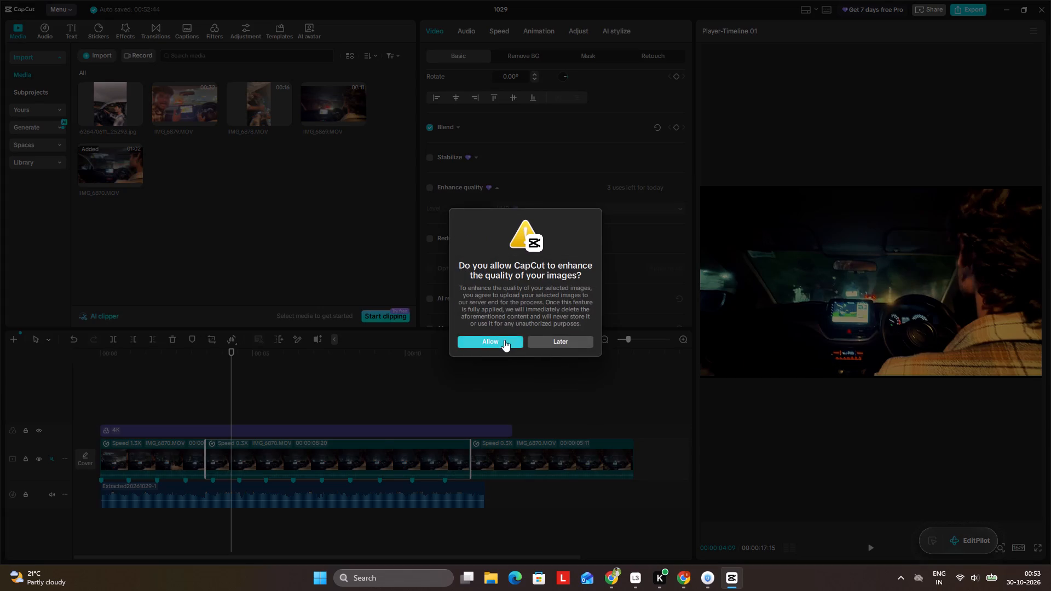
pyautogui.click(504, 340)
pyautogui.click(555, 211)
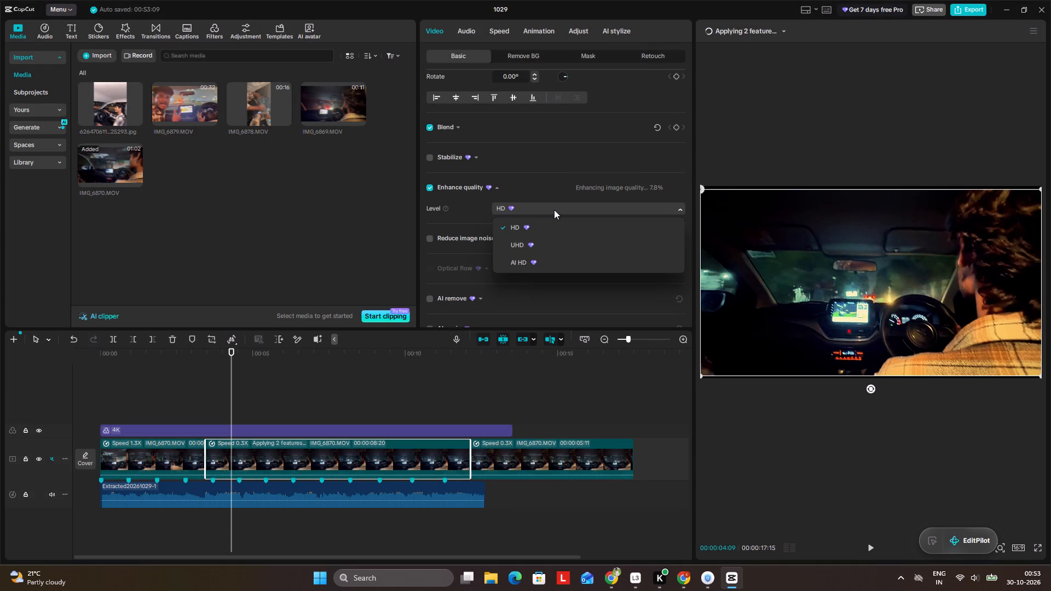
pyautogui.click(541, 248)
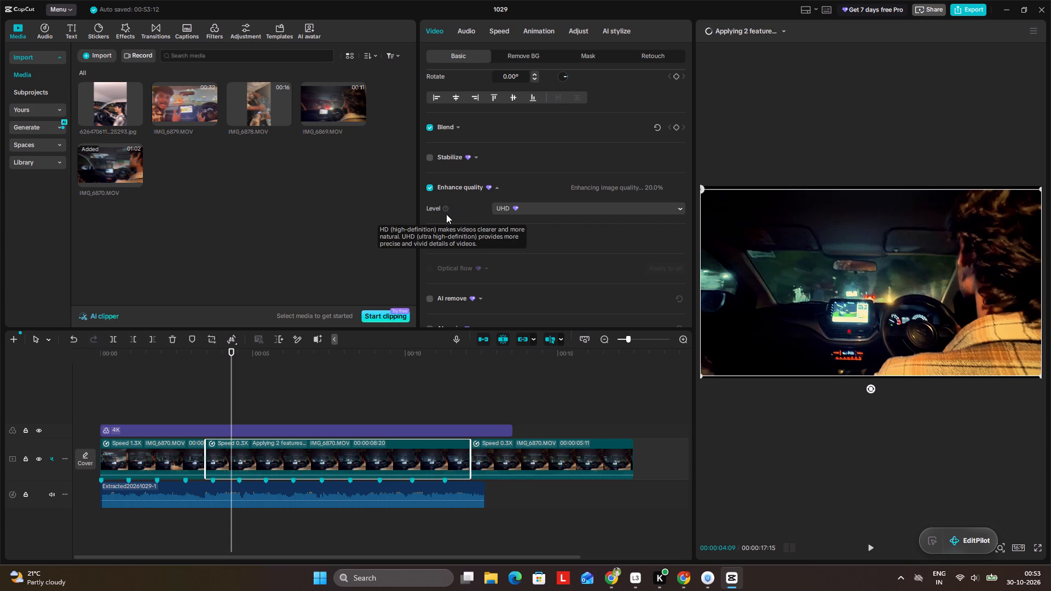
# Switch to Loggy3, start a recording session, and return to CapCut.
pyautogui.hotkey('alt', 'Tab')
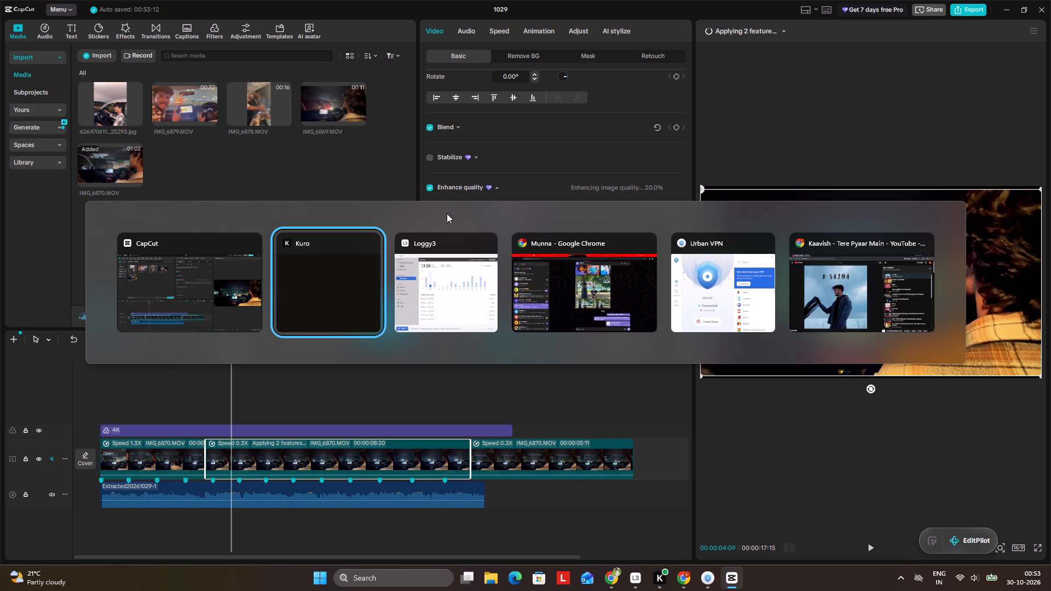
pyautogui.hotkey('alt', 'Tab')
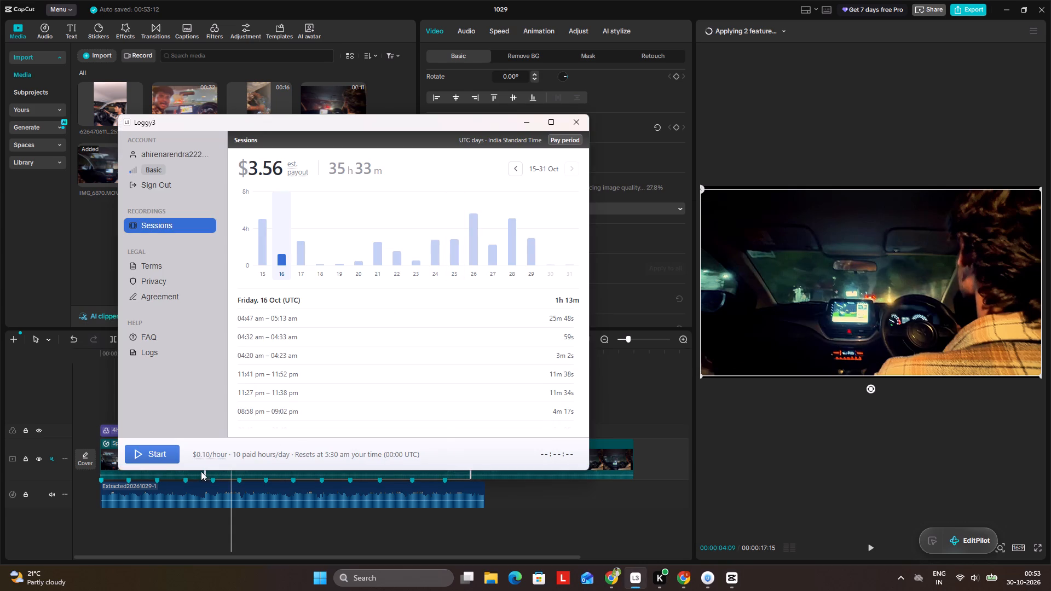
pyautogui.click(164, 450)
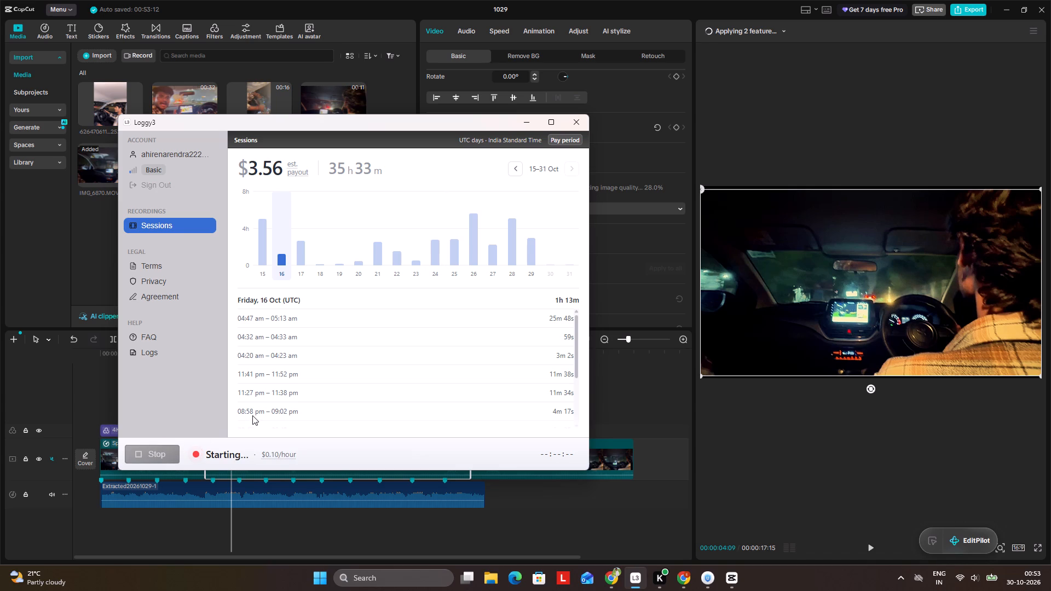
pyautogui.hotkey('alt', 'Tab')
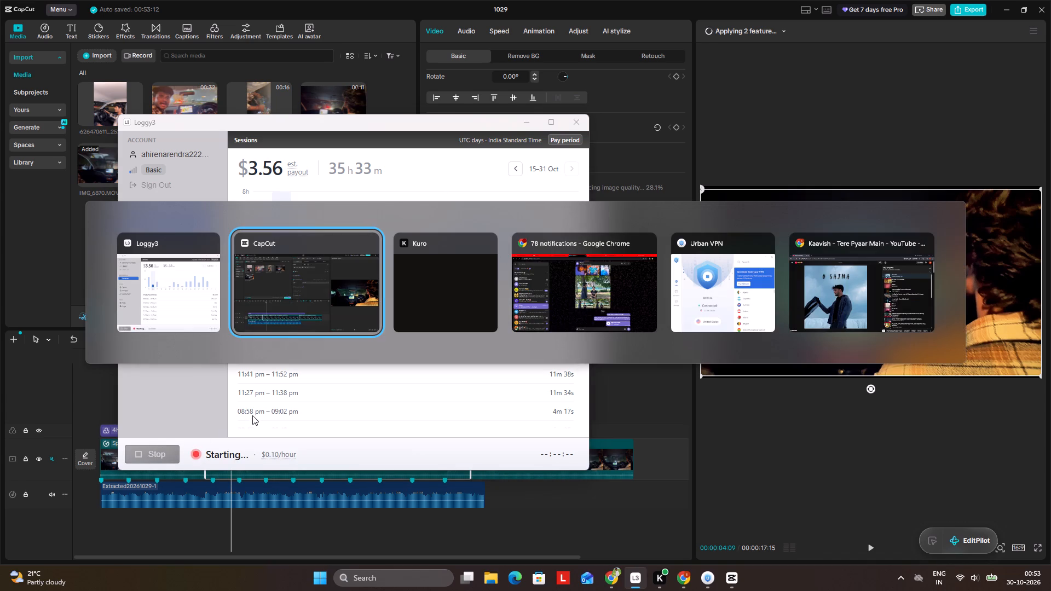
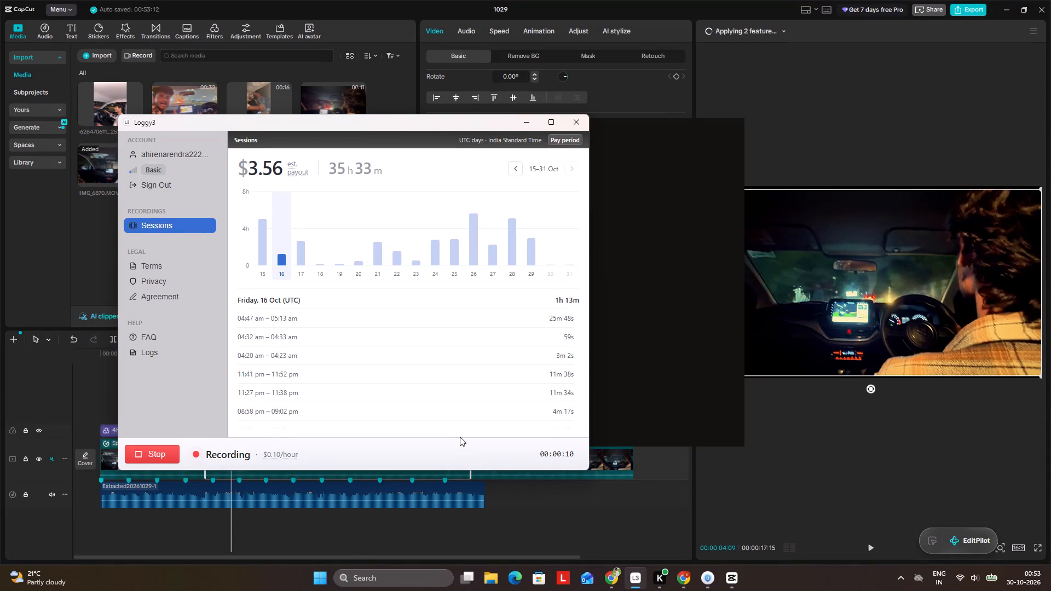
# Return to CapCut and check the processing status of the features being applied to the middle IMG_6870.MOV clip.
pyautogui.click(795, 477)
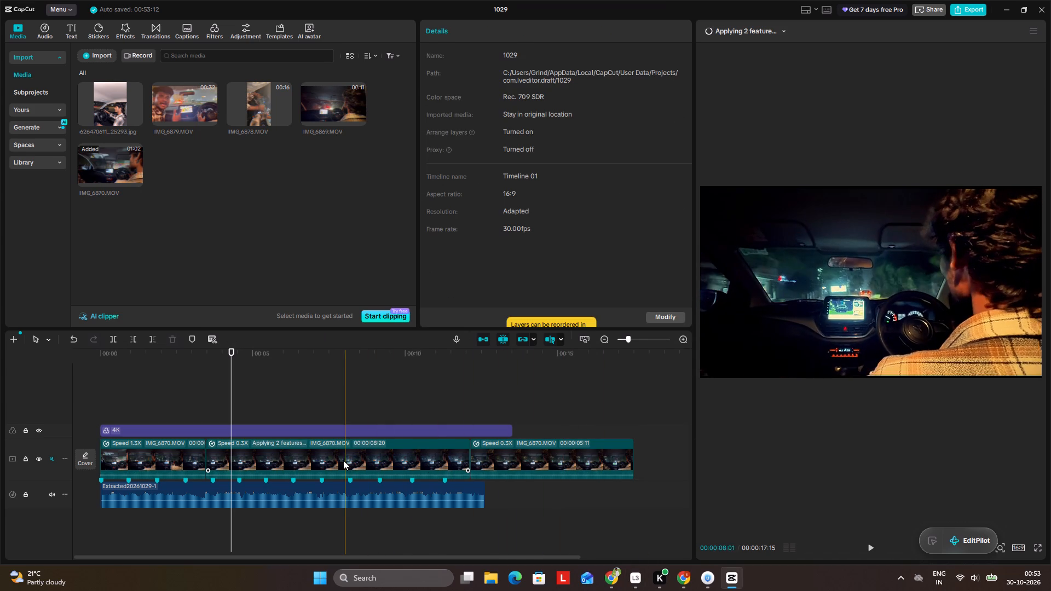
pyautogui.click(748, 32)
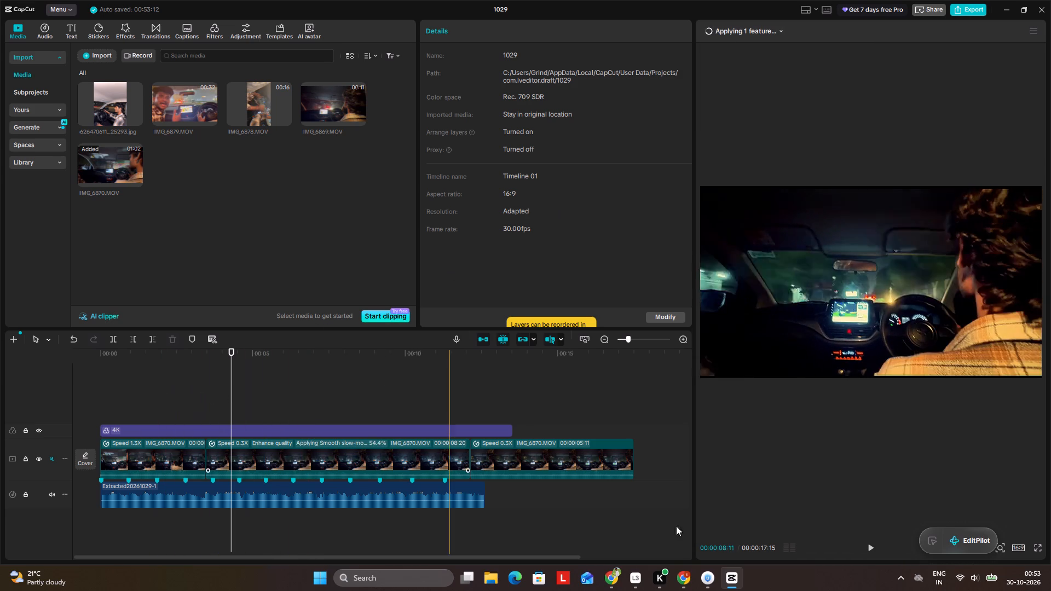
# Play the edit in full screen, replaying it from the opening, to review the enhanced slow-motion IMG_6870.MOV clip.
pyautogui.click(1037, 546)
pyautogui.press('space')
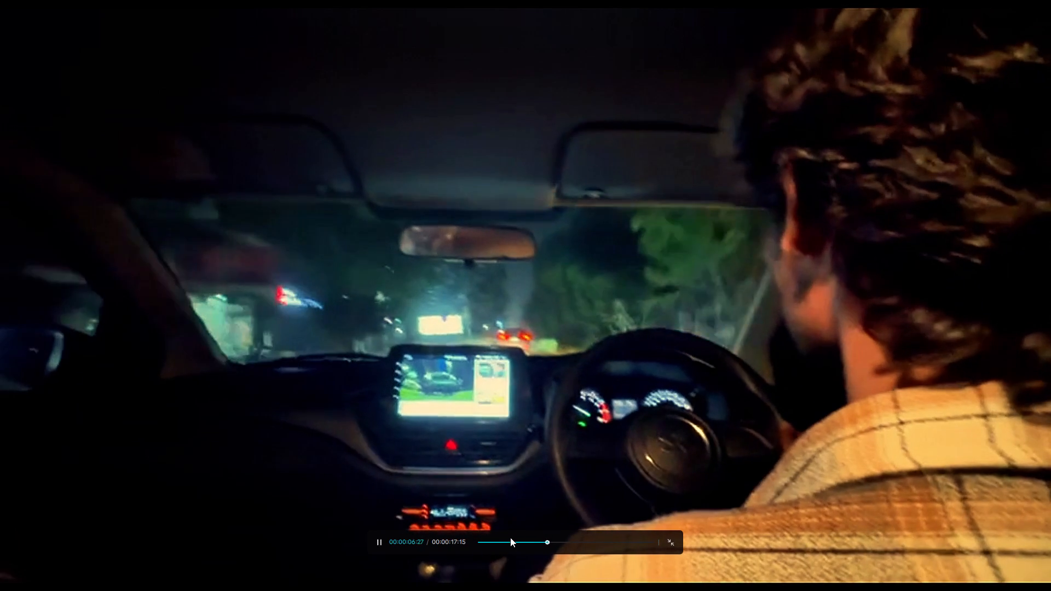
pyautogui.click(511, 538)
pyautogui.moveTo(512, 538); pyautogui.dragTo(474, 542)
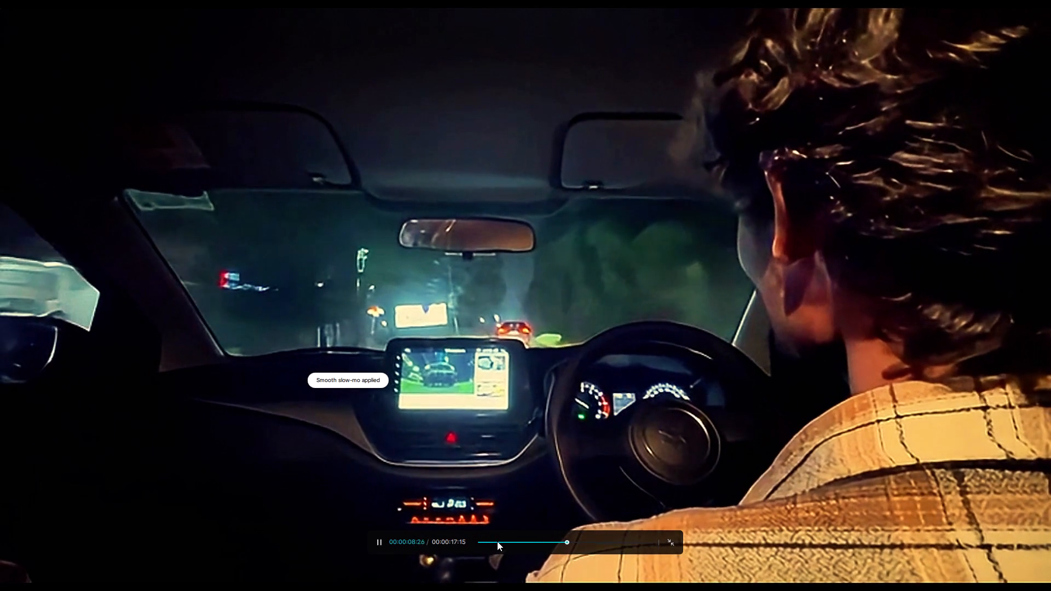
pyautogui.doubleClick(501, 540)
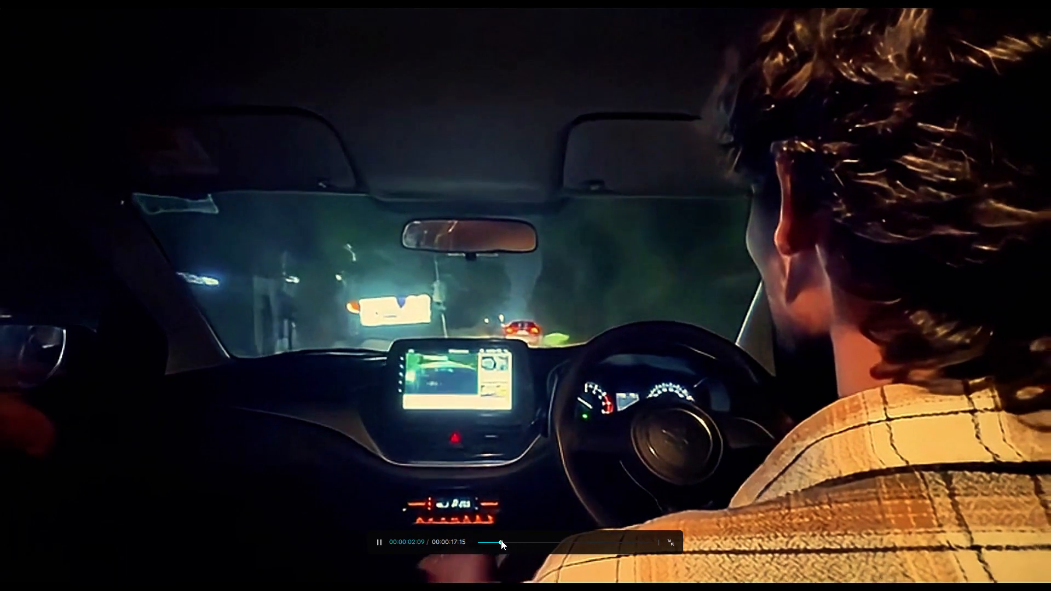
pyautogui.moveTo(499, 540); pyautogui.dragTo(442, 540)
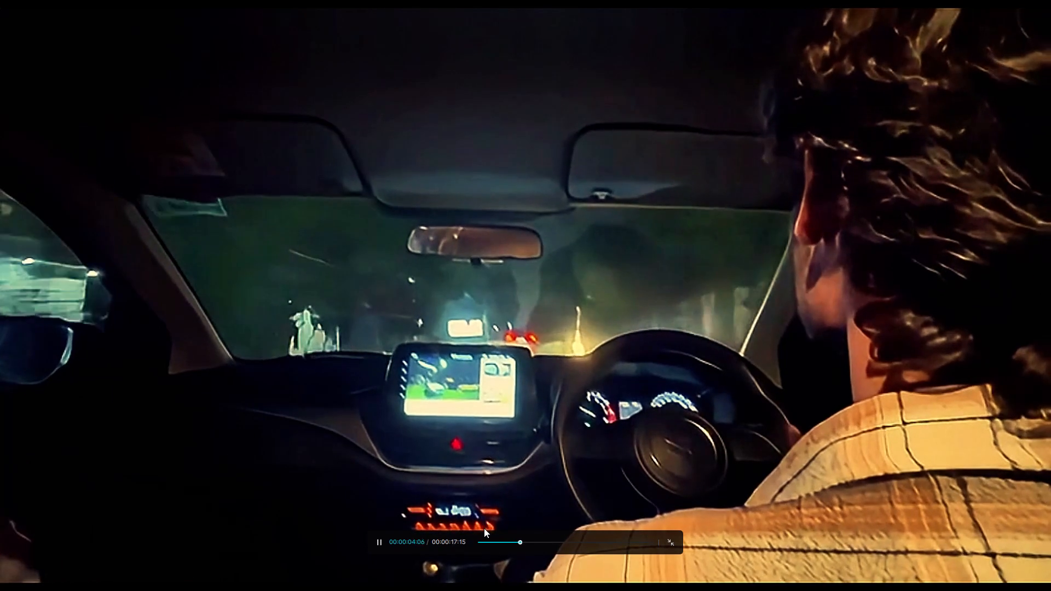
pyautogui.click(483, 541)
pyautogui.moveTo(483, 542); pyautogui.dragTo(457, 541)
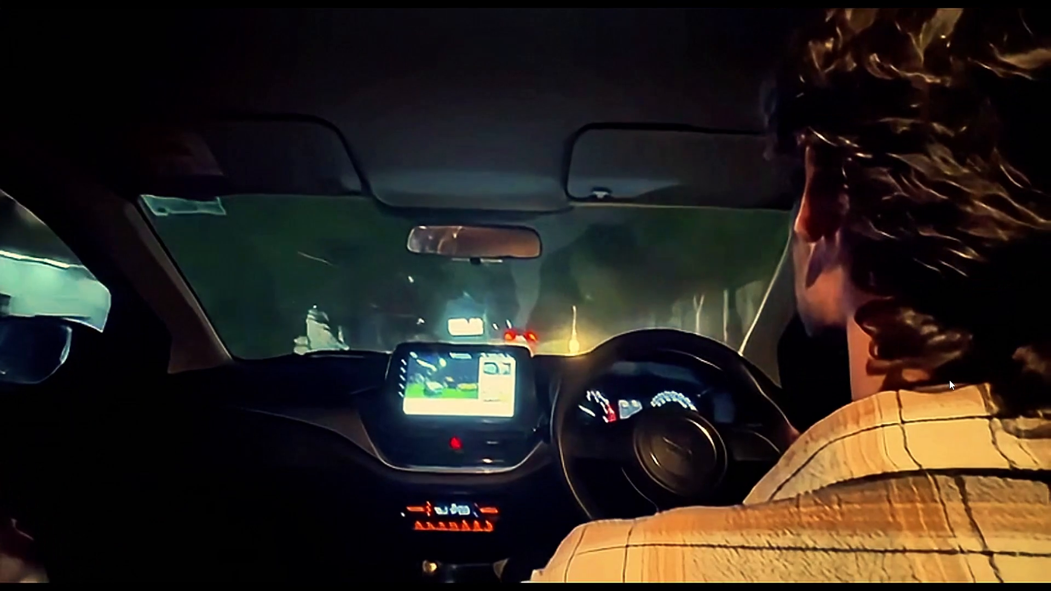
pyautogui.press('space')
pyautogui.press('Escape')
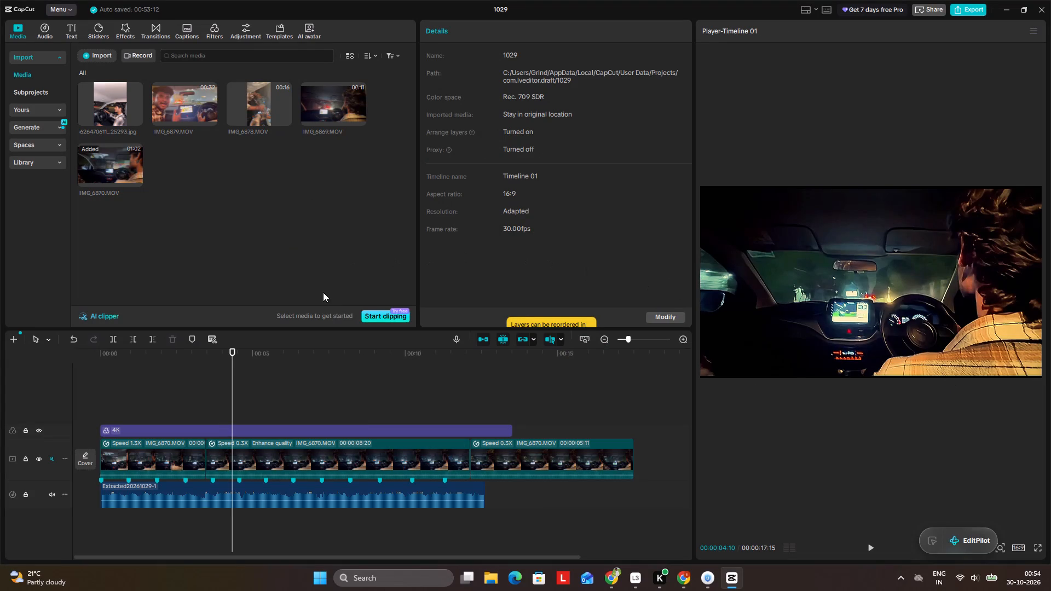
# Switch to Loggy3 to check the recording session.
pyautogui.hotkey('alt', 'Tab')
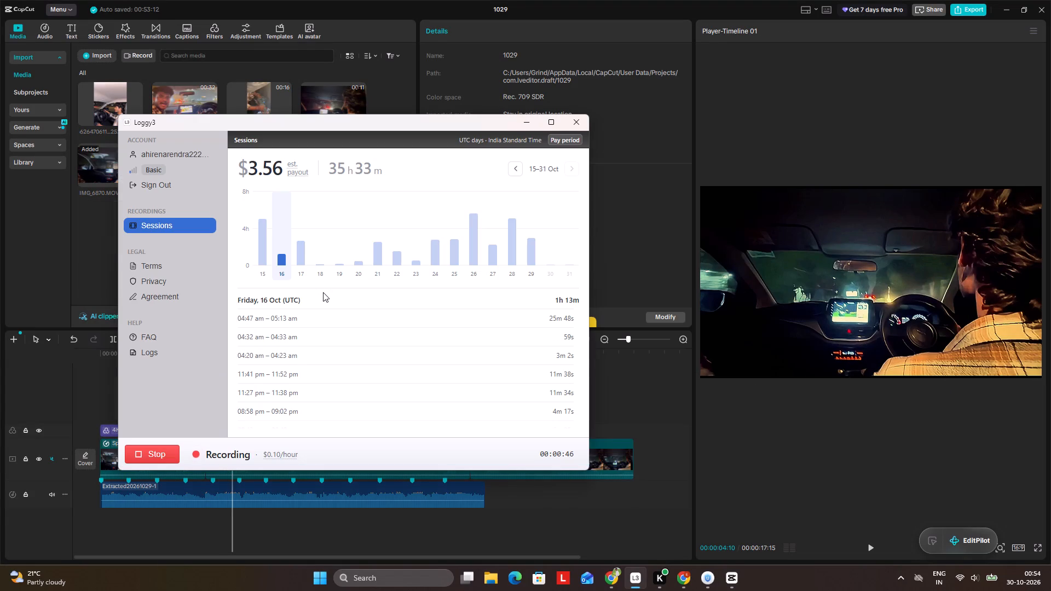
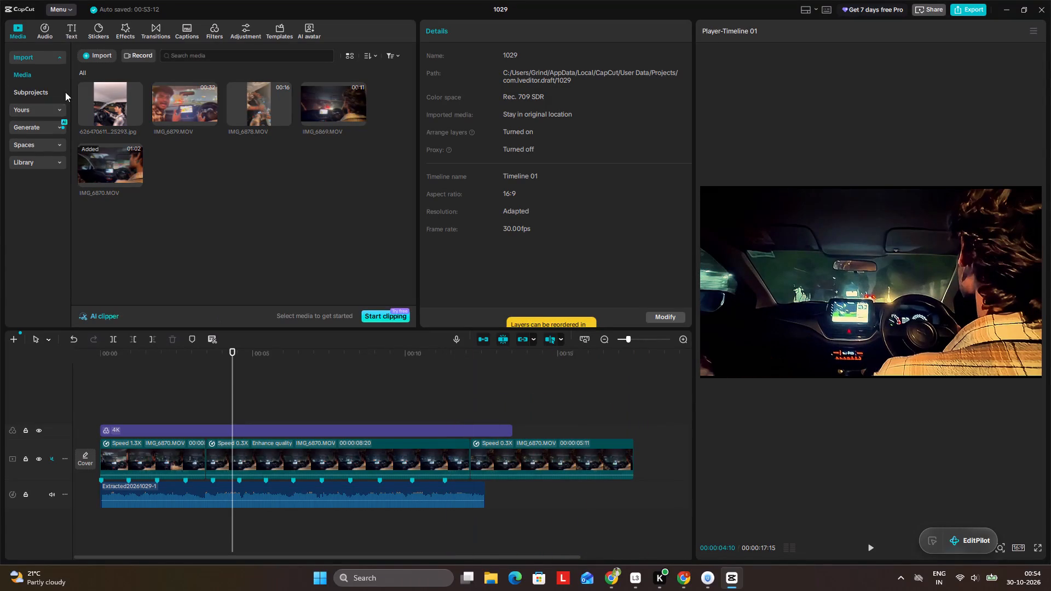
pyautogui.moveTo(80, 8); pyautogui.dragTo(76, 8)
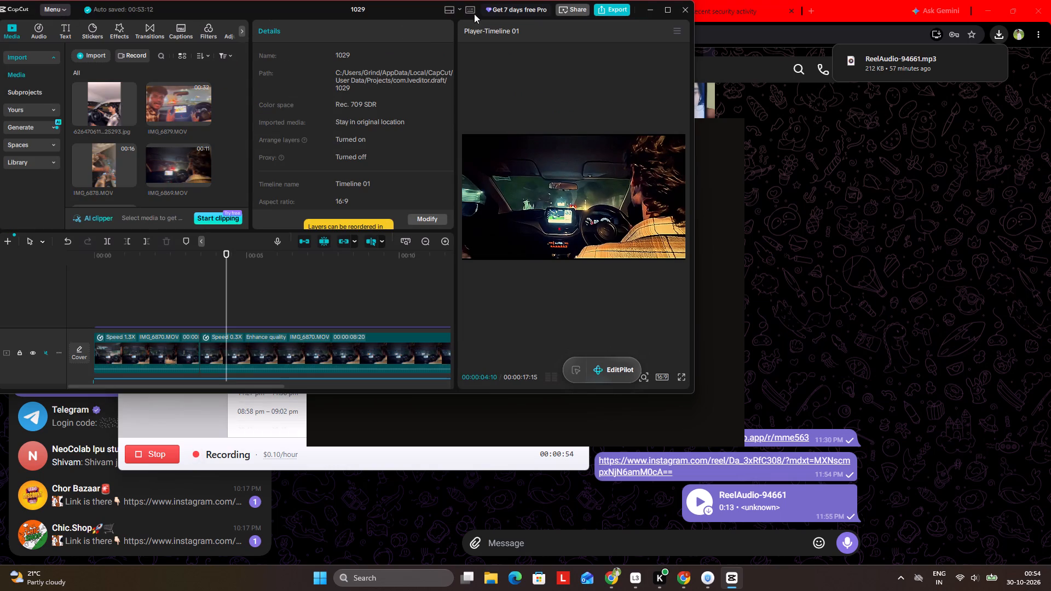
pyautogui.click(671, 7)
# Switch to Loggy3, stop the running recording session, and close its window.
pyautogui.hotkey('alt', 'Tab')
pyautogui.hotkey('alt', 'Tab')
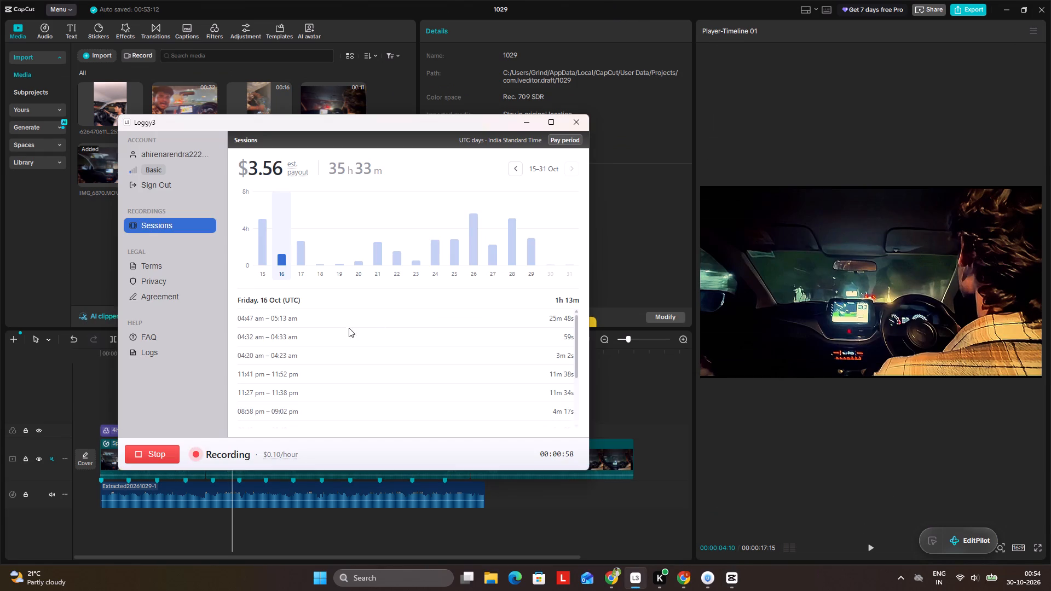
pyautogui.click(145, 452)
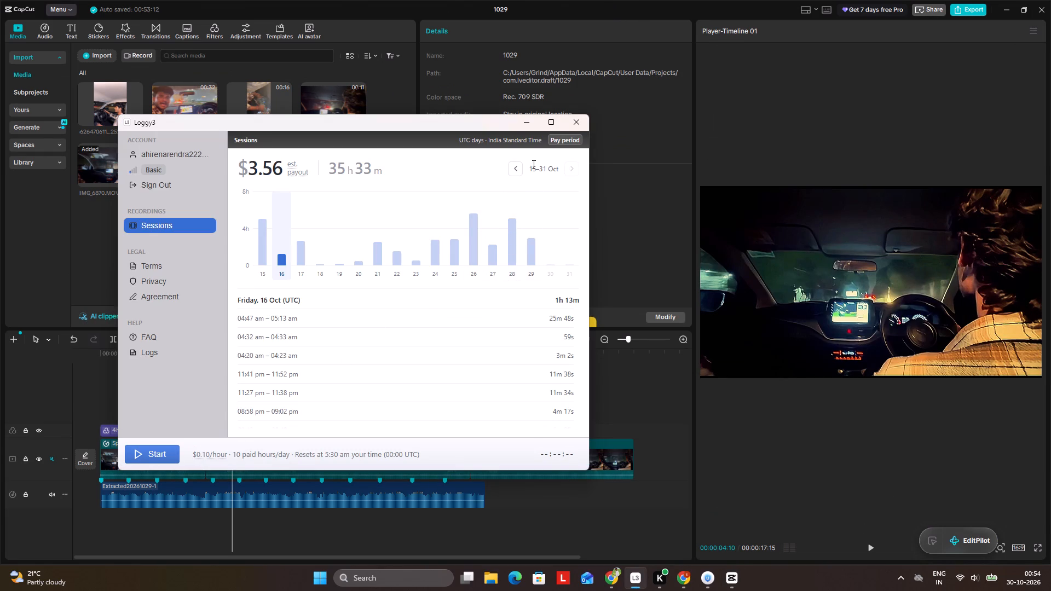
pyautogui.click(578, 124)
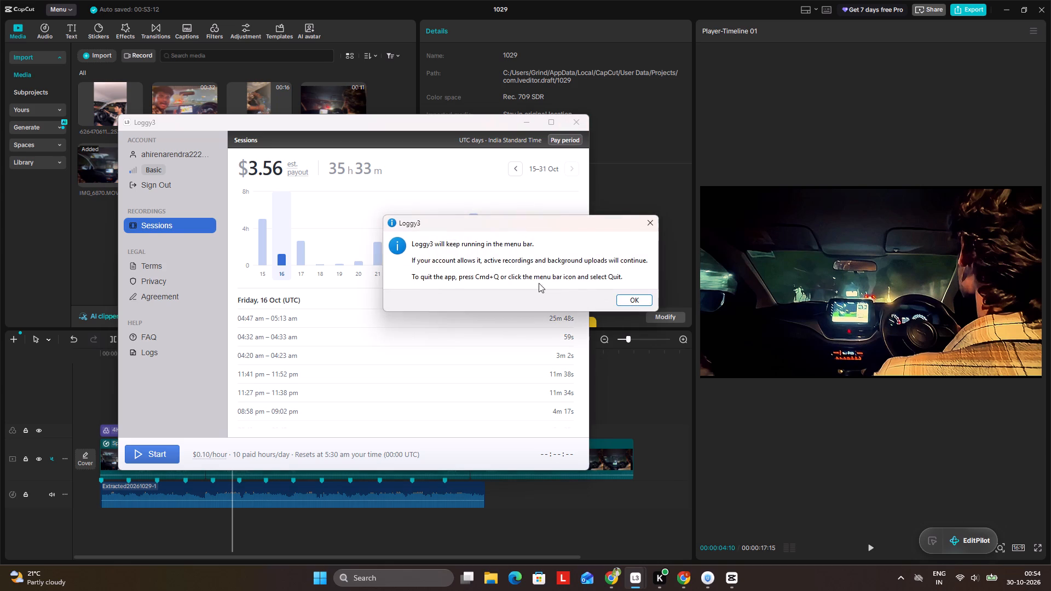
pyautogui.click(626, 295)
# Switch from CapCut to the Kuro window.
pyautogui.hotkey('alt', 'Tab')
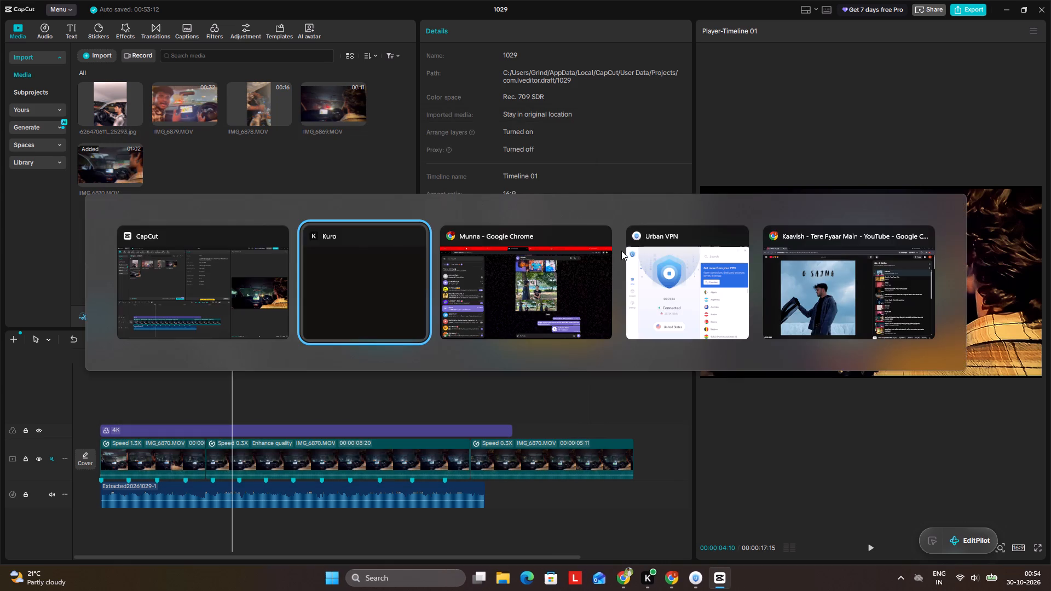